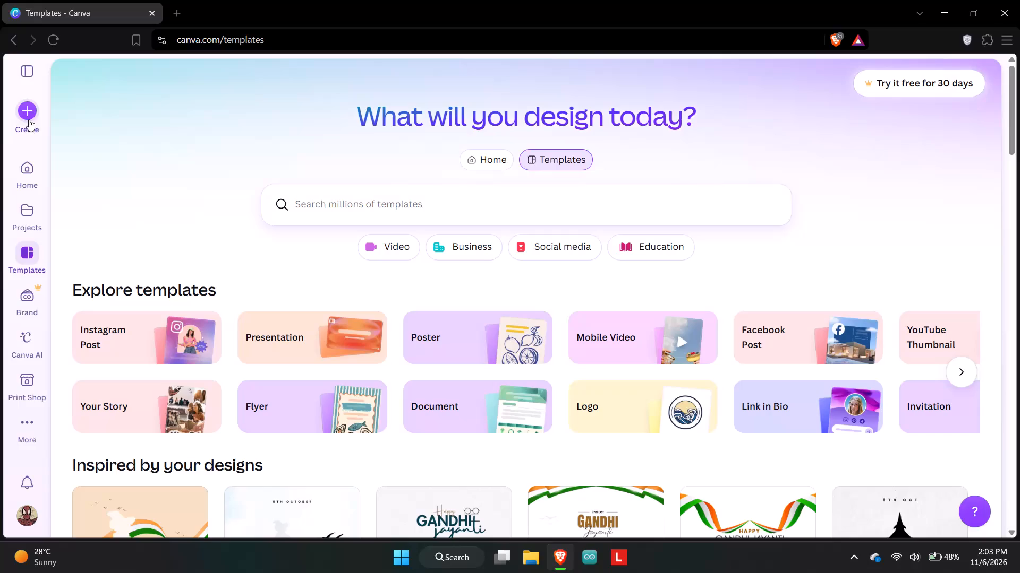
Create a new blank Instagram Post (4:5) design.
click(29, 112)
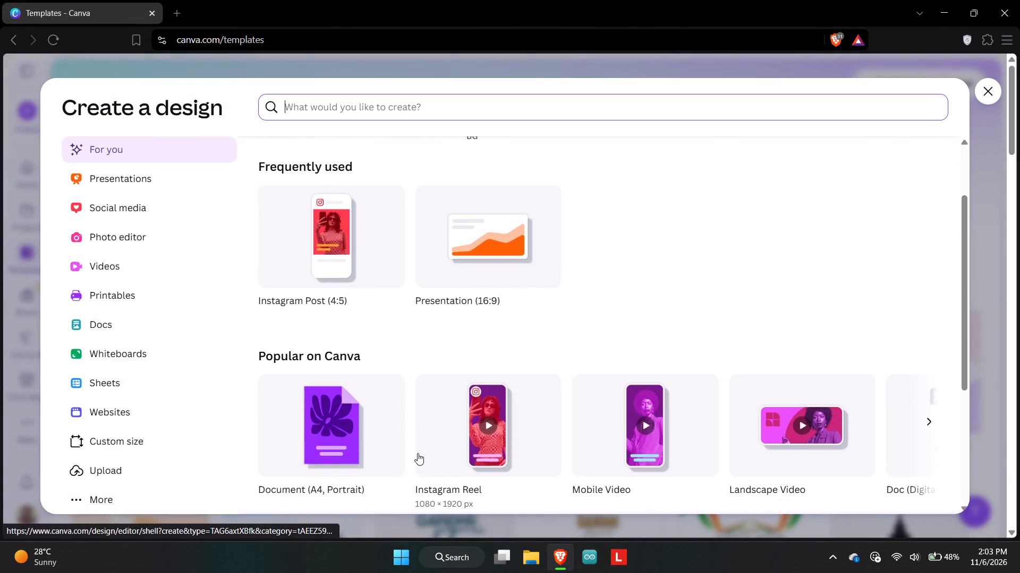
click(337, 335)
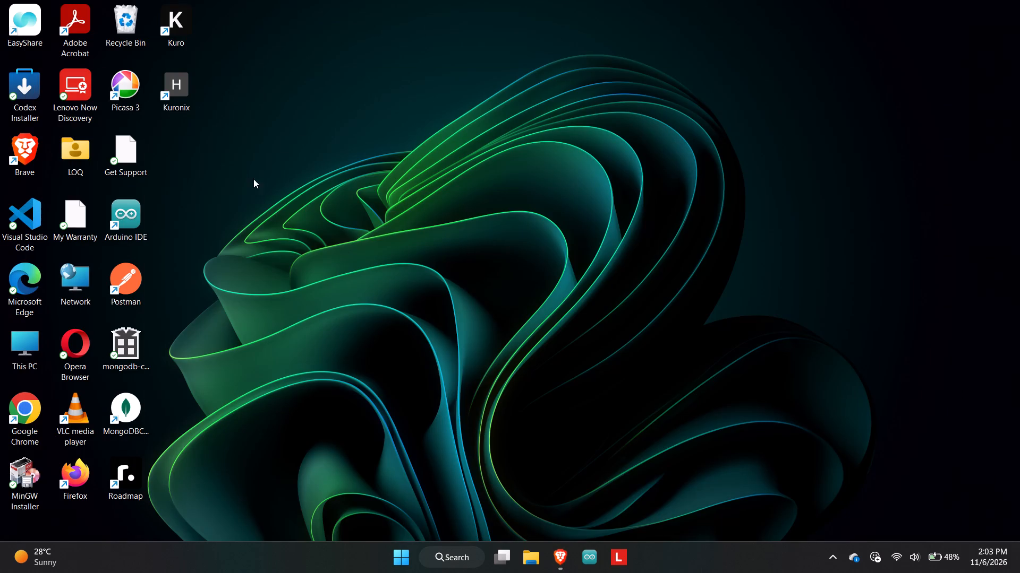
Launch the Kuro application from the desktop.
double_click(182, 28)
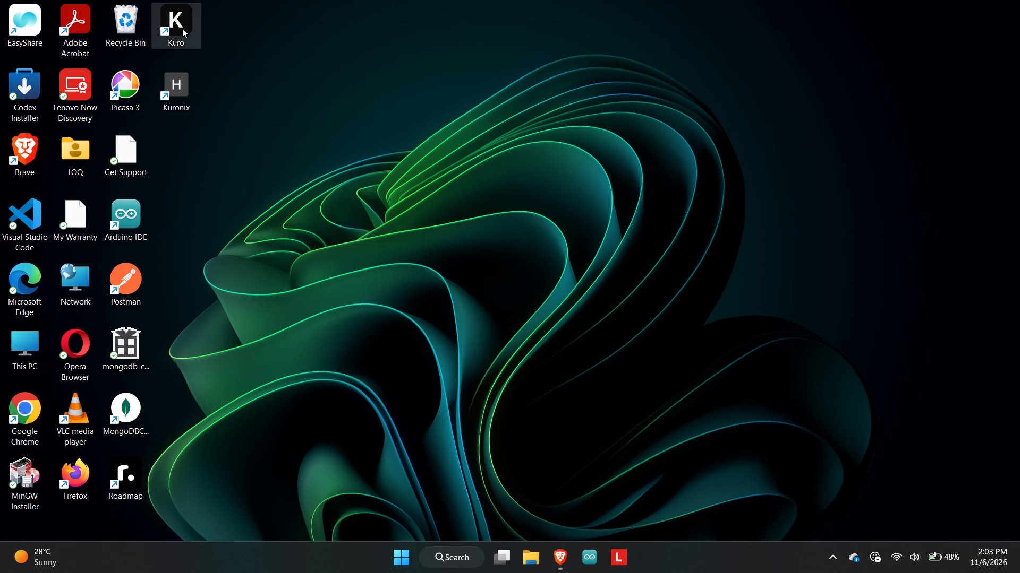
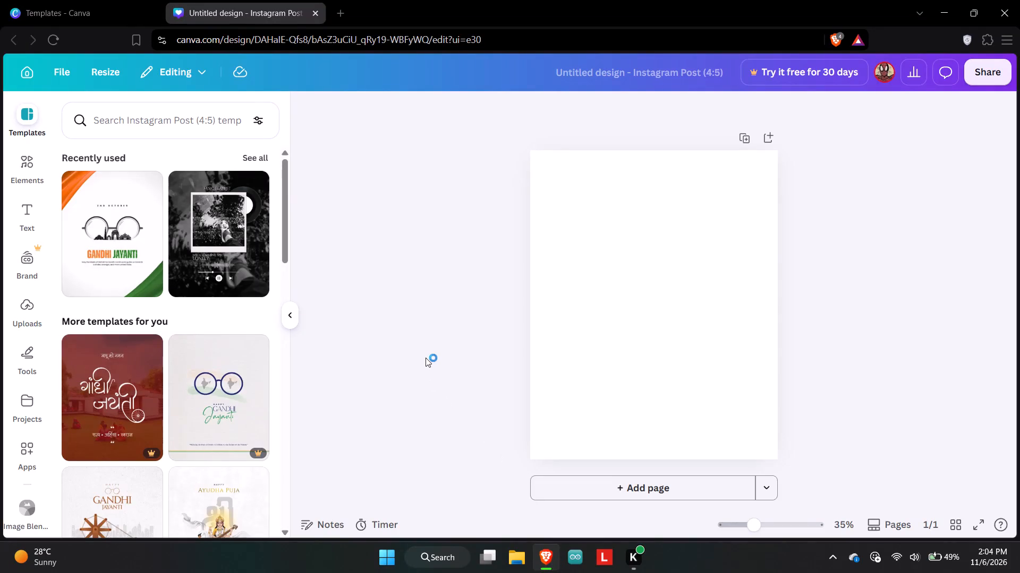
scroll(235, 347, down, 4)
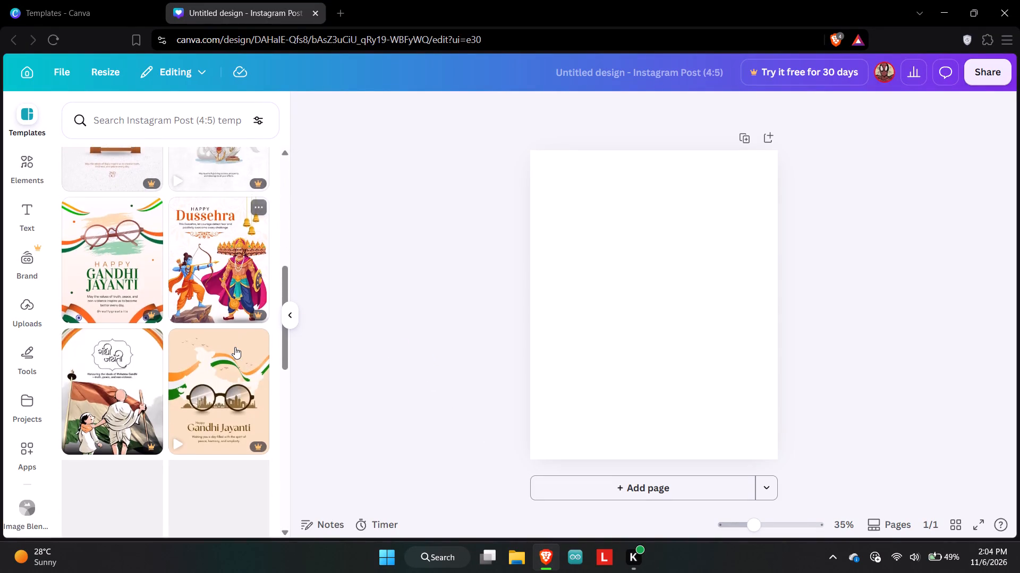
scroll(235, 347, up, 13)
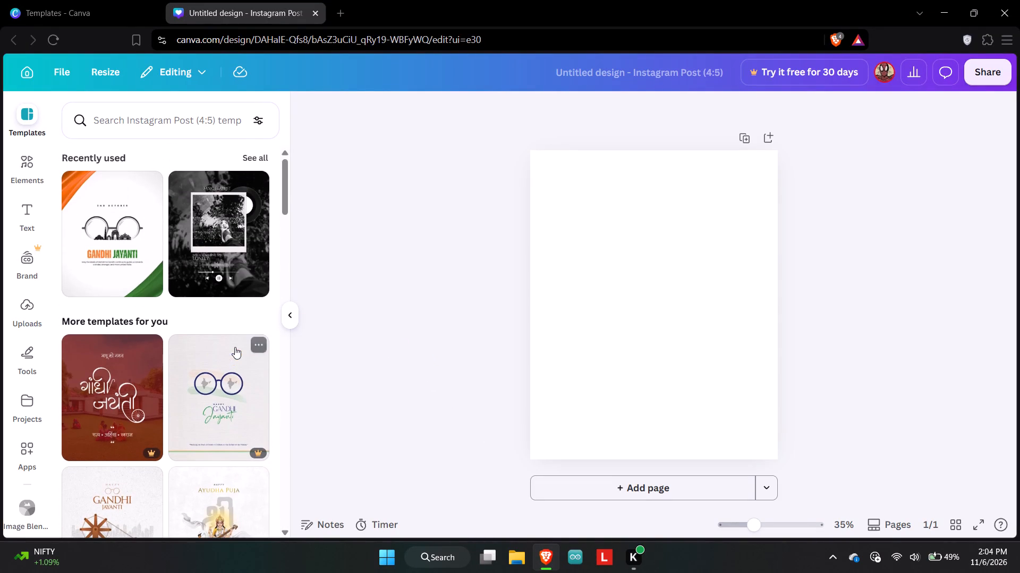
Search the Instagram Post (4:5) templates for "cancer day".
click(164, 117)
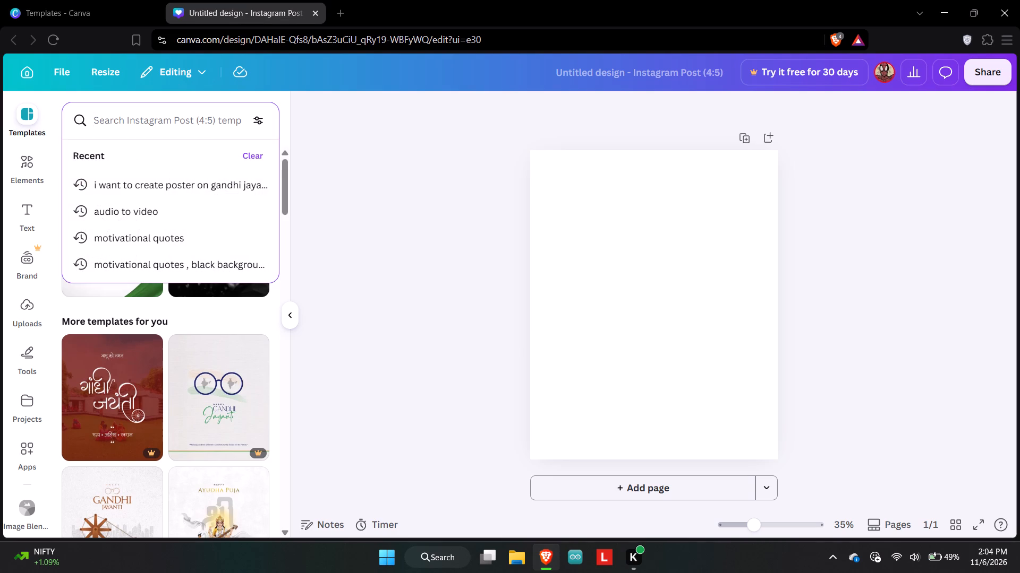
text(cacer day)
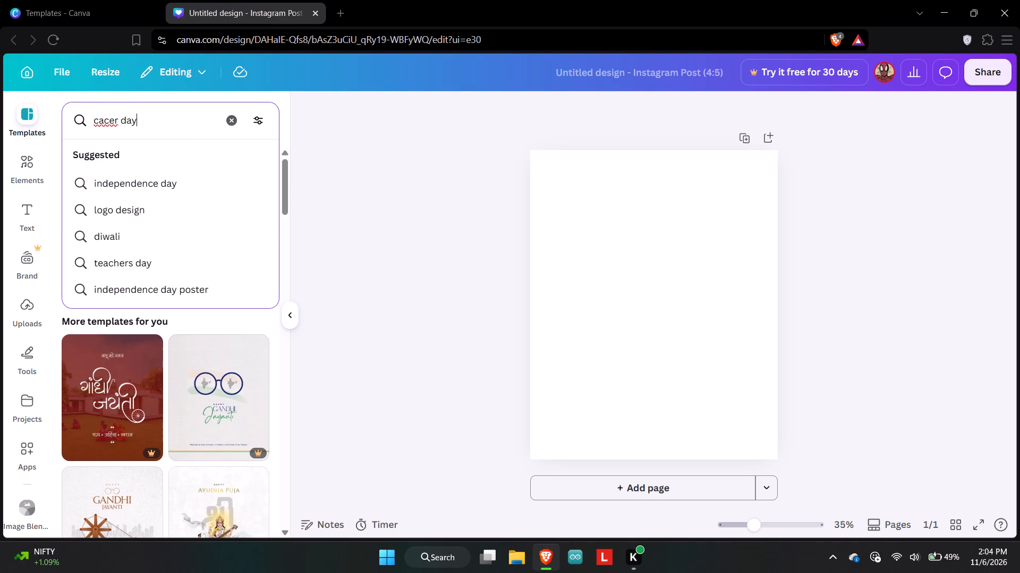
click(104, 118)
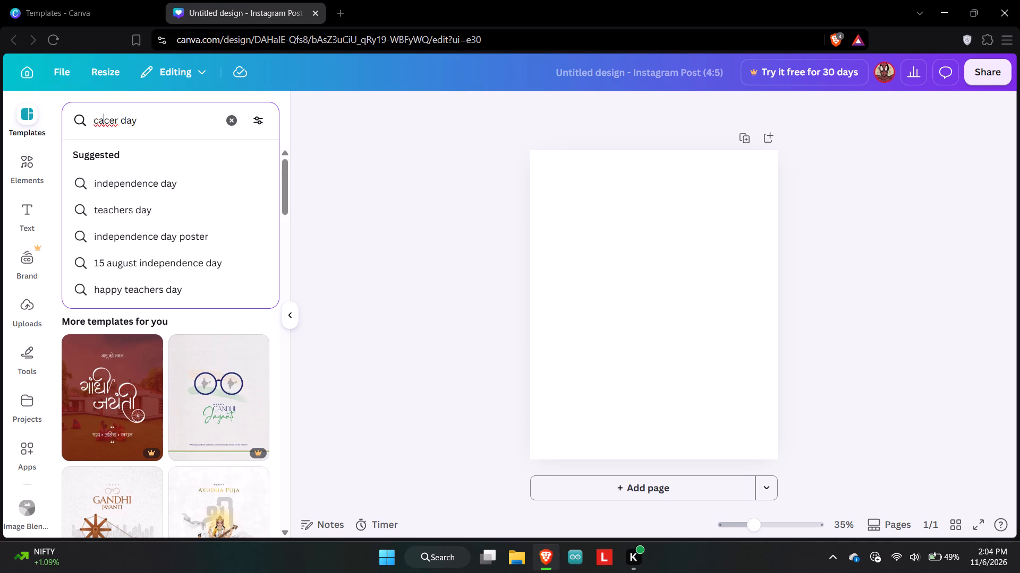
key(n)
click(172, 114)
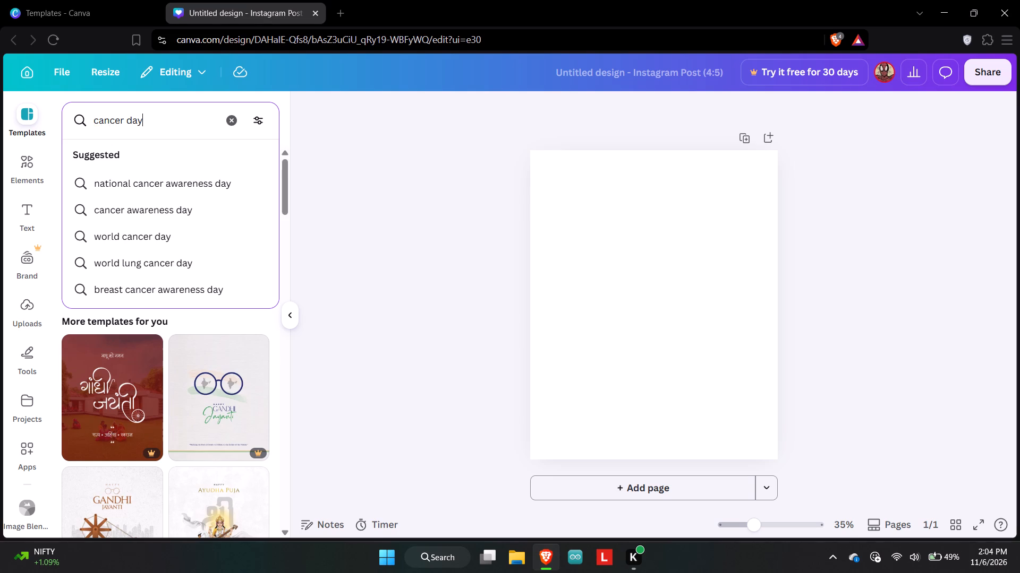
key(Return)
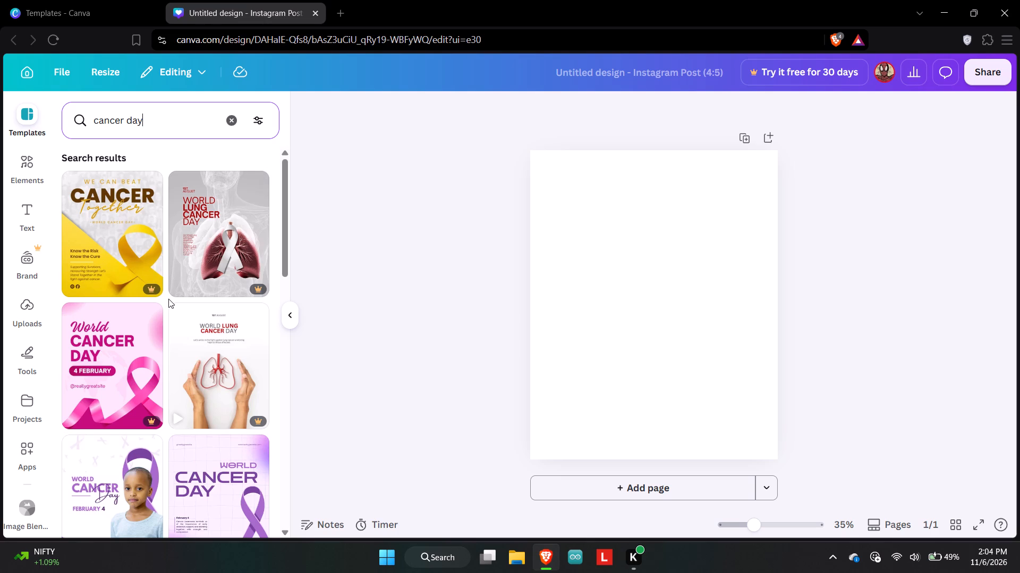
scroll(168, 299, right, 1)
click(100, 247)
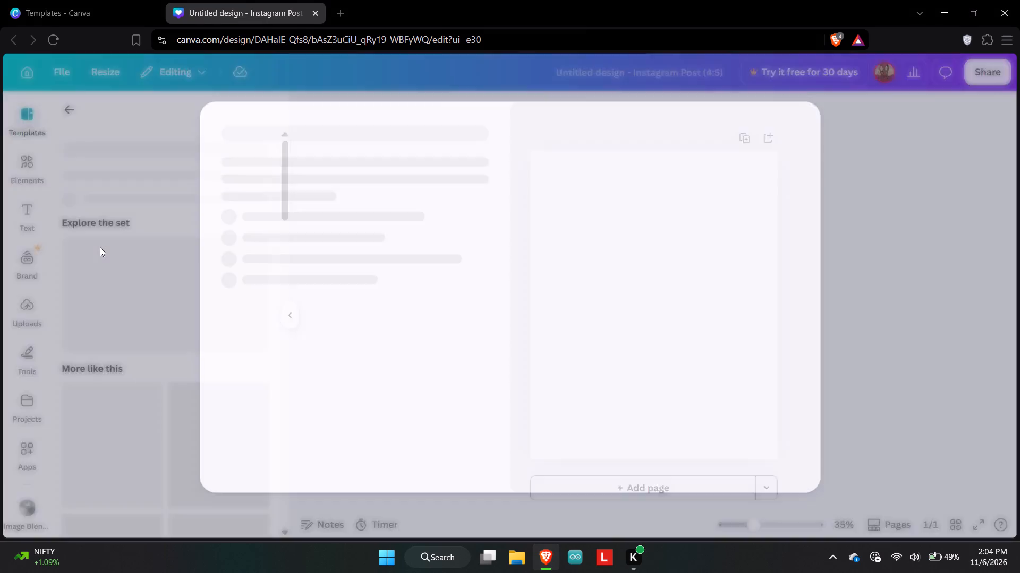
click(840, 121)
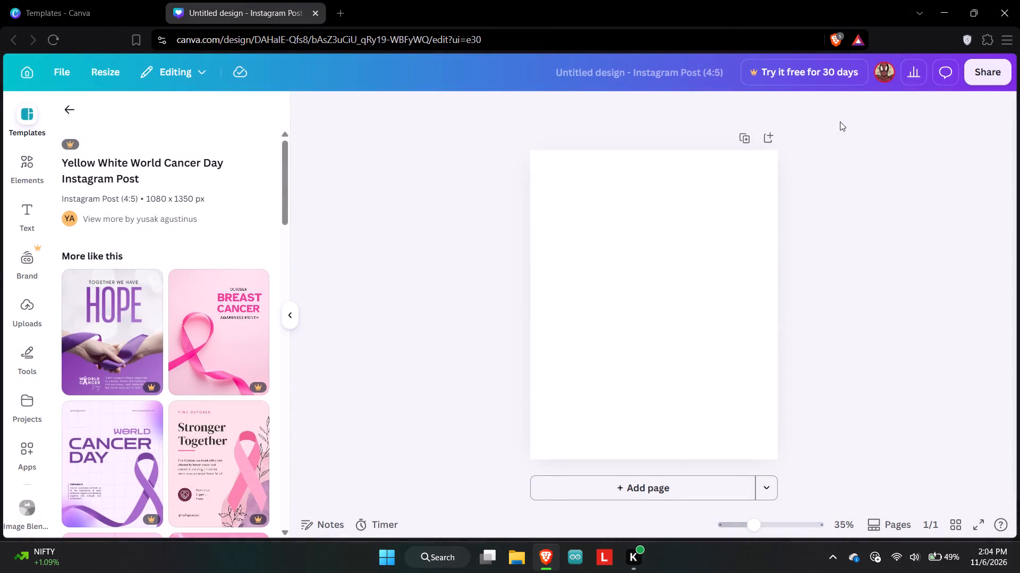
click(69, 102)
Apply the Purple Illustrated World Cancer Day template, with the dark navy background and ribbon over a globe, to the blank page.
scroll(140, 291, down, 1)
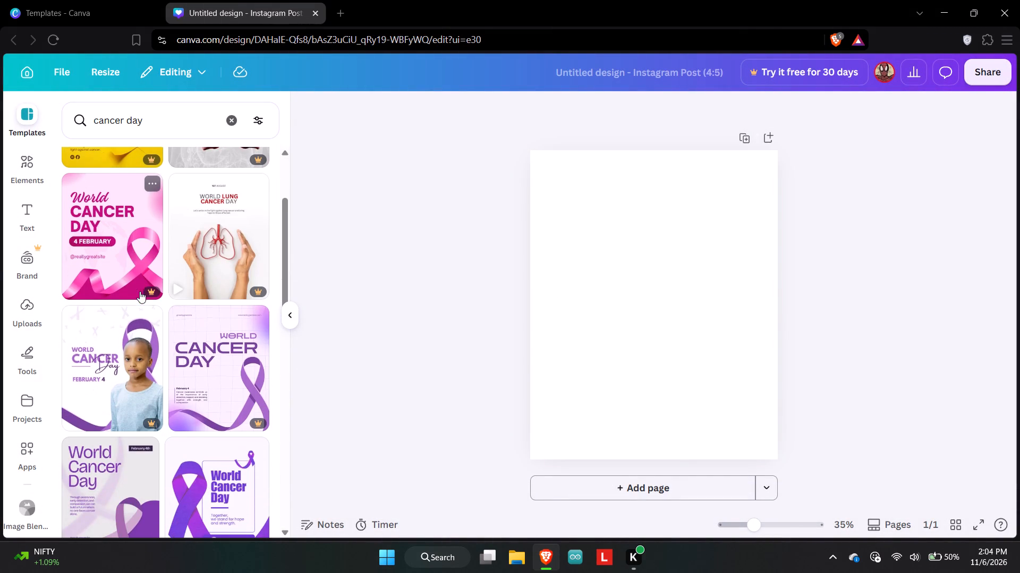
scroll(102, 252, down, 1)
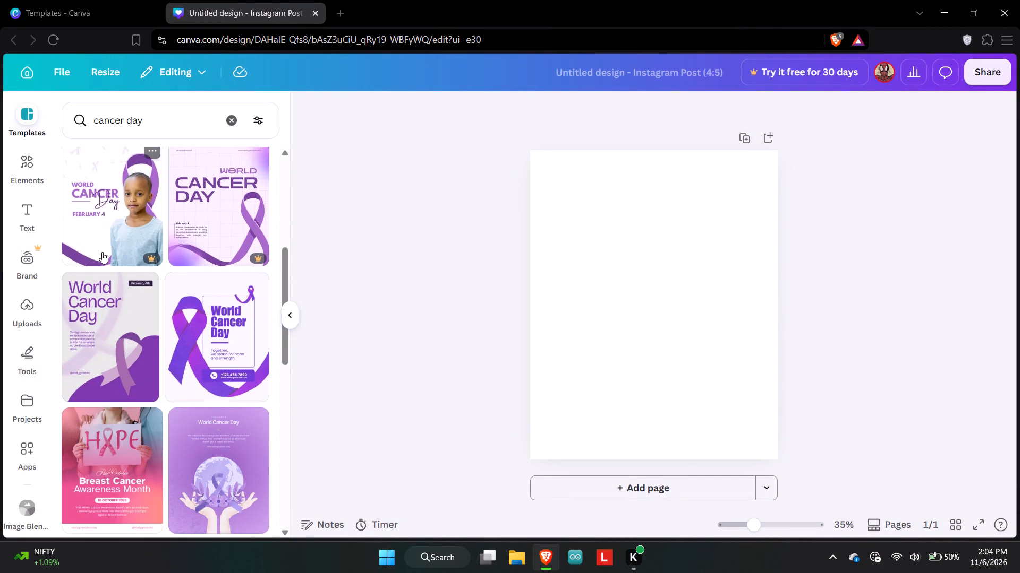
scroll(102, 252, down, 2)
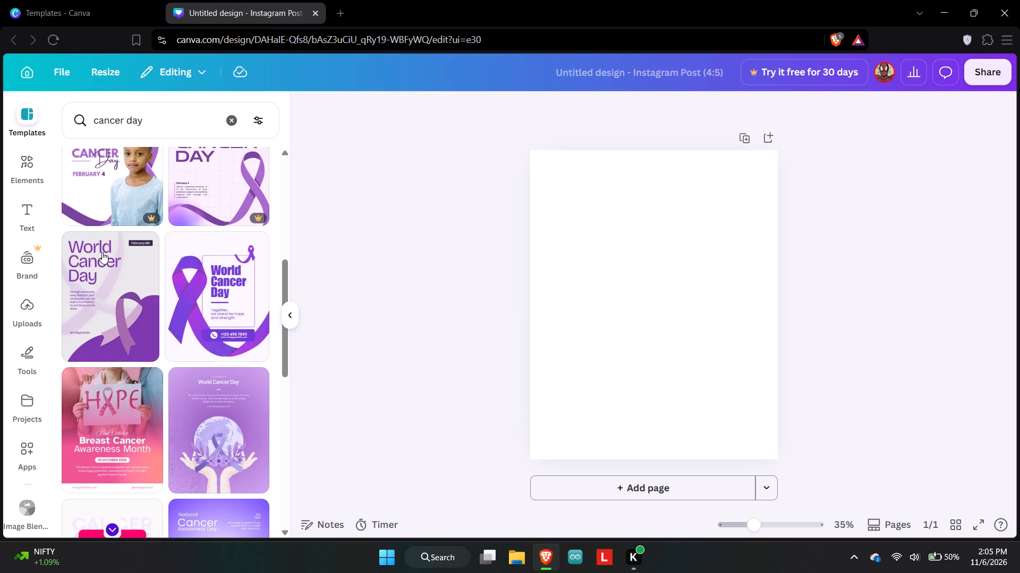
scroll(102, 252, down, 2)
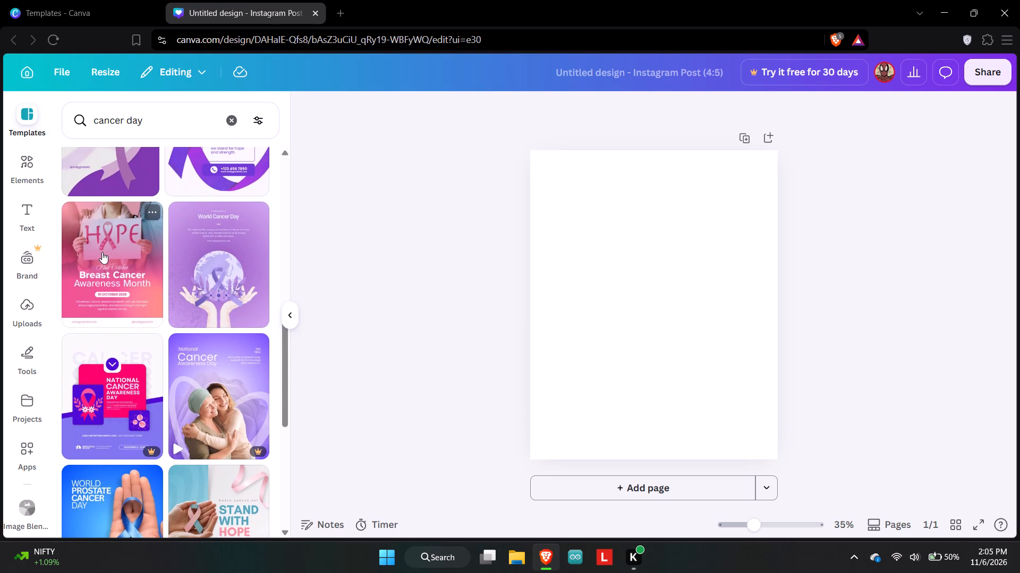
scroll(102, 252, down, 4)
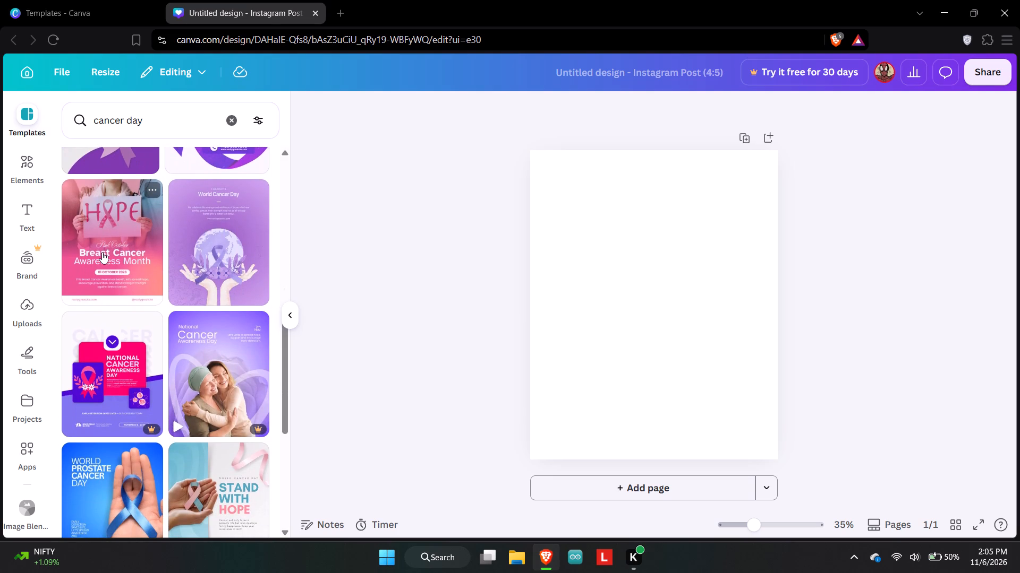
scroll(102, 252, down, 4)
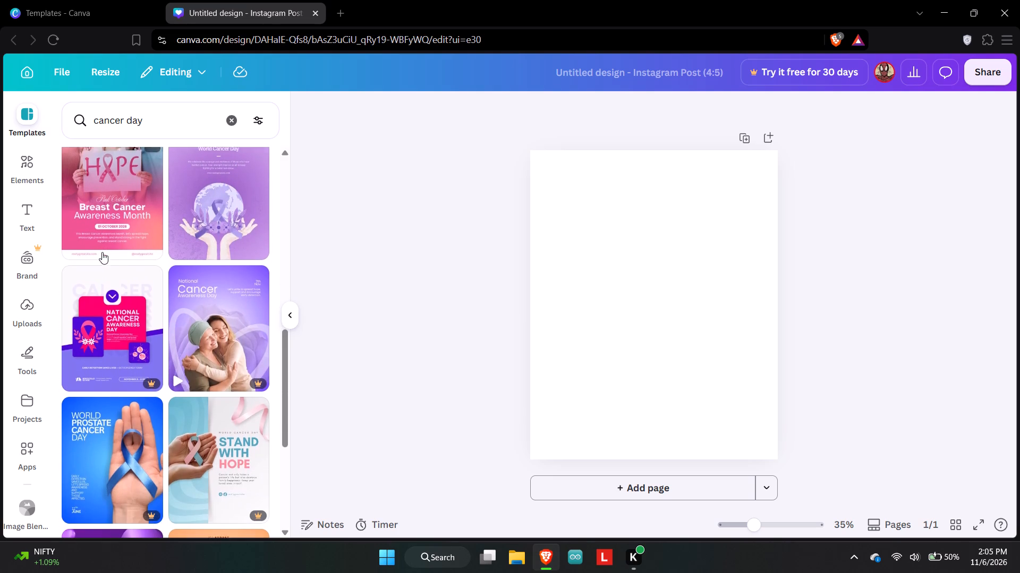
scroll(102, 252, down, 2)
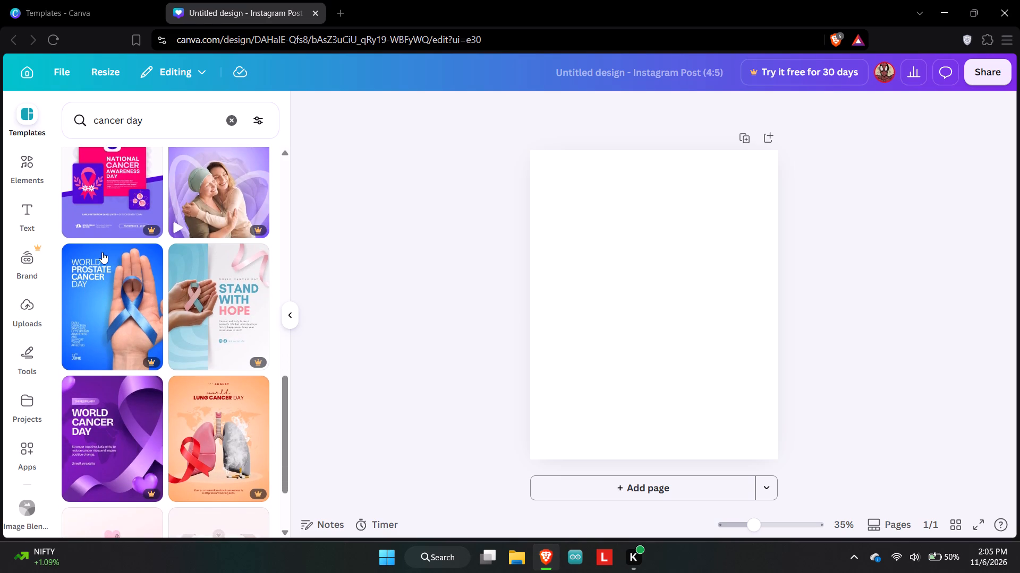
scroll(102, 252, down, 2)
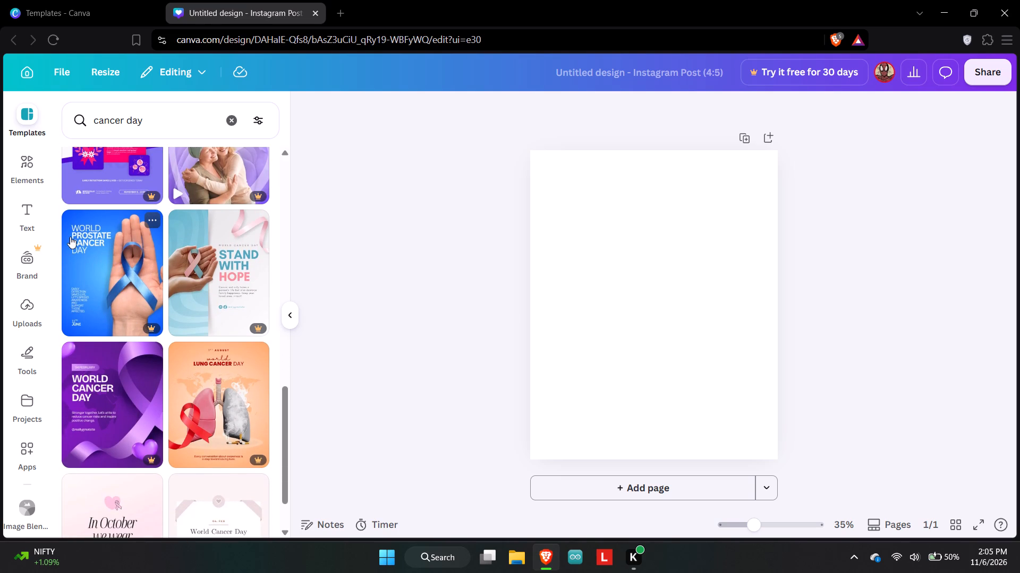
scroll(112, 278, down, 2)
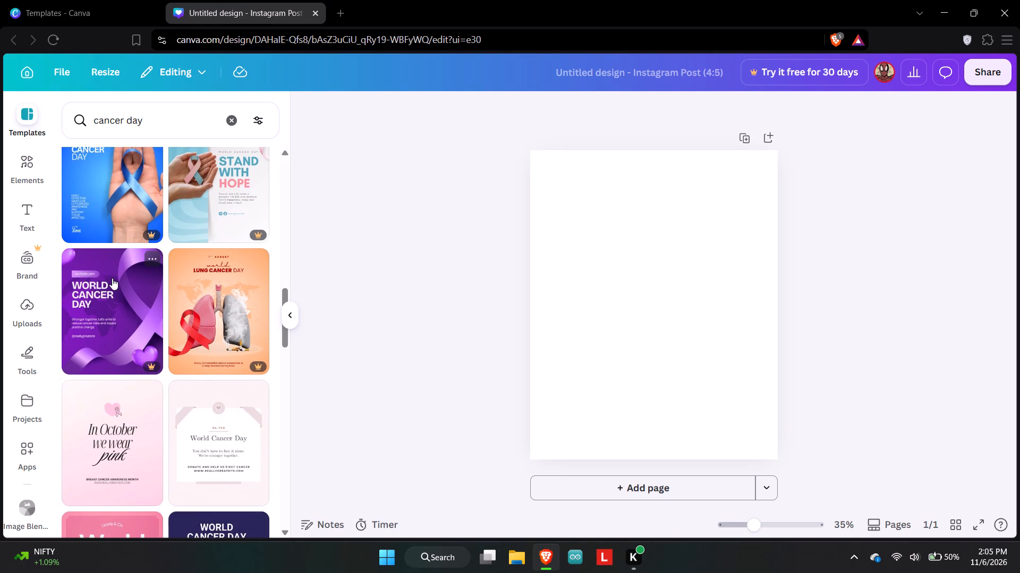
scroll(112, 278, down, 2)
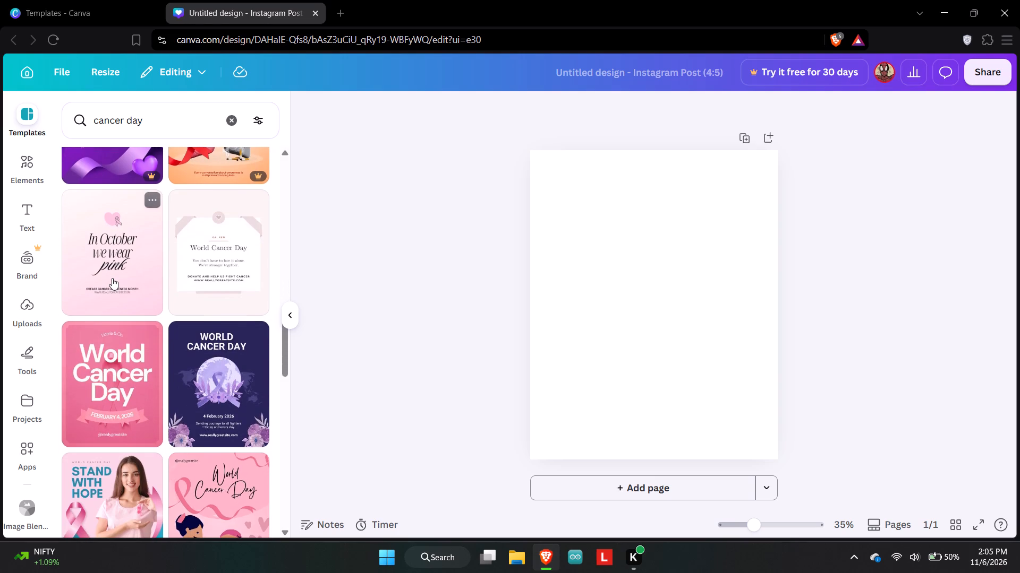
scroll(112, 278, down, 2)
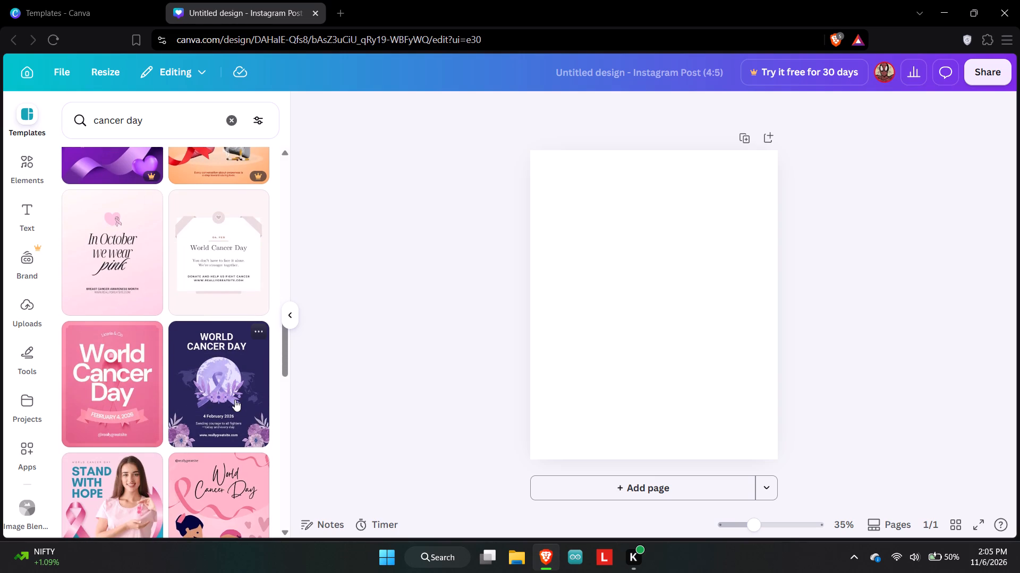
click(235, 400)
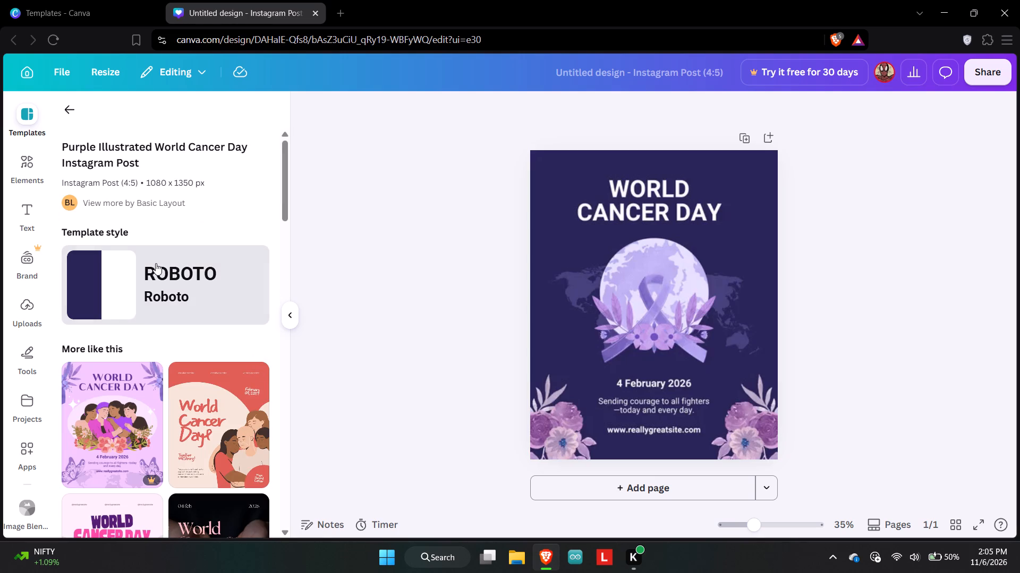
scroll(156, 263, up, 2)
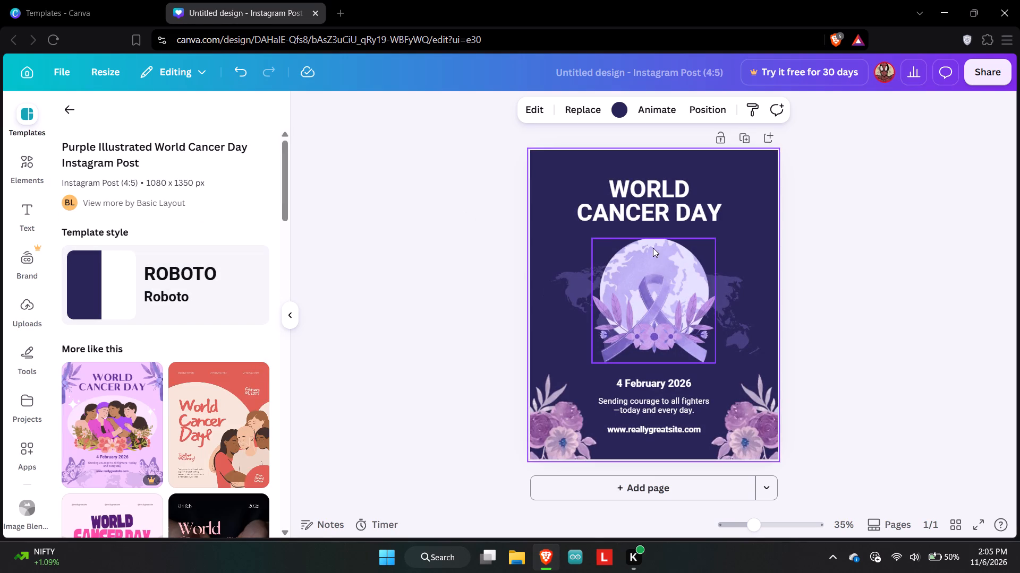
click(751, 237)
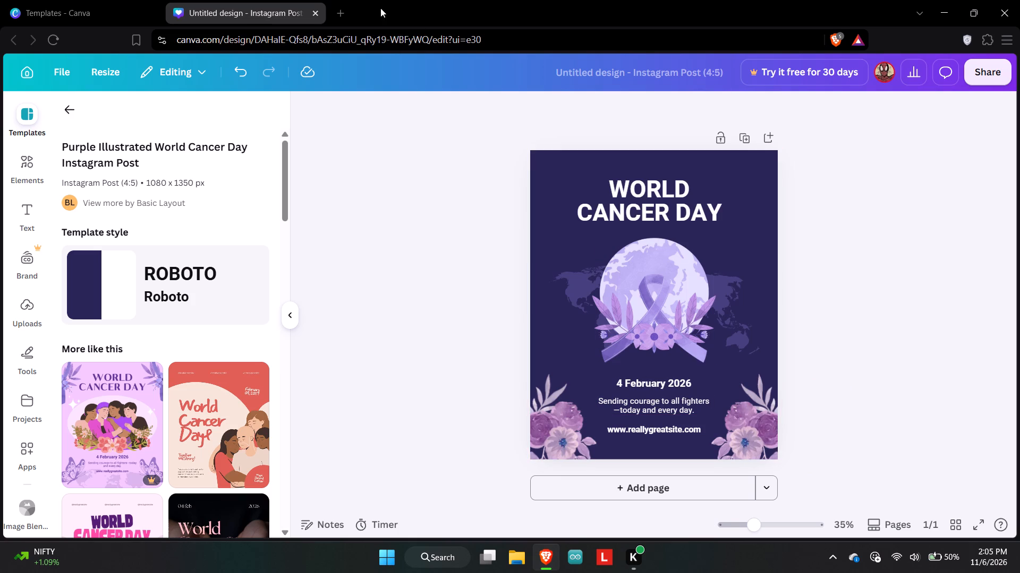
Search the web for "national cancer" in a new browser tab.
click(336, 13)
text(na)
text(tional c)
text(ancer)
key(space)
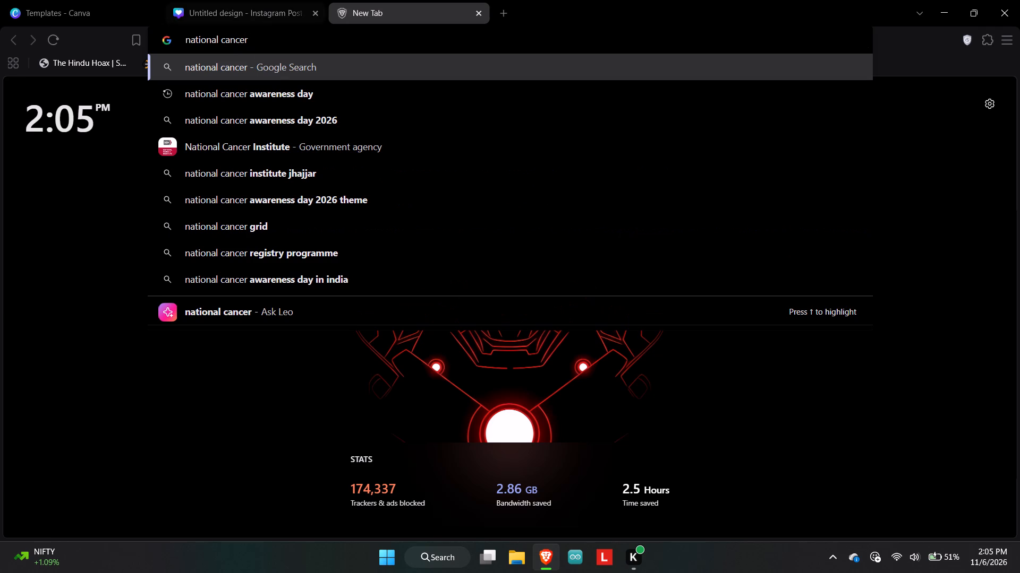
Search Google for "national cancer awareness day".
click(278, 89)
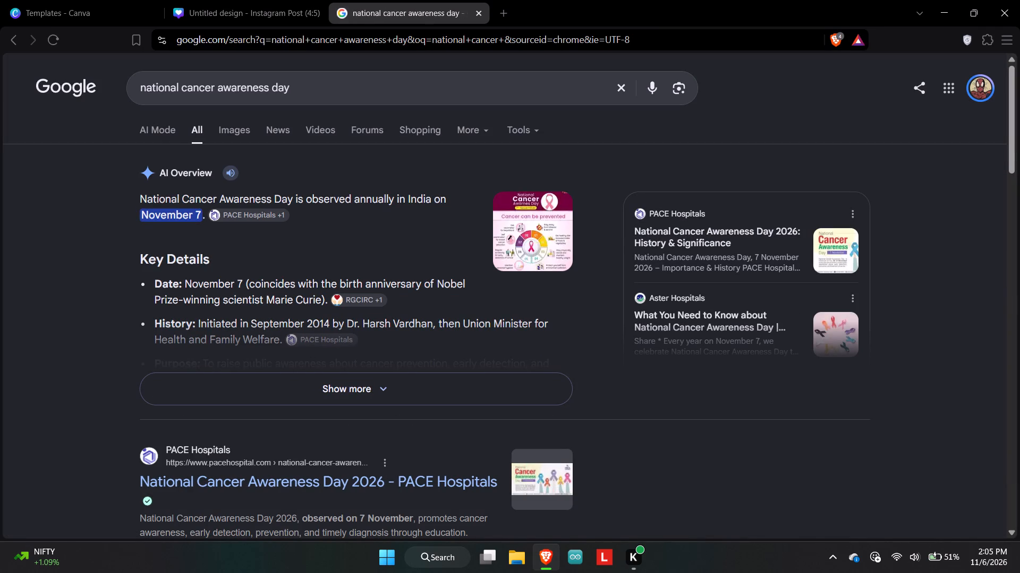
Look over the Google image results for national cancer awareness day, and return to the general results.
click(242, 131)
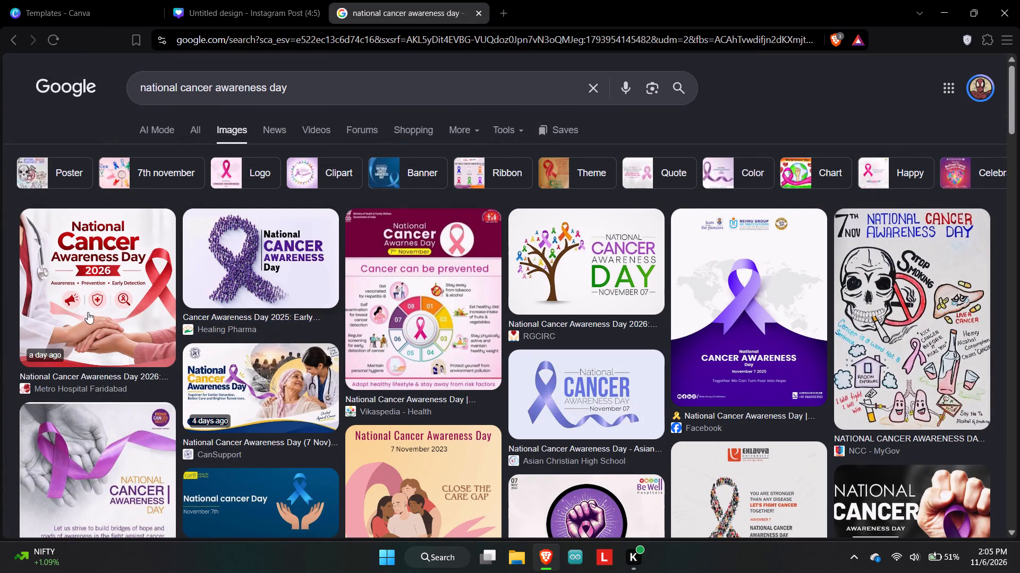
click(189, 135)
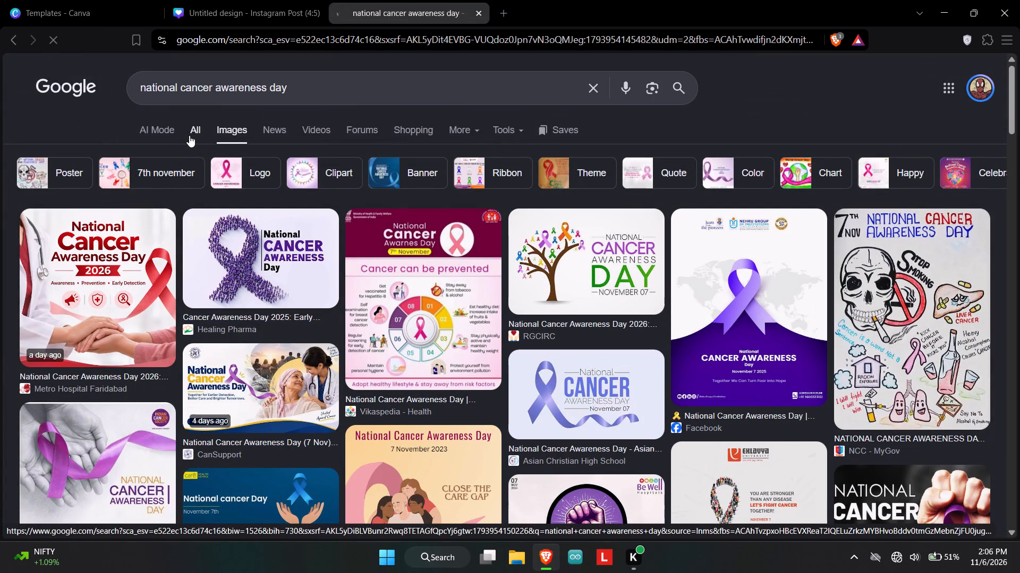
Switch to the Canva design and replace the "WORLD CANCER DAY" heading with text beginning "NATIONAL CAN".
click(194, 0)
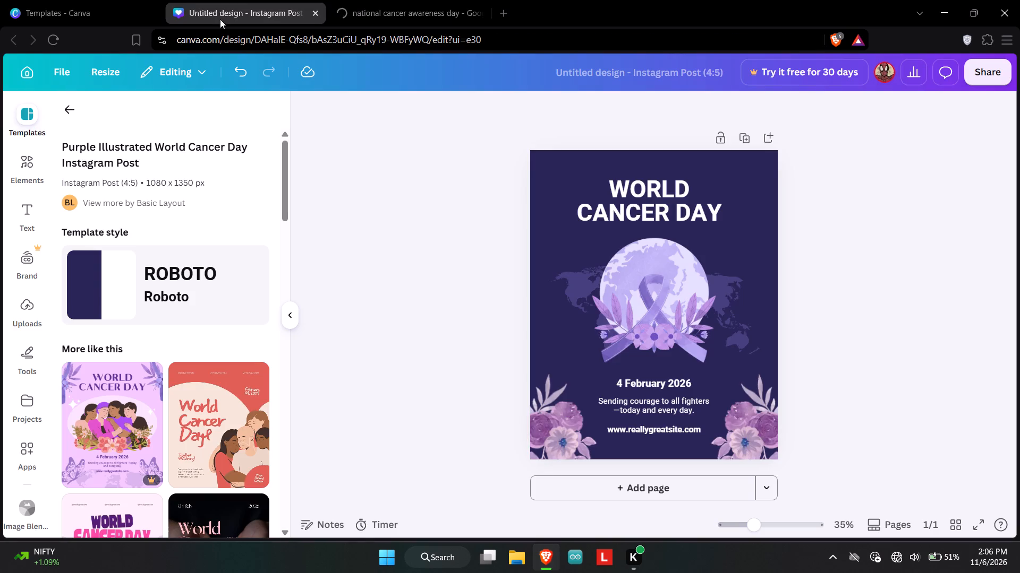
click(671, 208)
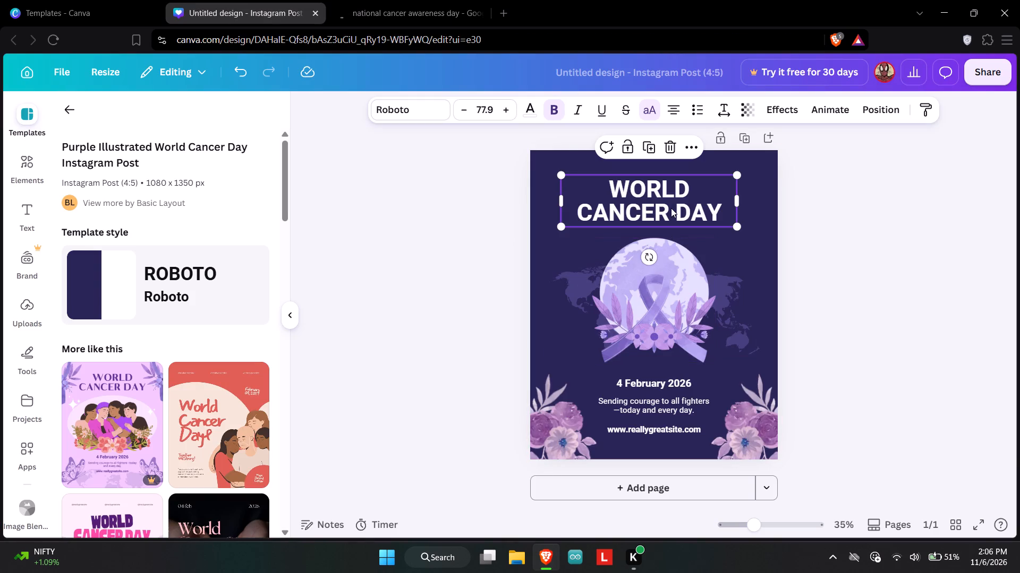
double_click(725, 204)
key(BackSpace)
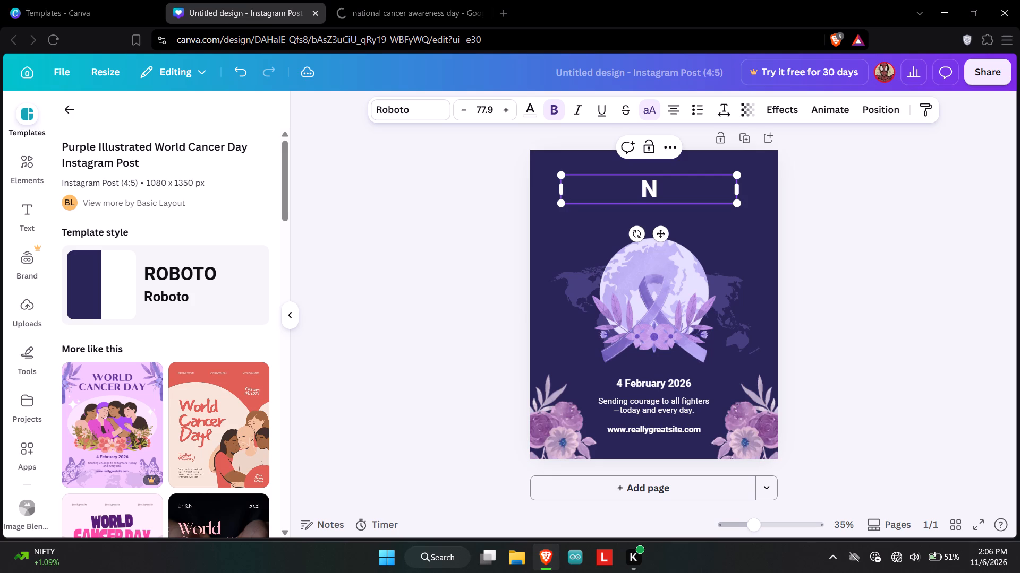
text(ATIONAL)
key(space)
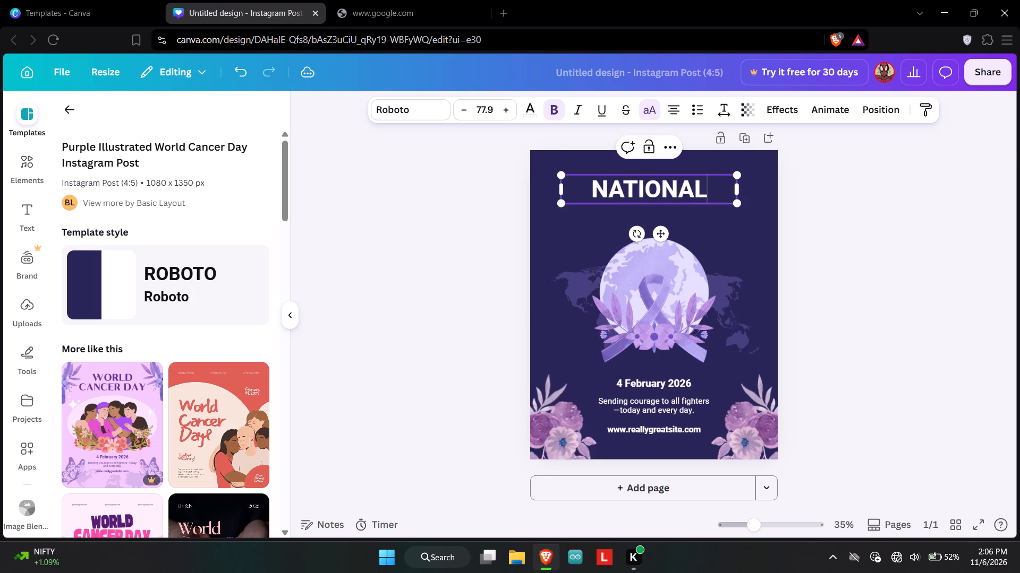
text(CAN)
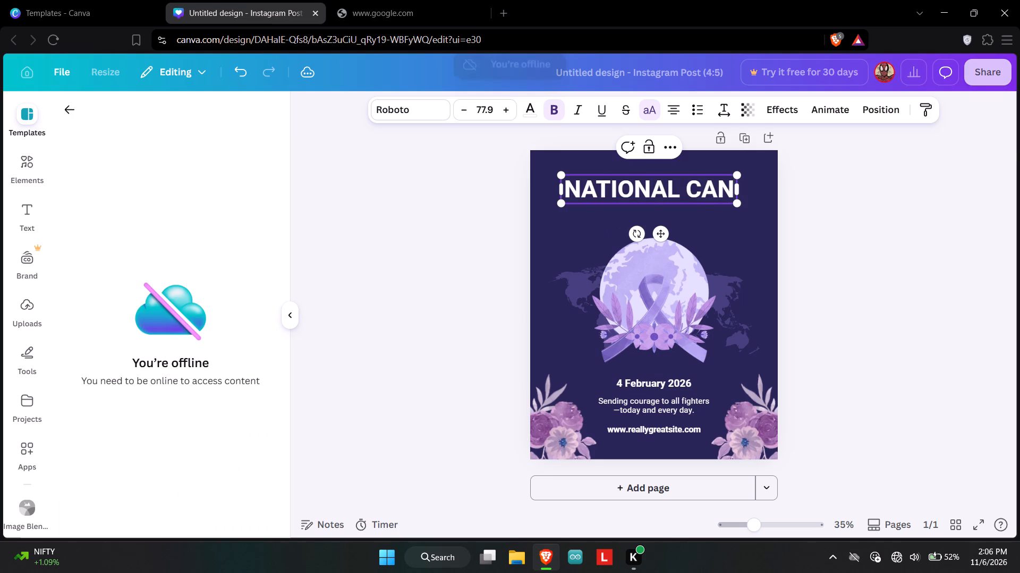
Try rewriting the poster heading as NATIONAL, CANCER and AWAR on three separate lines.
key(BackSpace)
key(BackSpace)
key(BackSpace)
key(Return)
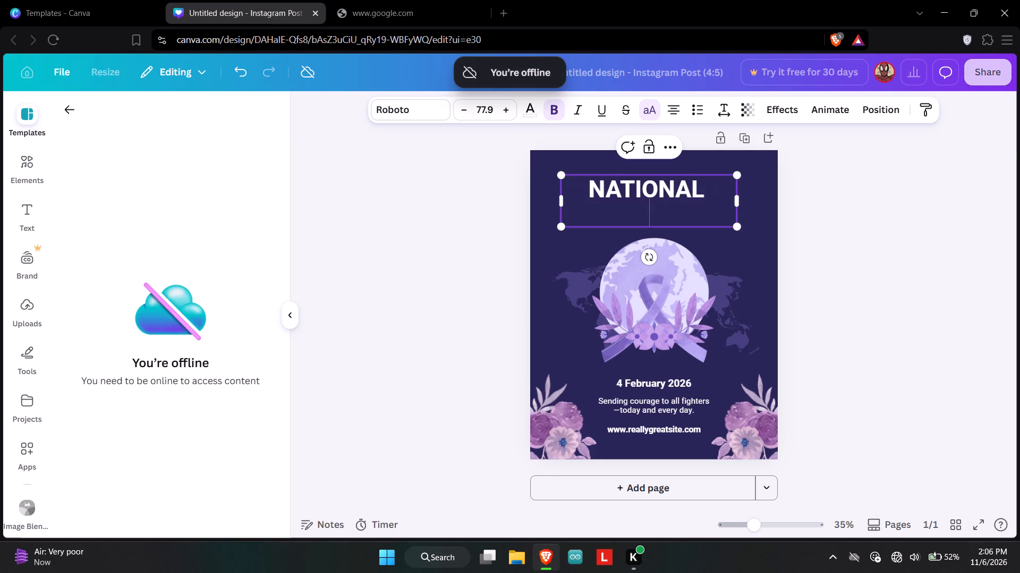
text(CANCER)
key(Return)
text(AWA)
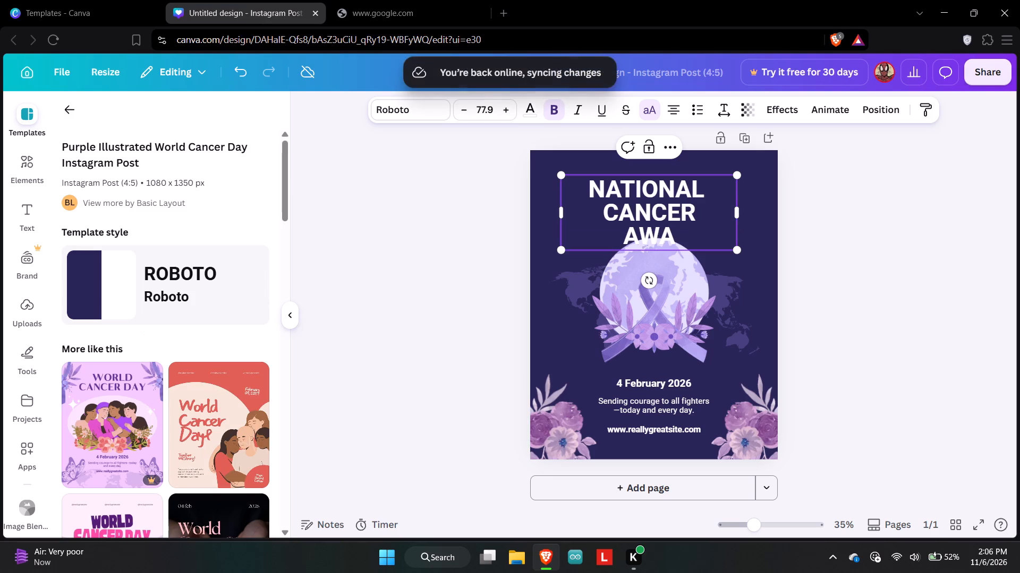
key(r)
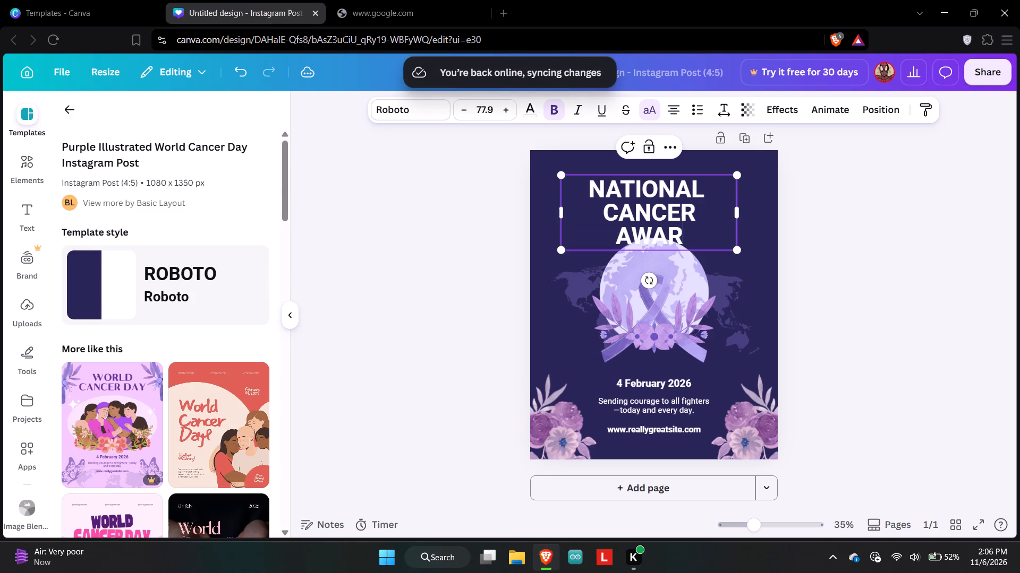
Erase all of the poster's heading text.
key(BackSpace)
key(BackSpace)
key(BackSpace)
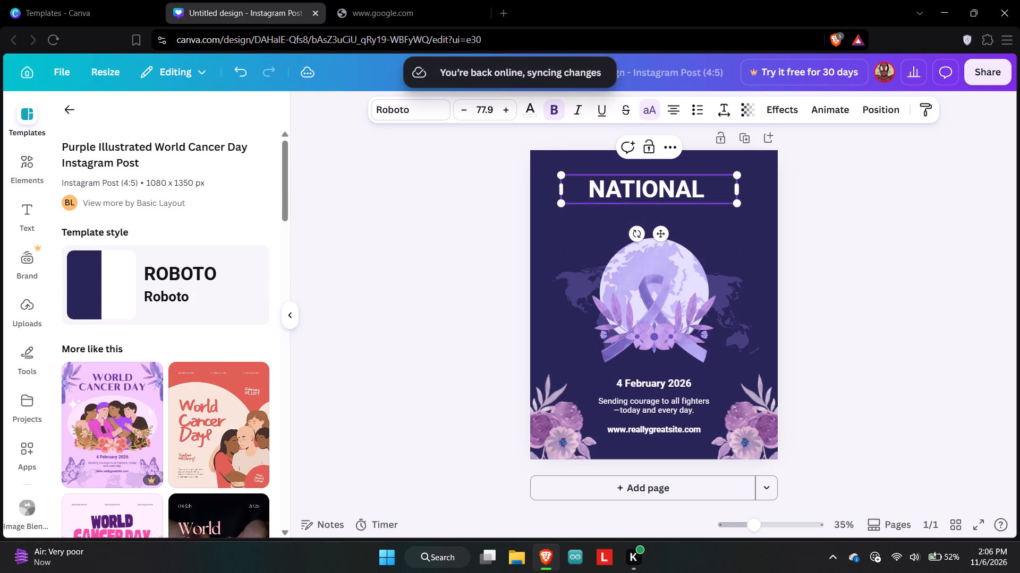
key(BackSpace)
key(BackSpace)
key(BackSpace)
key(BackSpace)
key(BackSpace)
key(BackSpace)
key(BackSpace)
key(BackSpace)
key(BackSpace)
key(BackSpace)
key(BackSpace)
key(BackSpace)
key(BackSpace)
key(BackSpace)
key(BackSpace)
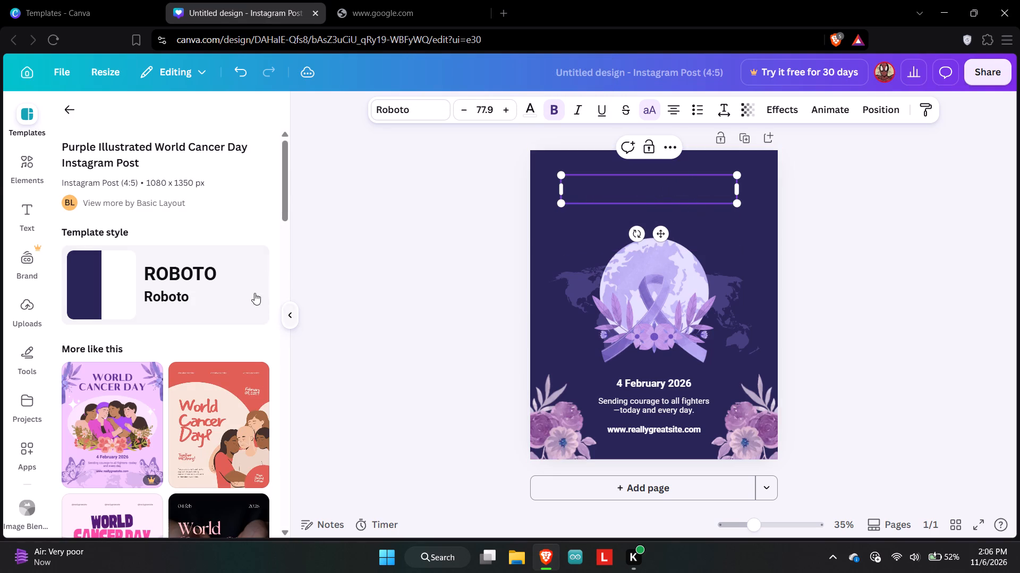
Return to the template search and search for "national cancer awareness day" instead of "cancer day".
scroll(134, 369, down, 1)
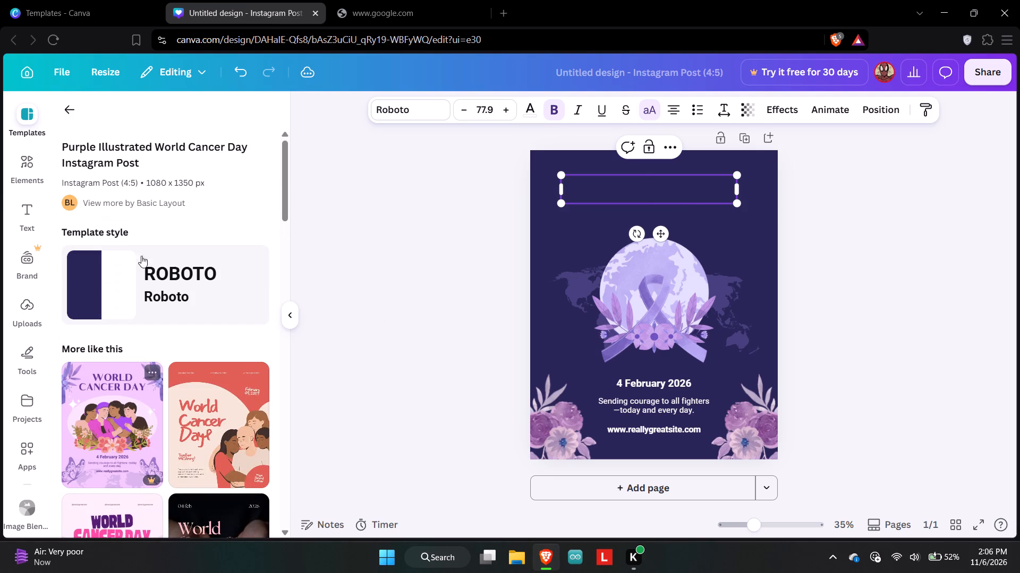
click(66, 113)
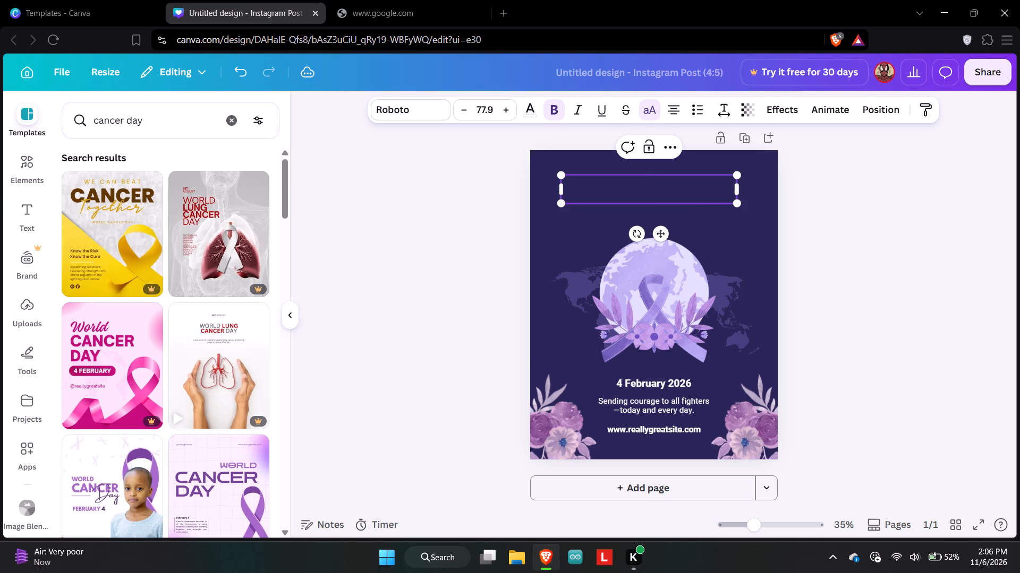
drag(191, 111, 87, 126)
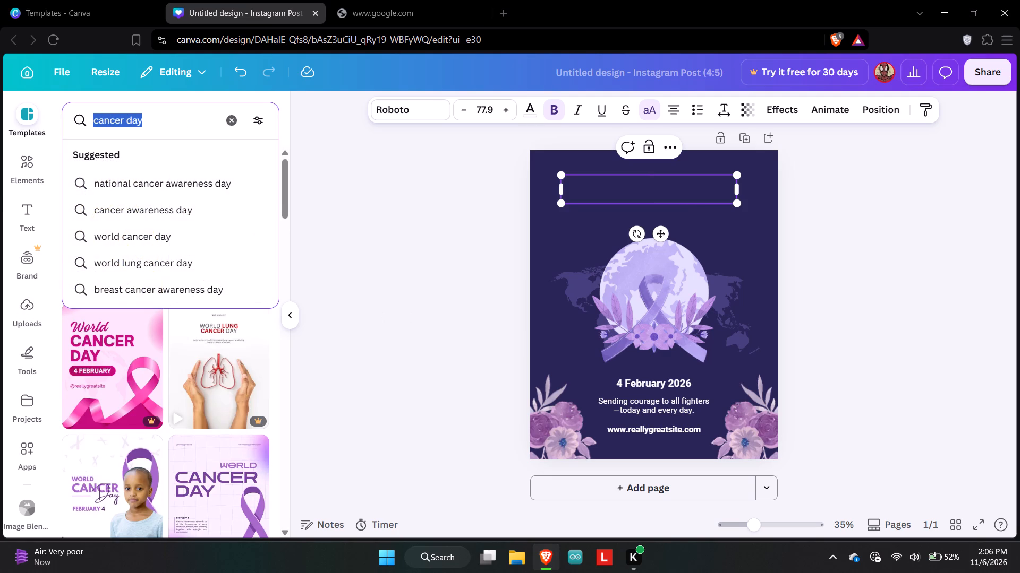
key(BackSpace)
text(nat)
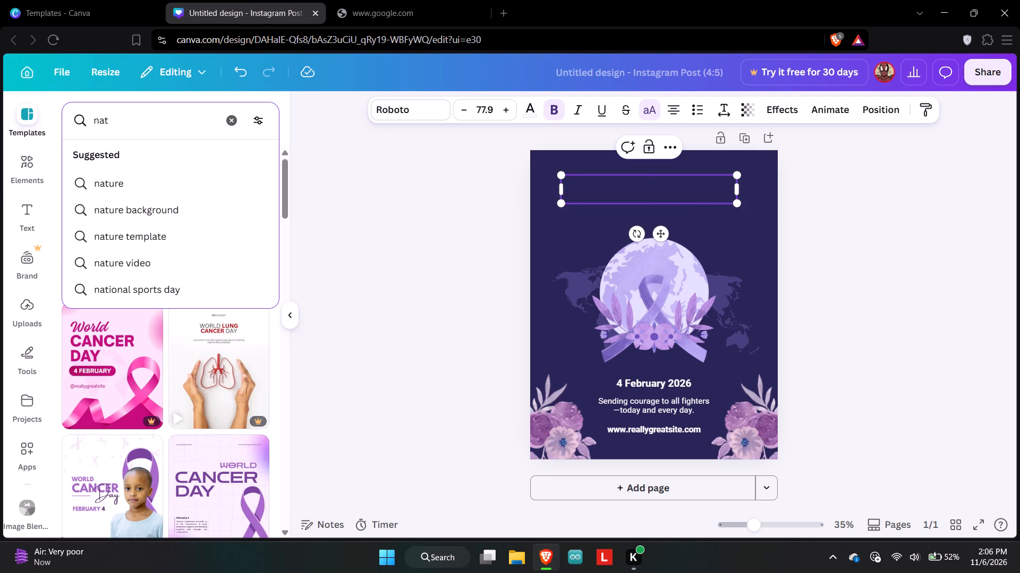
text(ional)
key(space)
text(cancer)
key(space)
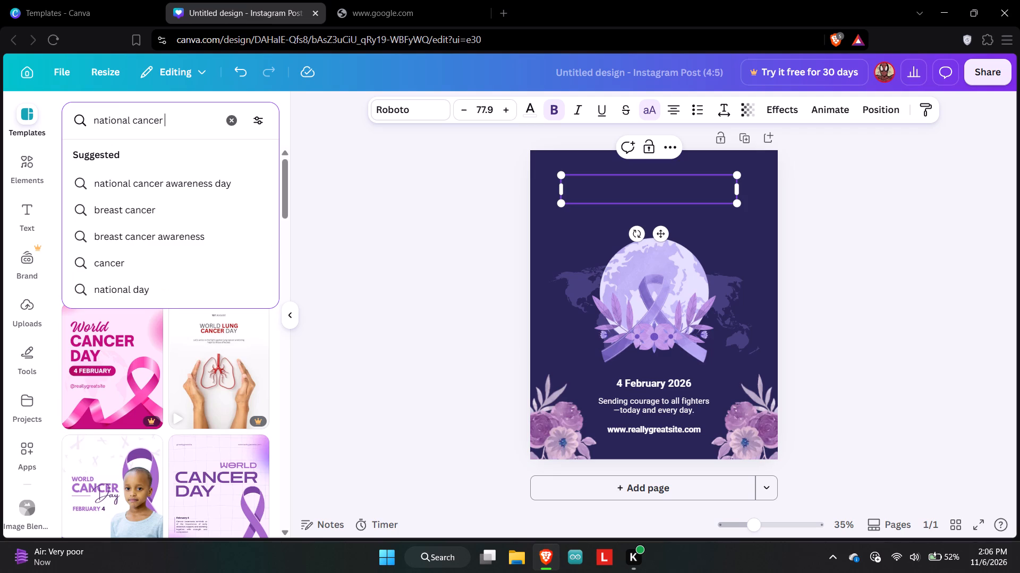
click(171, 188)
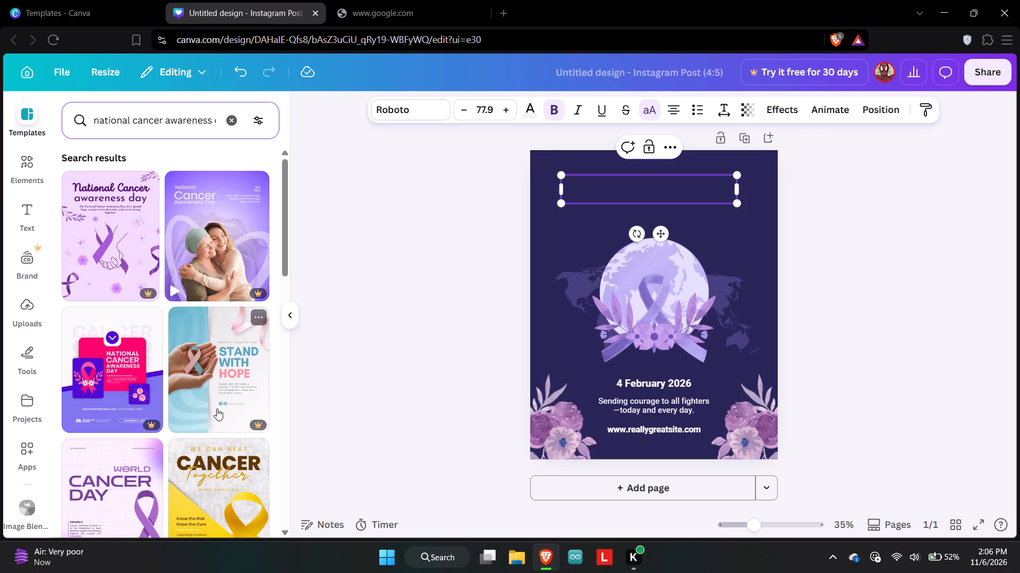
Browse the template results and apply the Purple and Gray Simple World Cancer Day Instagram Post template.
scroll(189, 413, down, 2)
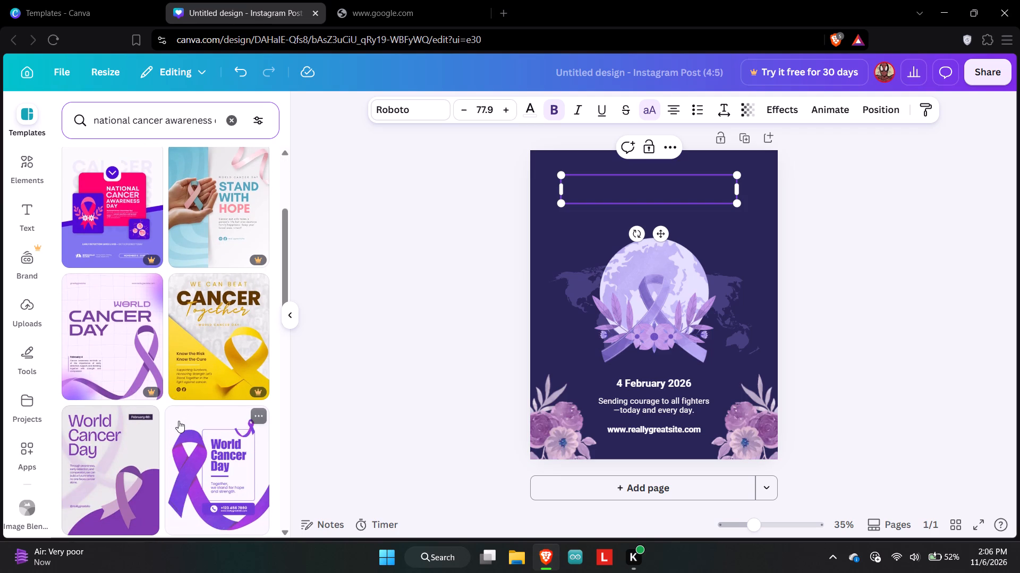
scroll(178, 421, down, 6)
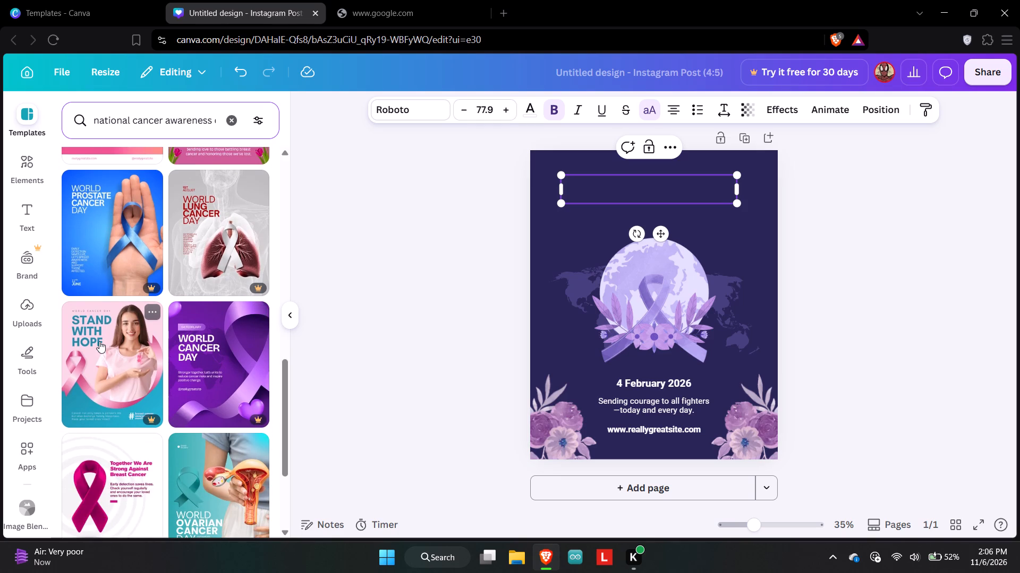
scroll(99, 341, down, 1)
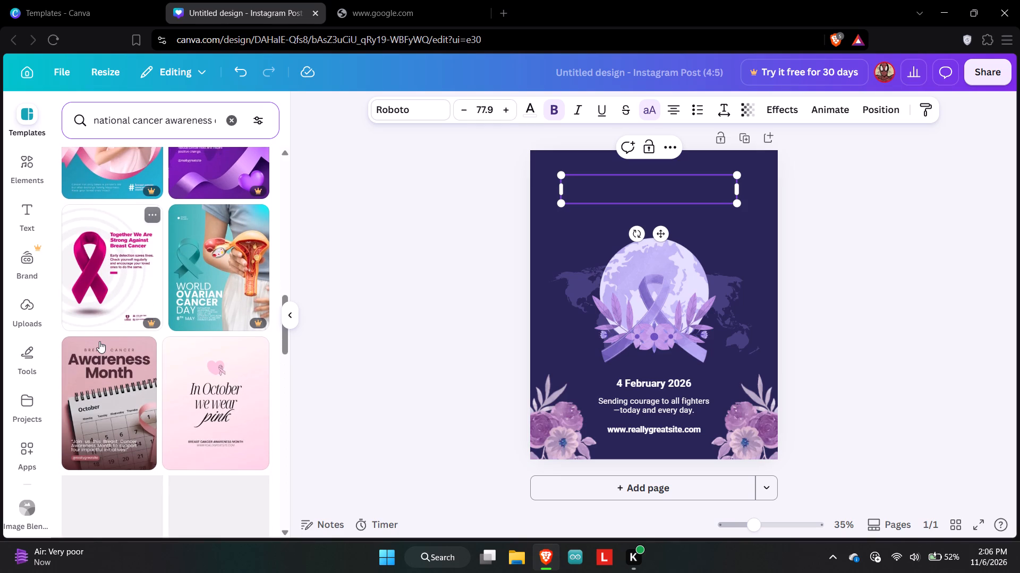
scroll(99, 341, down, 1)
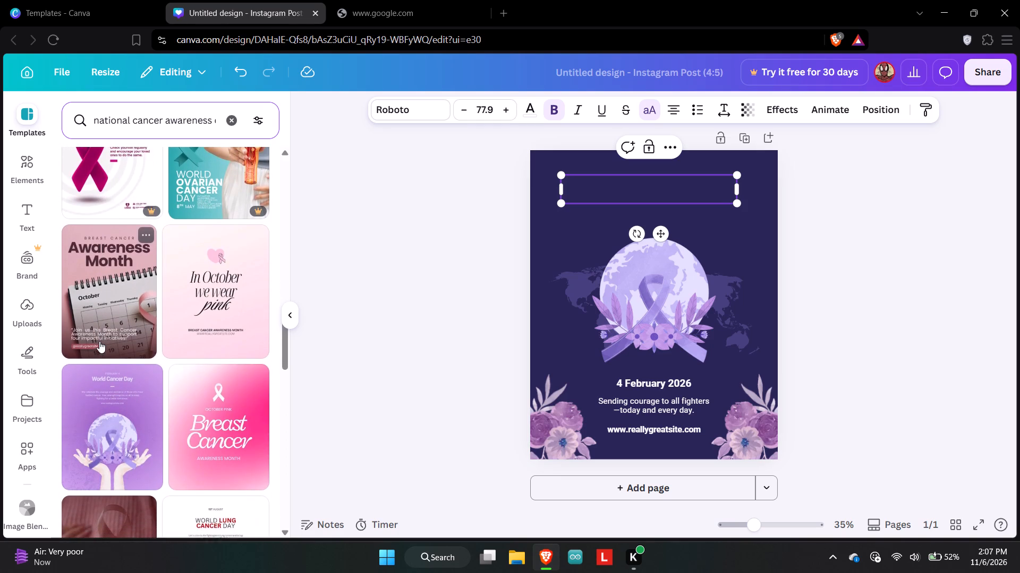
scroll(99, 341, down, 1)
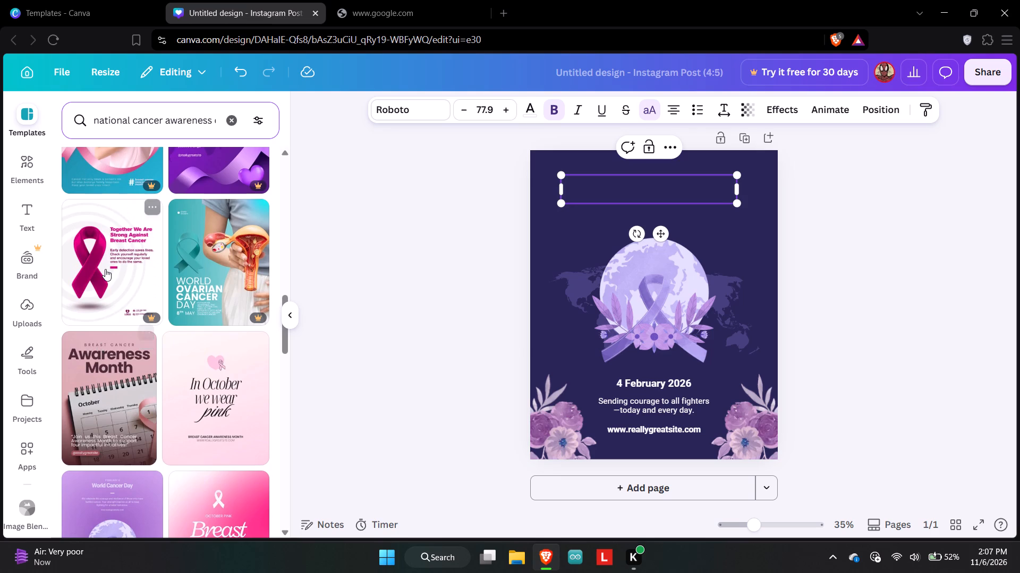
scroll(105, 269, up, 2)
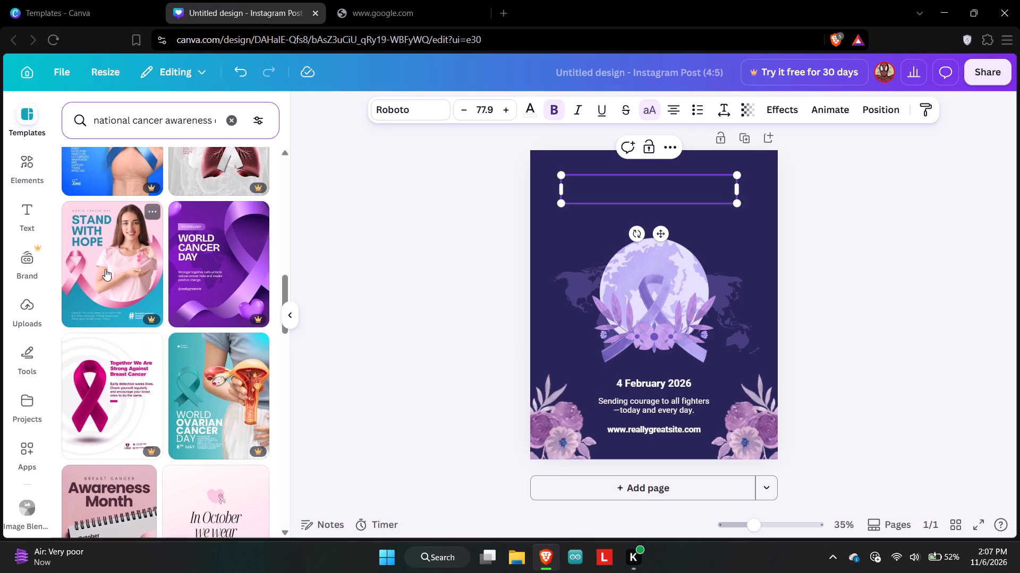
scroll(105, 269, up, 5)
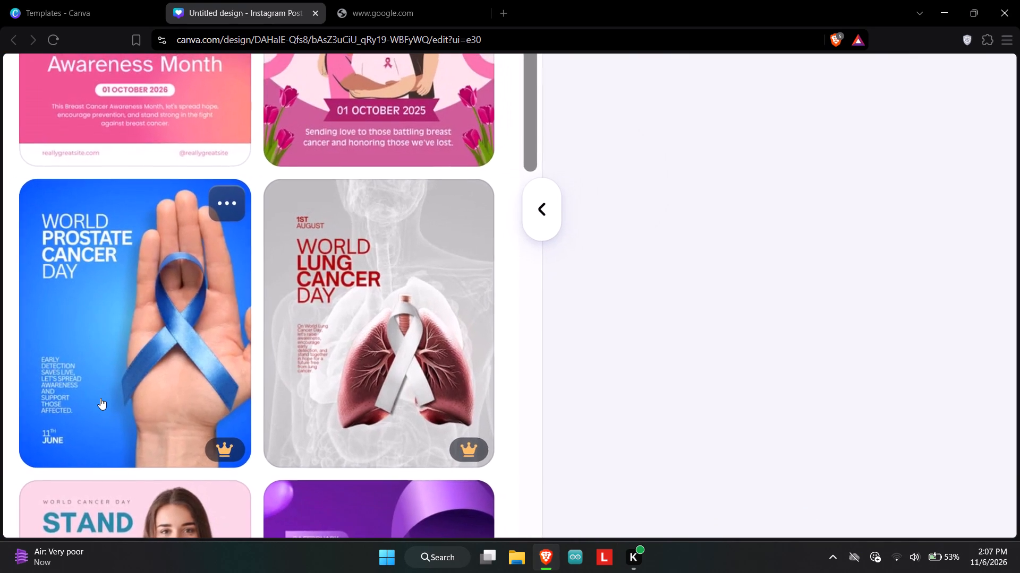
scroll(100, 398, up, 1)
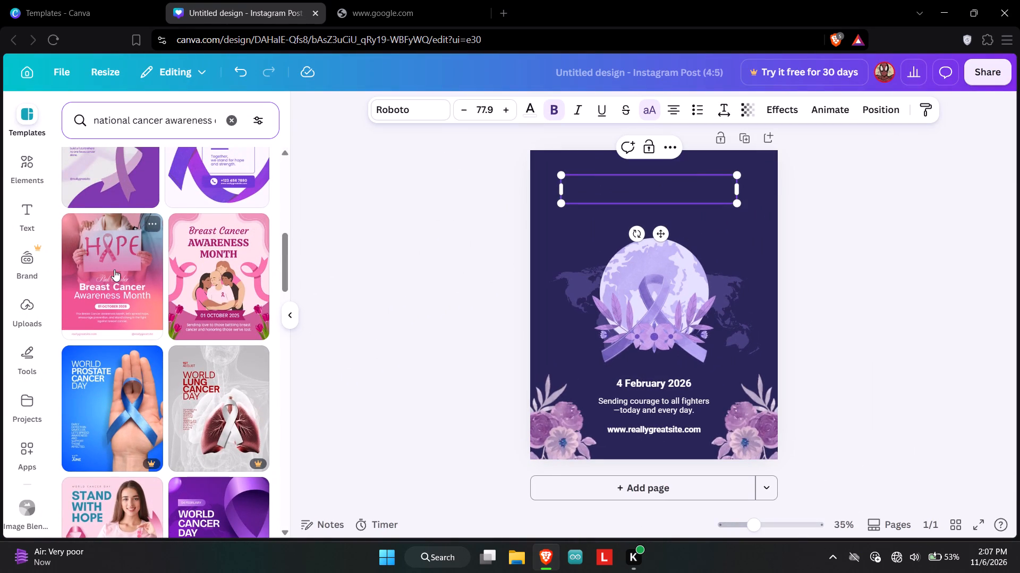
scroll(114, 270, up, 1)
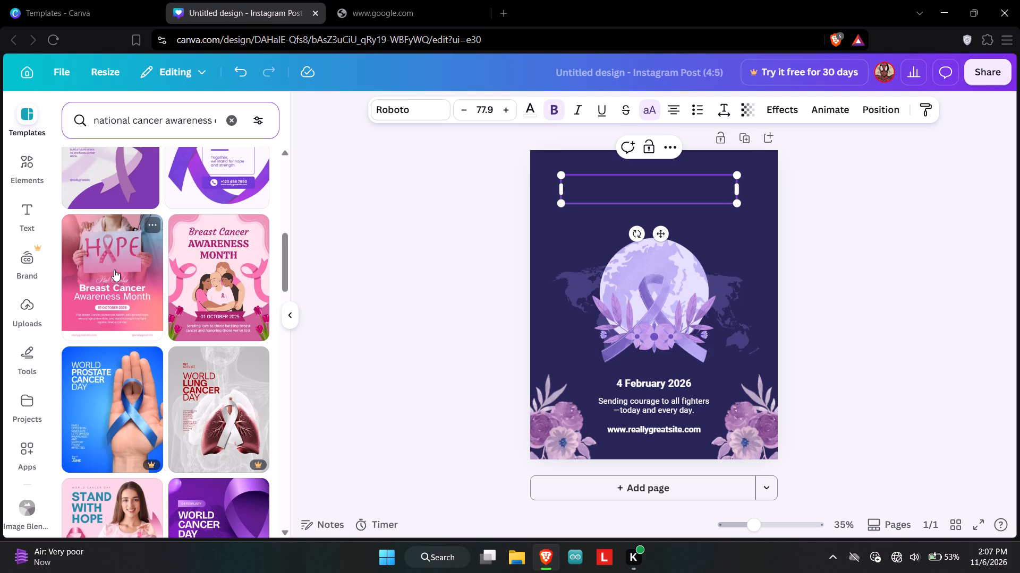
scroll(114, 270, up, 1)
scroll(93, 317, up, 2)
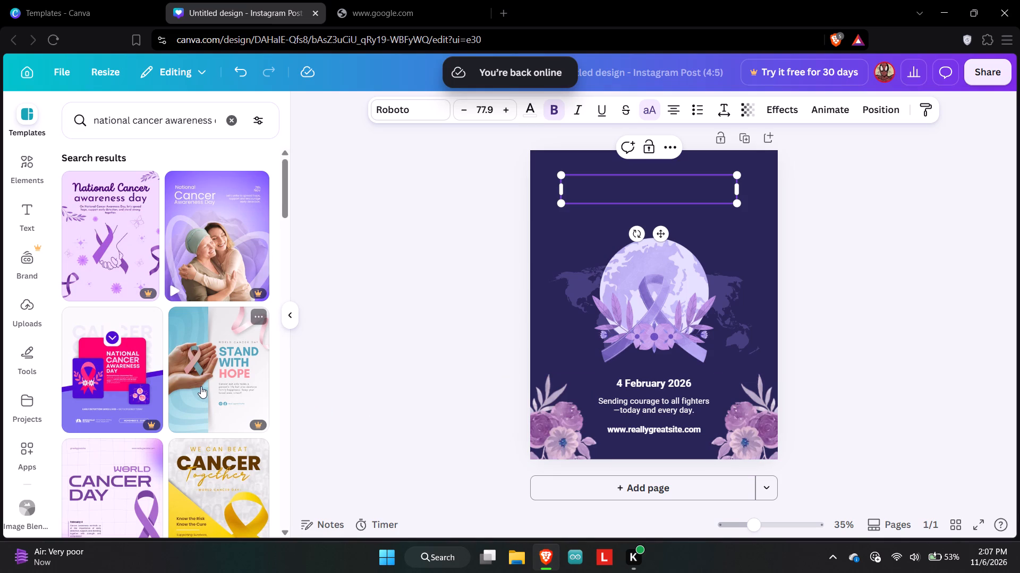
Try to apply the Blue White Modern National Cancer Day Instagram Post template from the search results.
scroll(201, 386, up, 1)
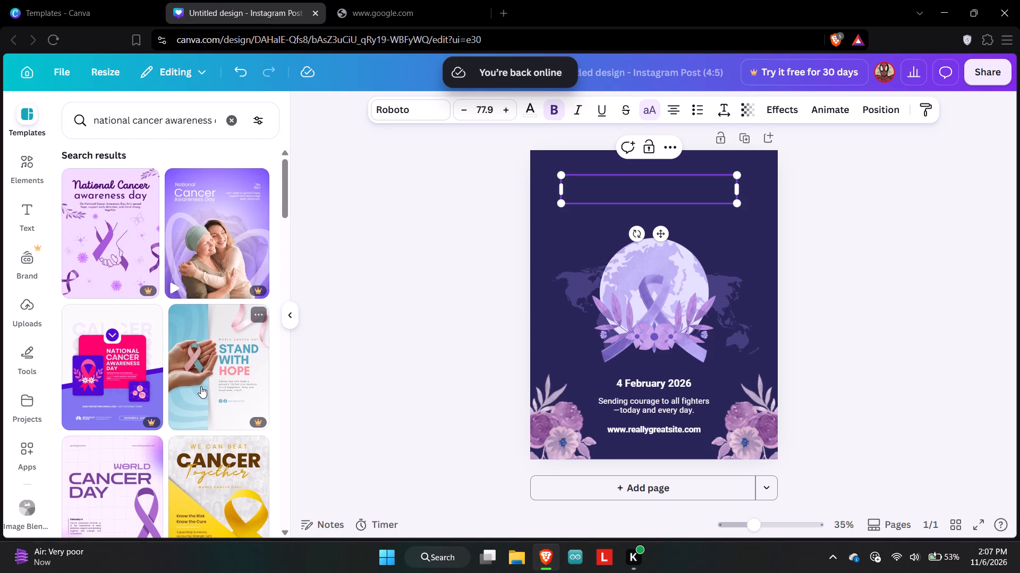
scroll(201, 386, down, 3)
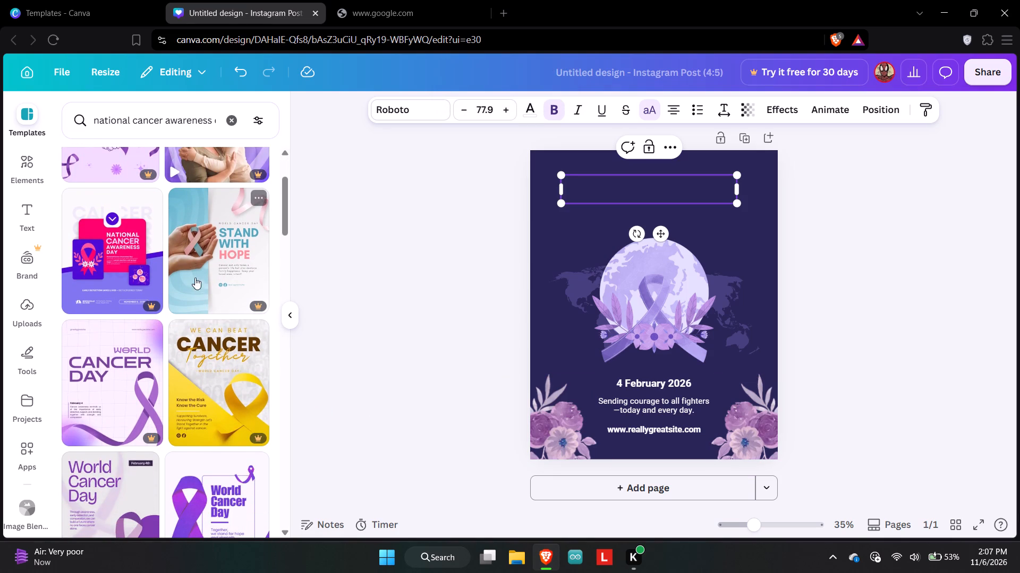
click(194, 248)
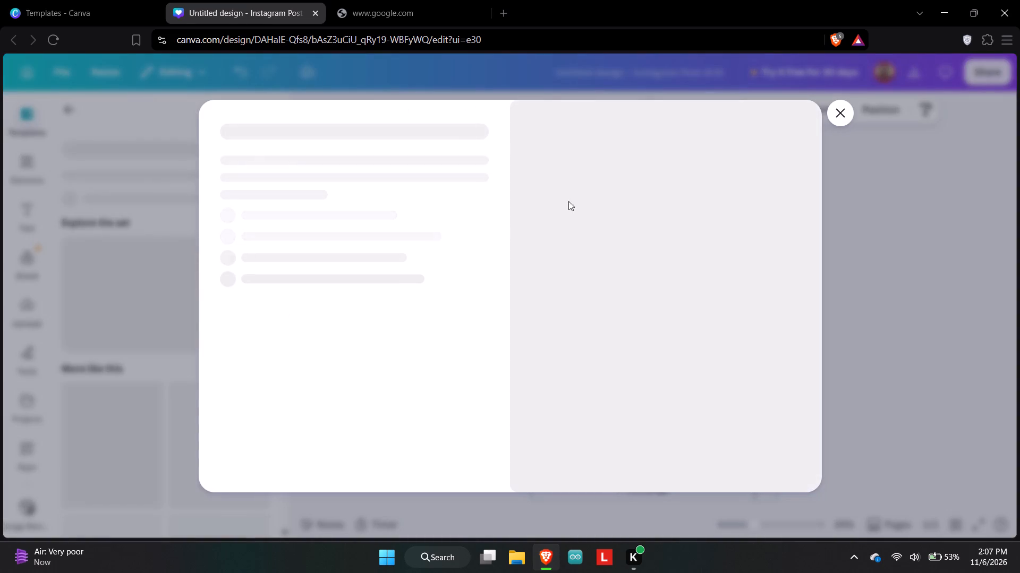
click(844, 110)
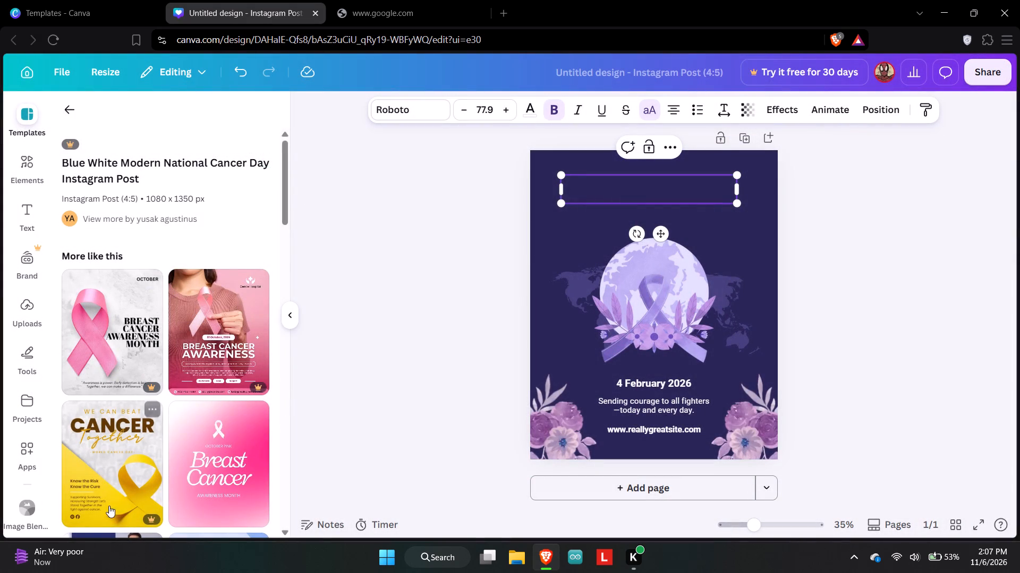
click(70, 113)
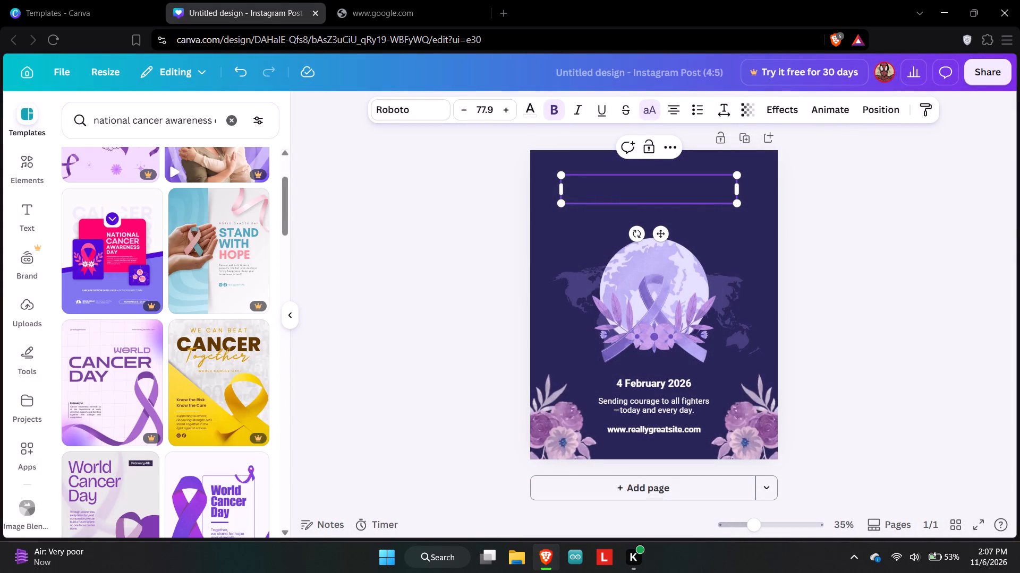
Replace the current page with the Purple and Gray Simple World Cancer Day Instagram Post template.
scroll(127, 302, down, 3)
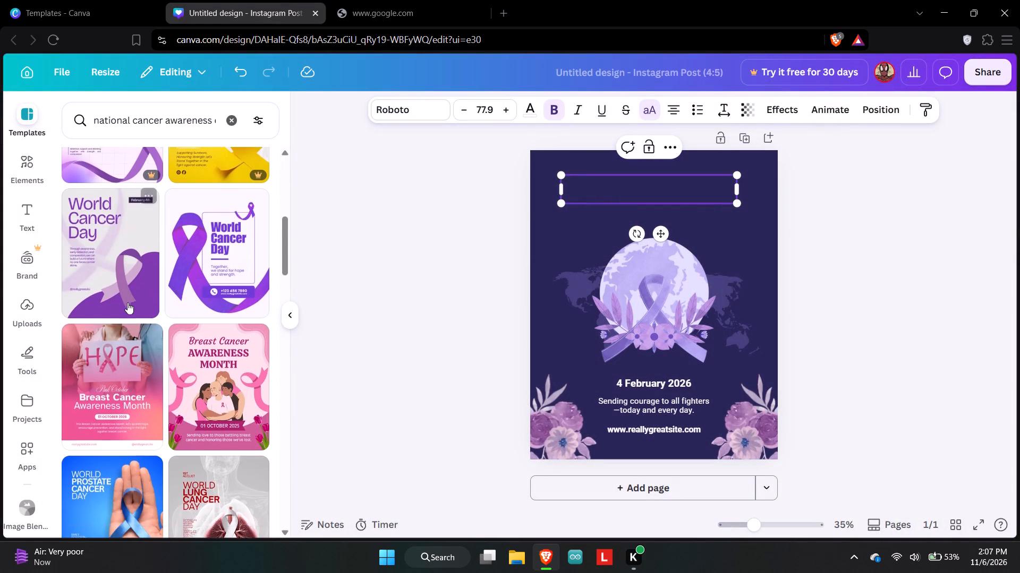
scroll(127, 302, down, 3)
click(108, 237)
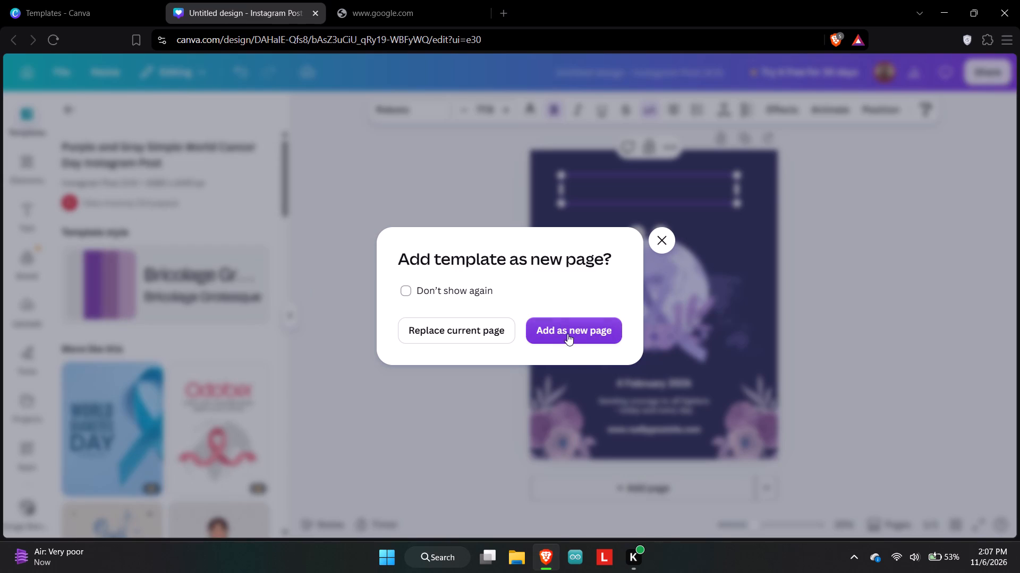
click(479, 334)
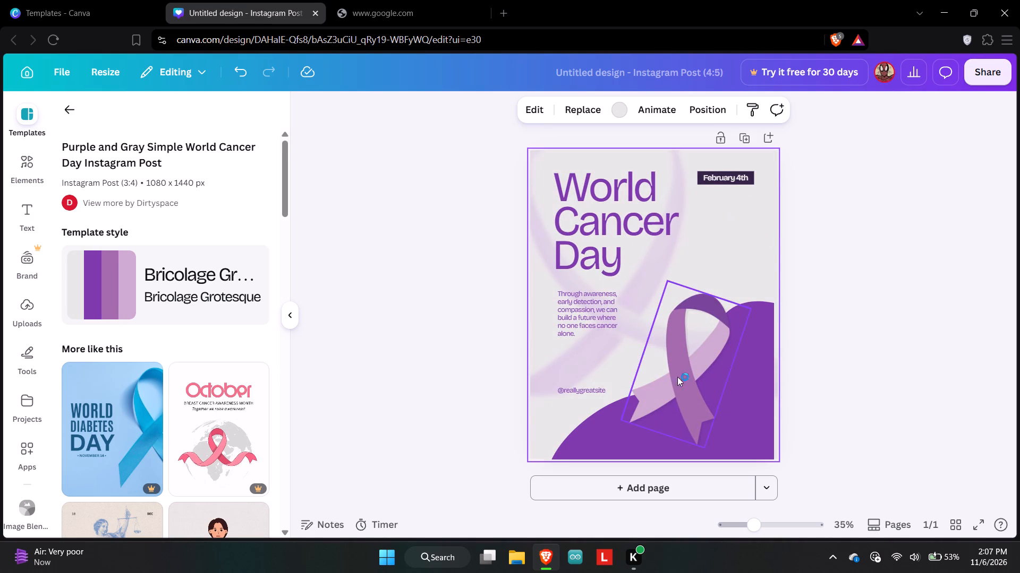
click(577, 394)
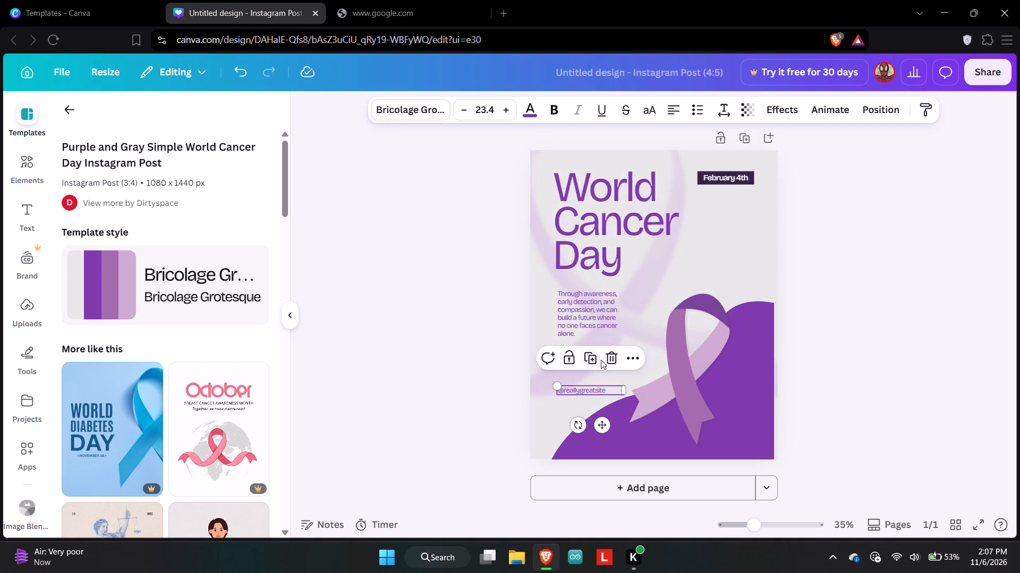
click(609, 362)
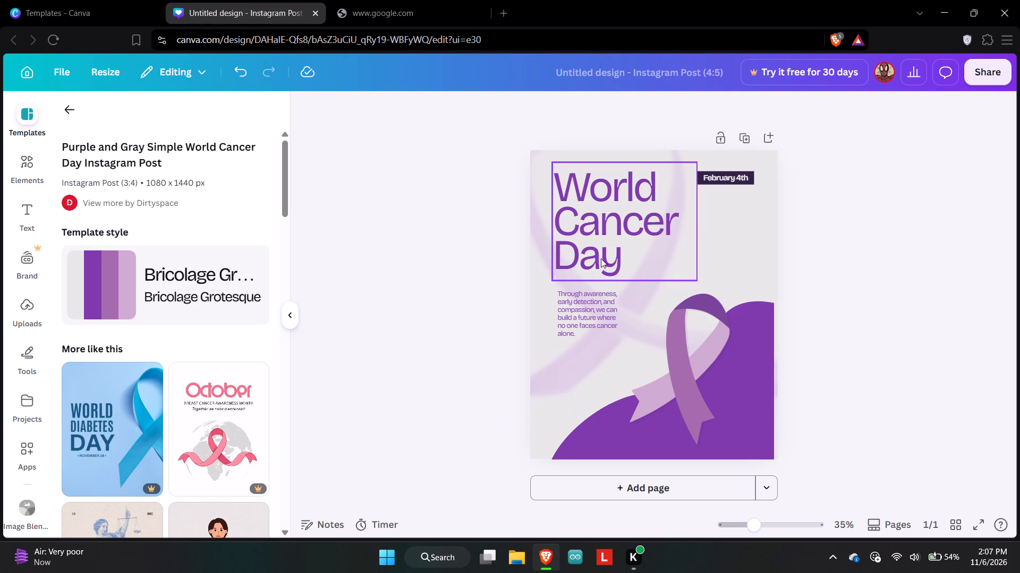
Move the "Through awareness, early detection..." paragraph slightly lower beneath the heading, keeping it near the heading's starting edge, and deselect it.
click(595, 322)
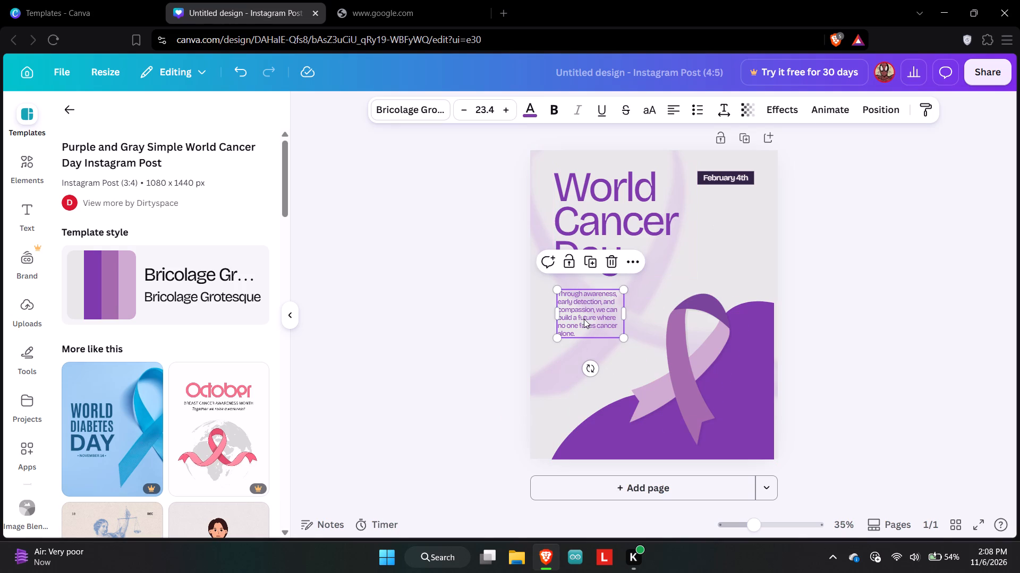
drag(584, 332, 584, 334)
drag(584, 334, 583, 350)
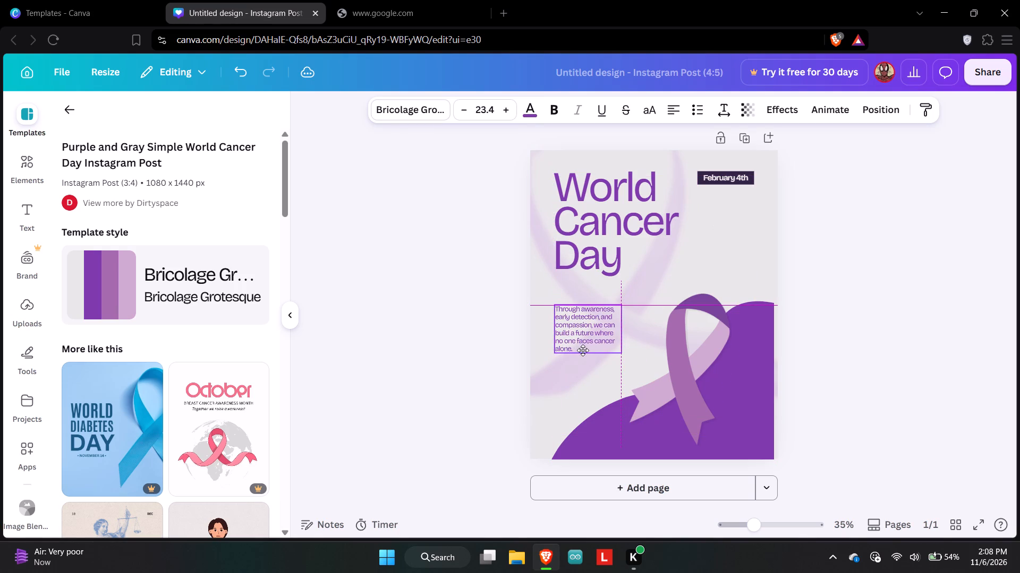
drag(583, 350, 591, 354)
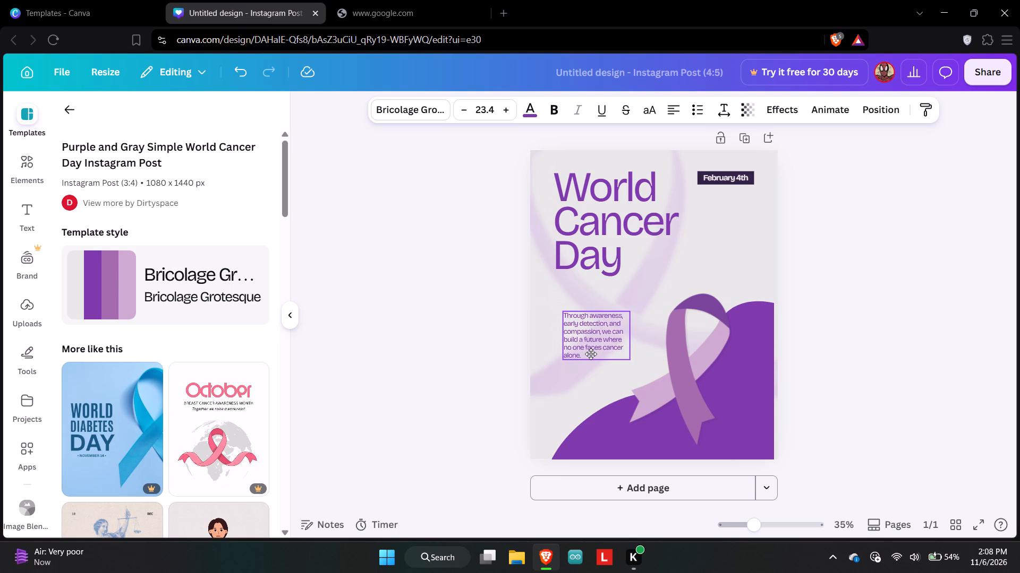
drag(591, 354, 589, 354)
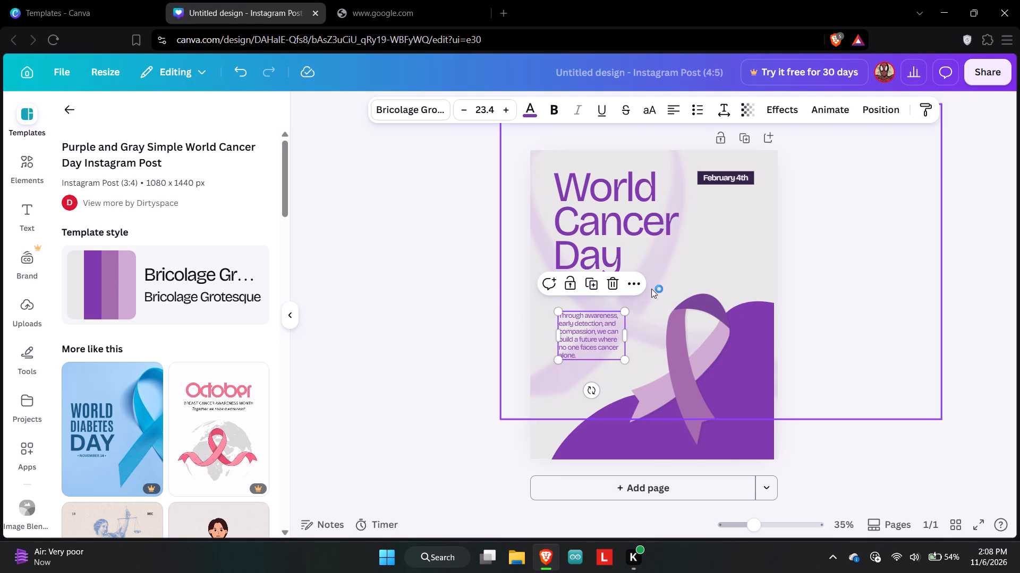
click(651, 289)
click(453, 260)
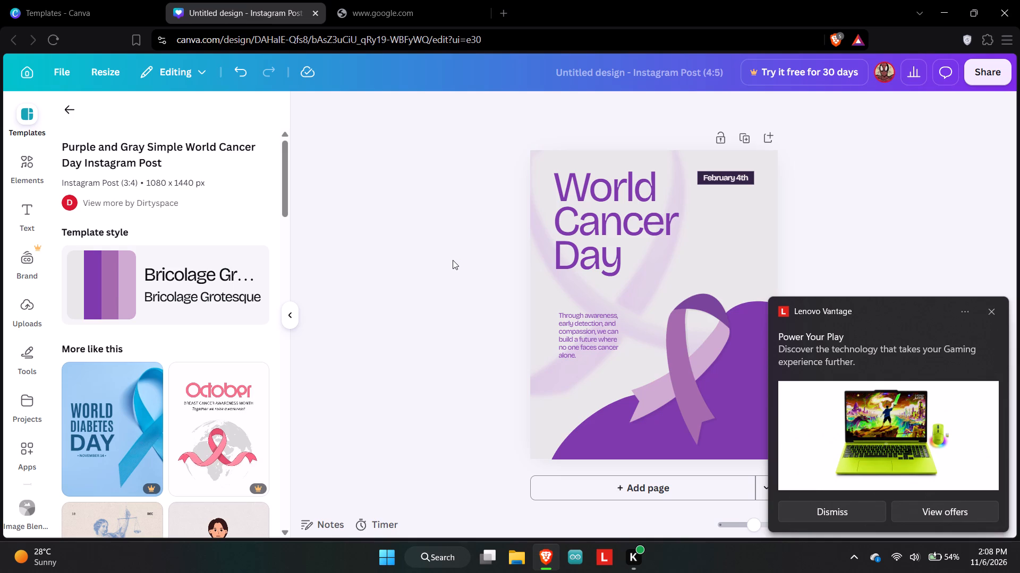
Switch to the Google search and examine image results for national cancer awareness day as poster references.
click(412, 0)
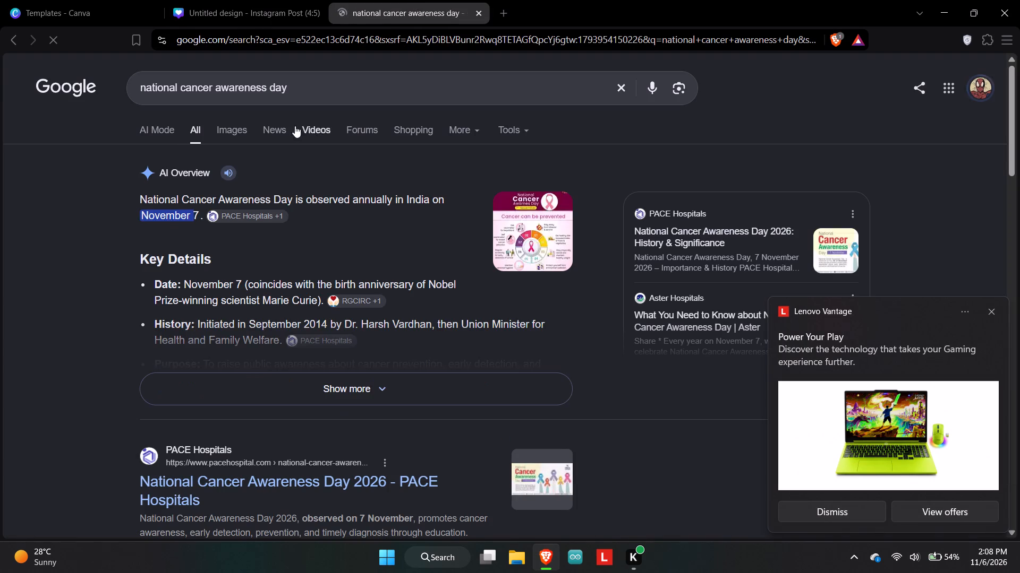
click(232, 131)
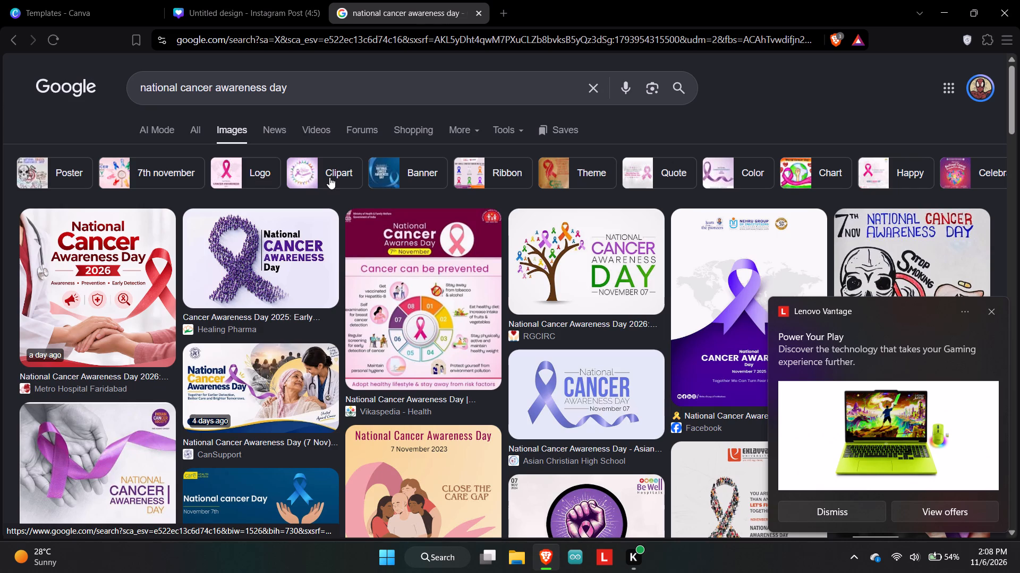
scroll(329, 177, down, 1)
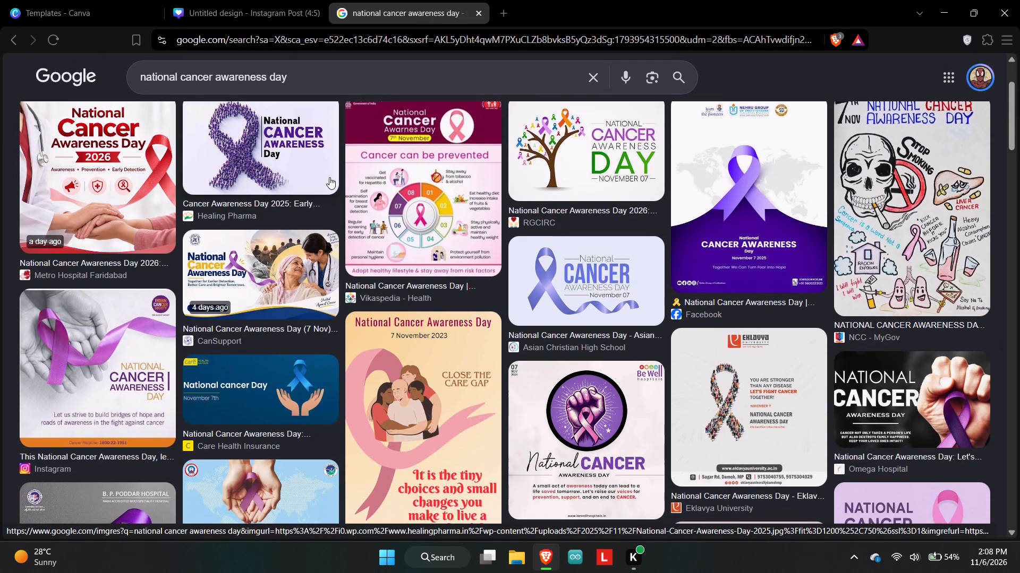
scroll(329, 177, down, 1)
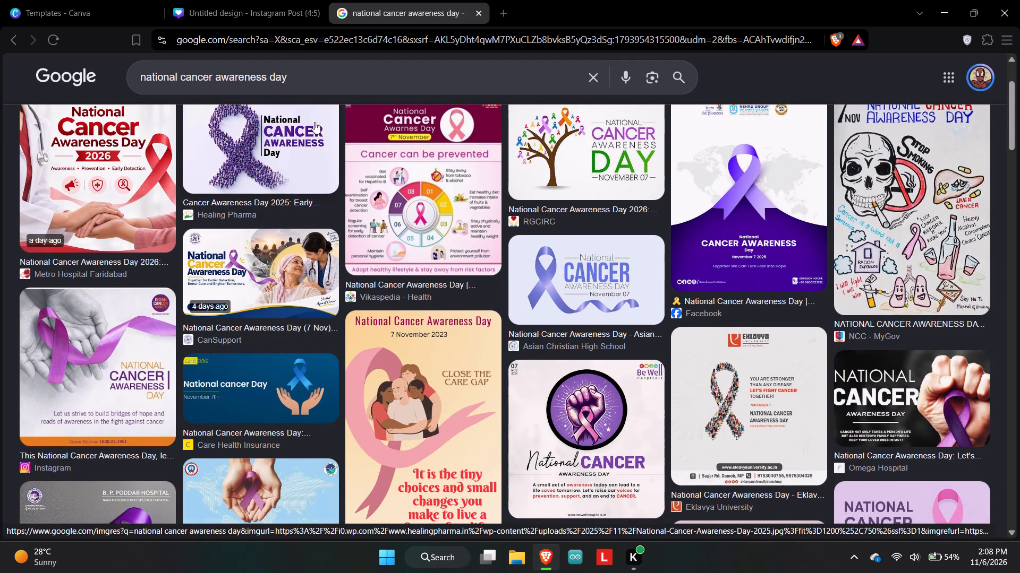
Return to the Canva design and replace the "World Cancer Day" heading with "National" and "CANCER" on separate lines.
click(199, 0)
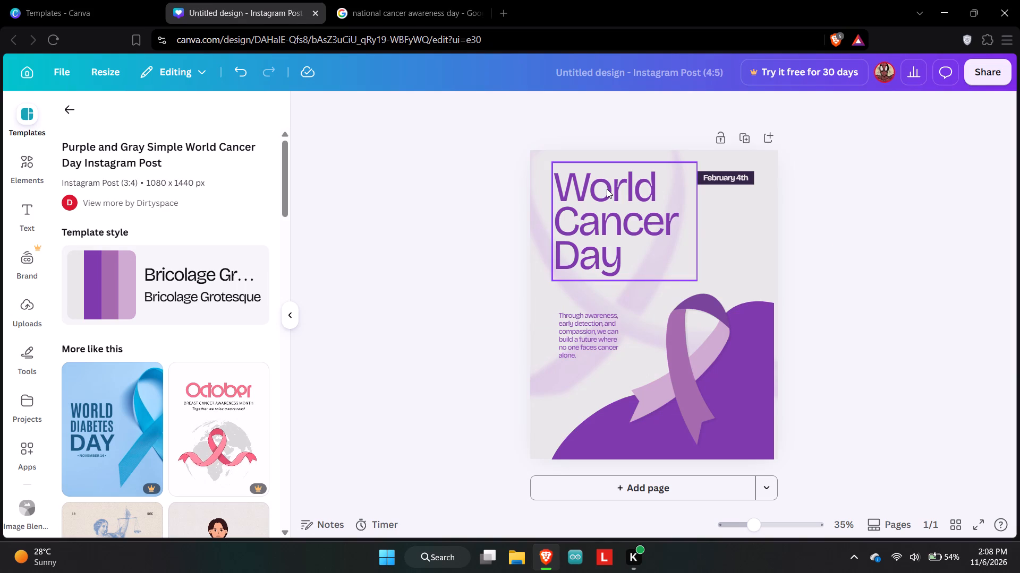
click(607, 189)
double_click(634, 265)
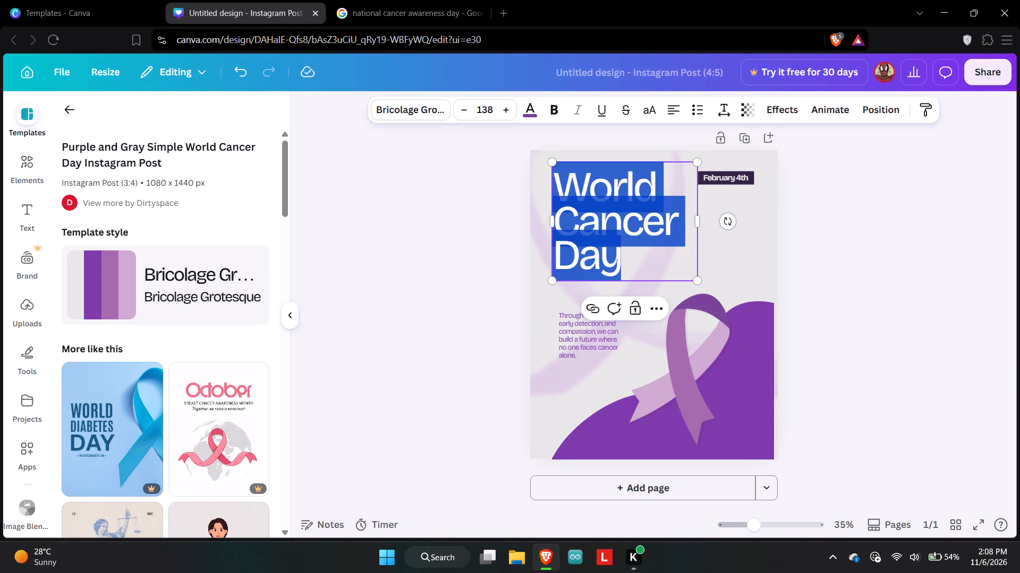
key(BackSpace)
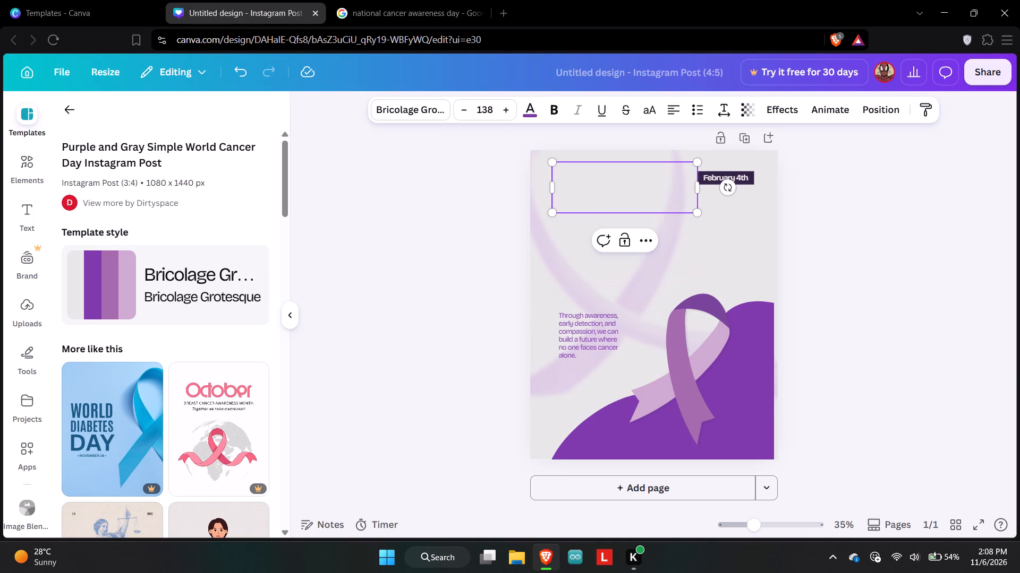
click(617, 184)
click(617, 184)
key(n)
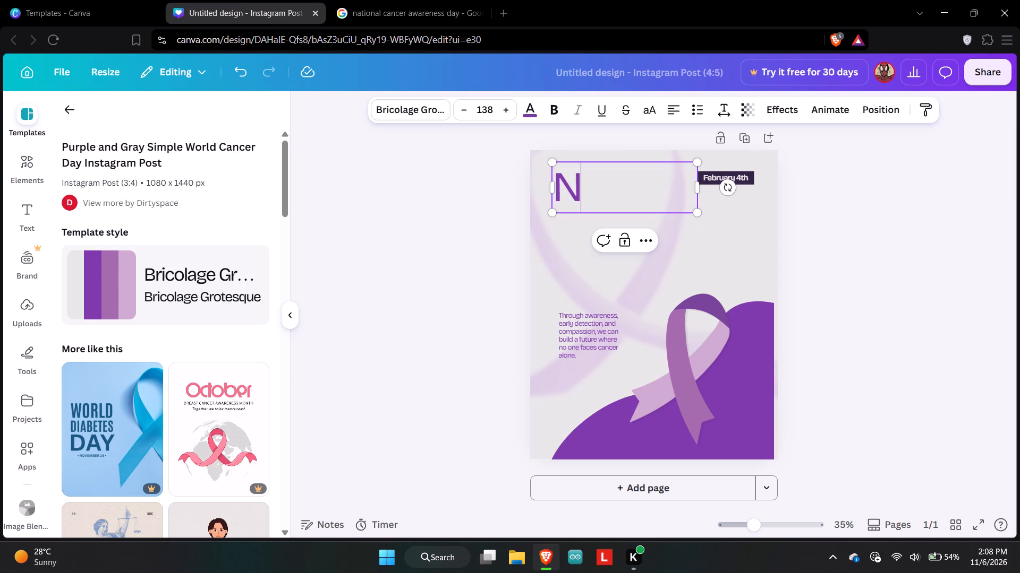
text(at)
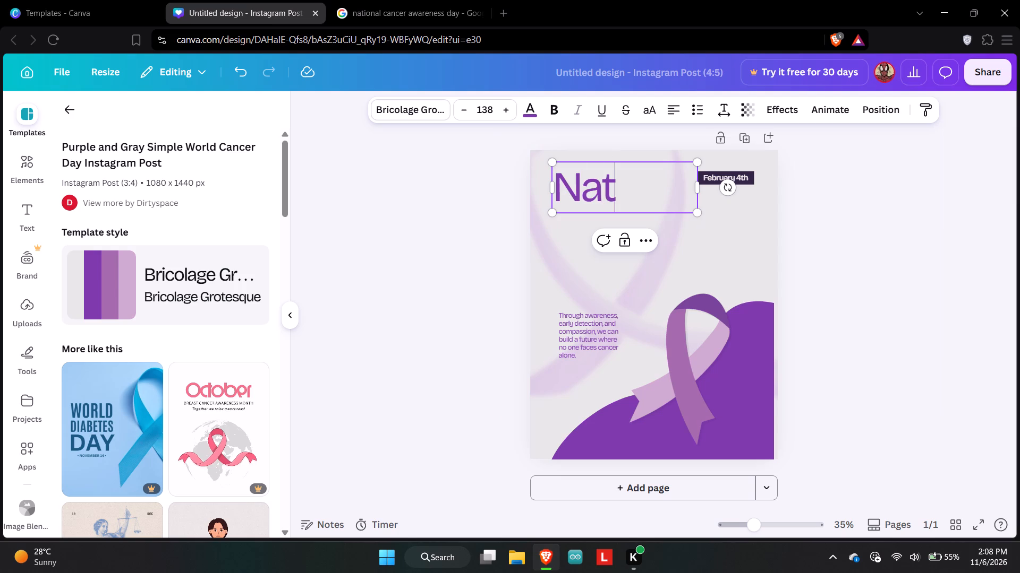
text(ional)
key(Return)
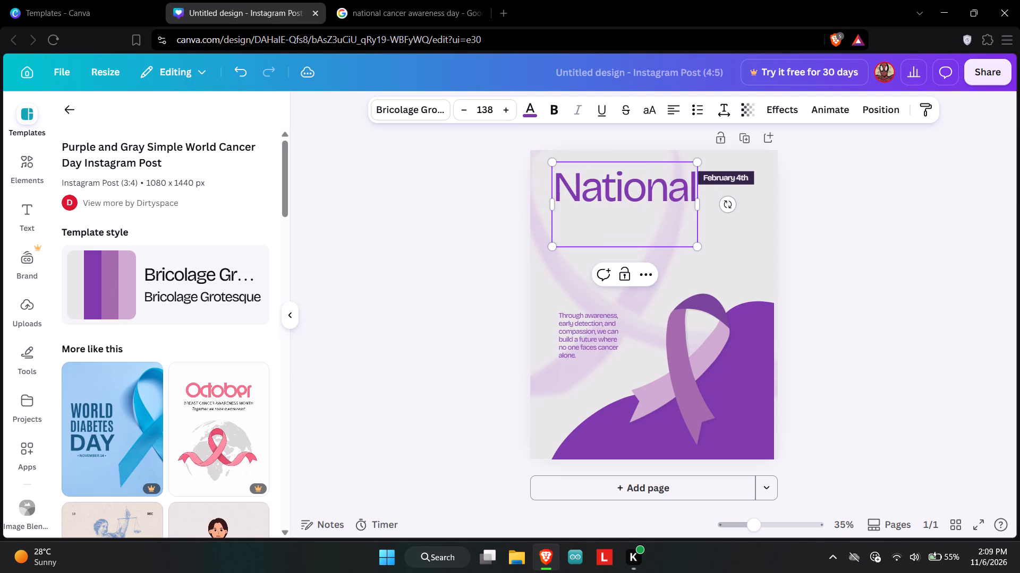
text(CA)
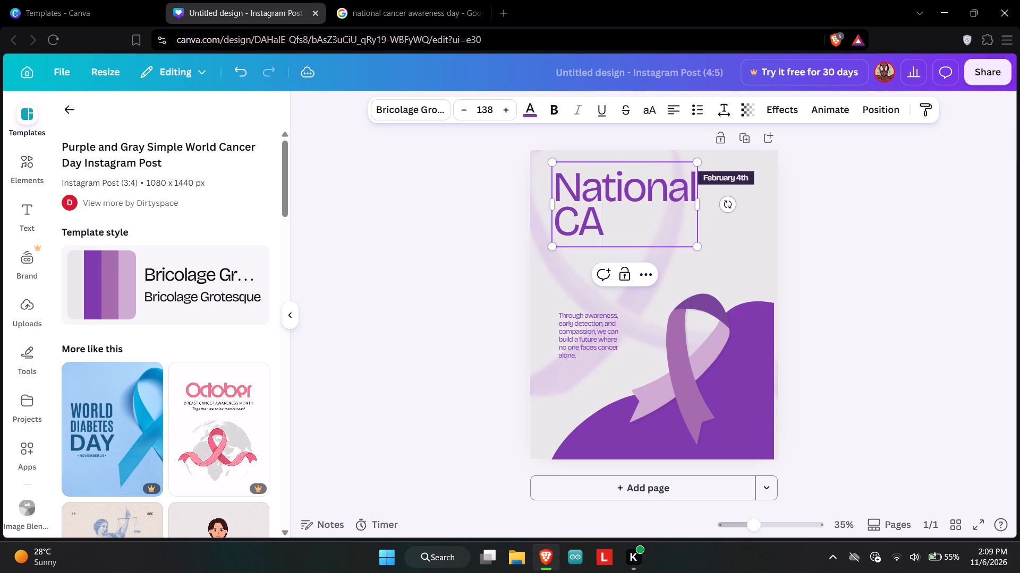
text(NCER)
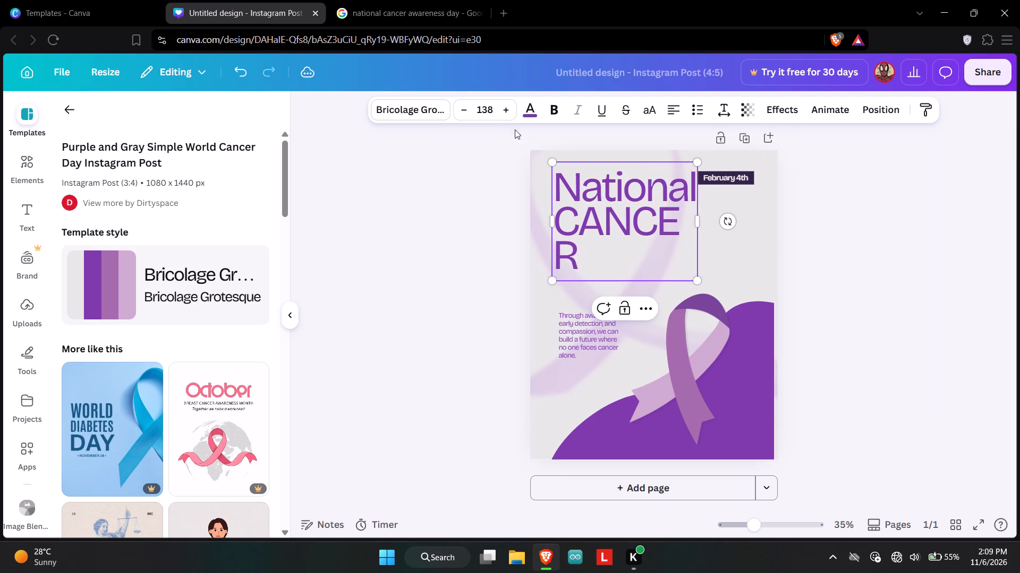
Reduce the font size of the heading's "CANCER" line to 124 so the word fits on one line.
triple_click(464, 112)
triple_click(464, 112)
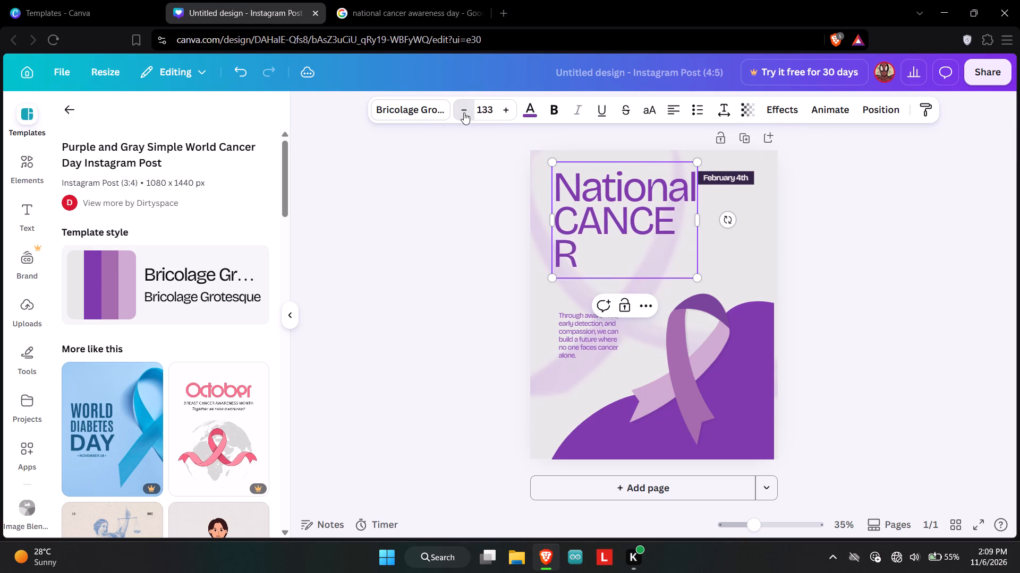
triple_click(463, 109)
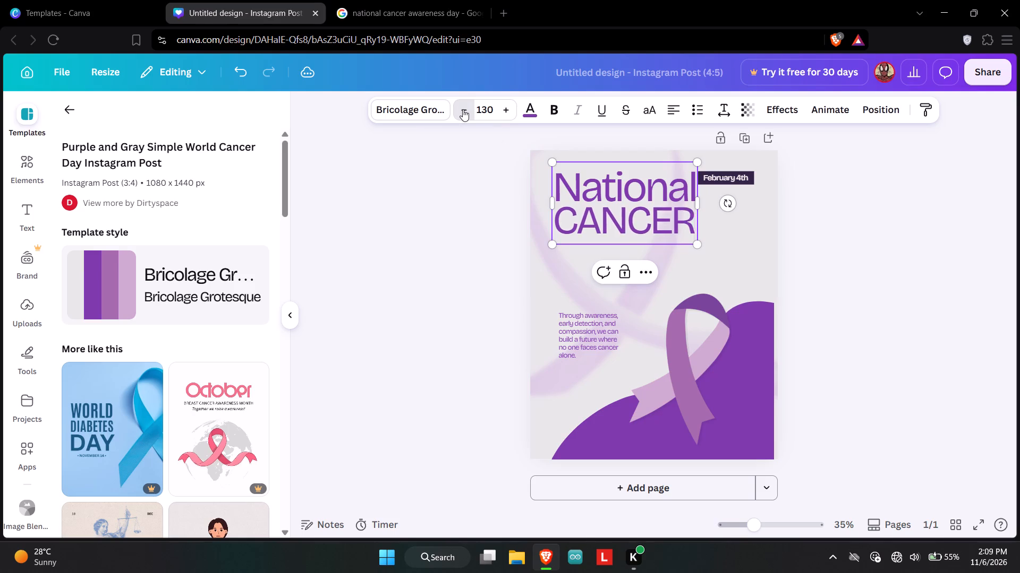
triple_click(463, 109)
double_click(463, 109)
Reduce the font size of the heading's "National" line to 108.
click(622, 203)
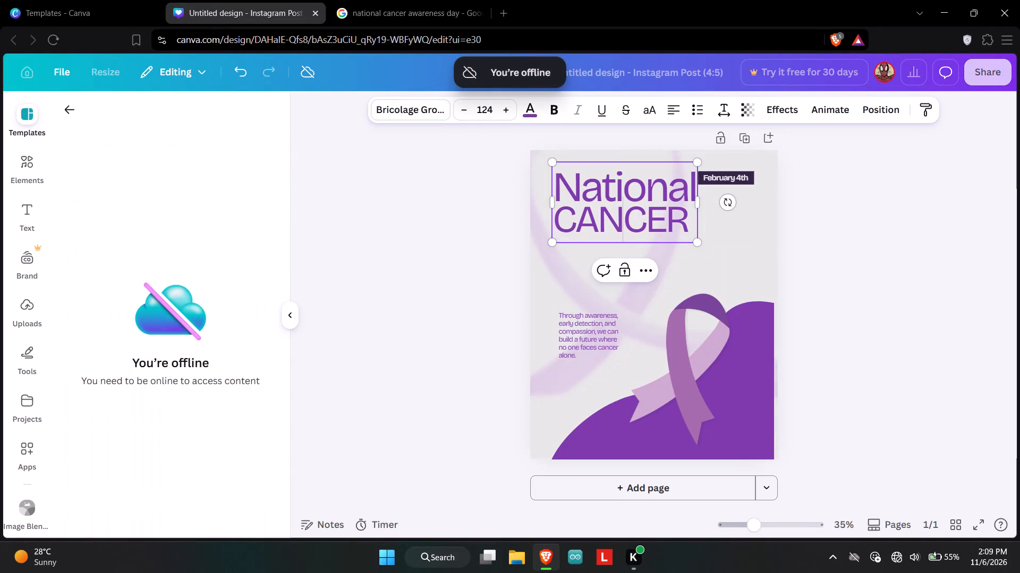
click(654, 197)
click(644, 179)
triple_click(470, 110)
triple_click(470, 110)
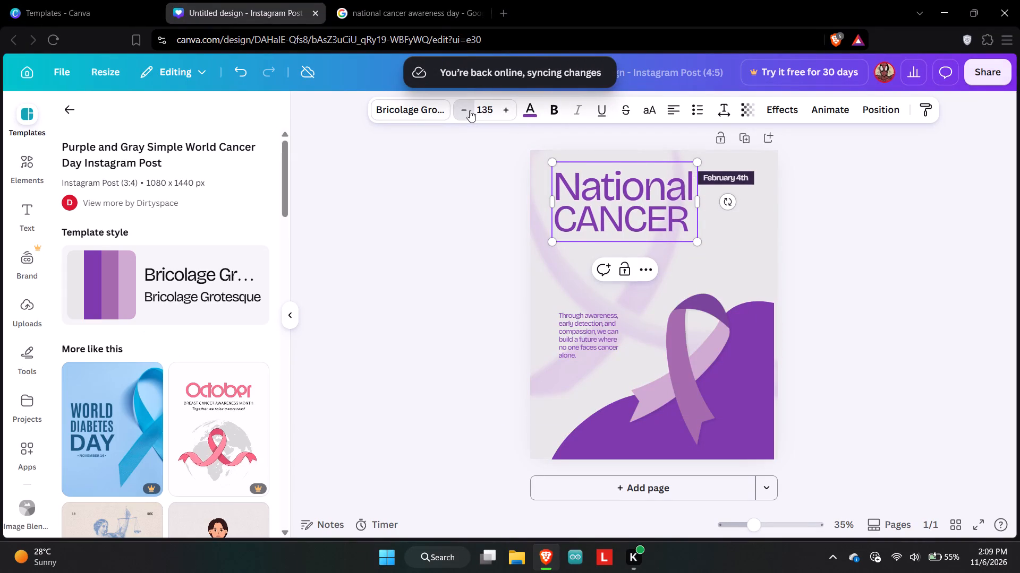
triple_click(470, 110)
click(470, 110)
triple_click(470, 110)
triple_click(470, 110)
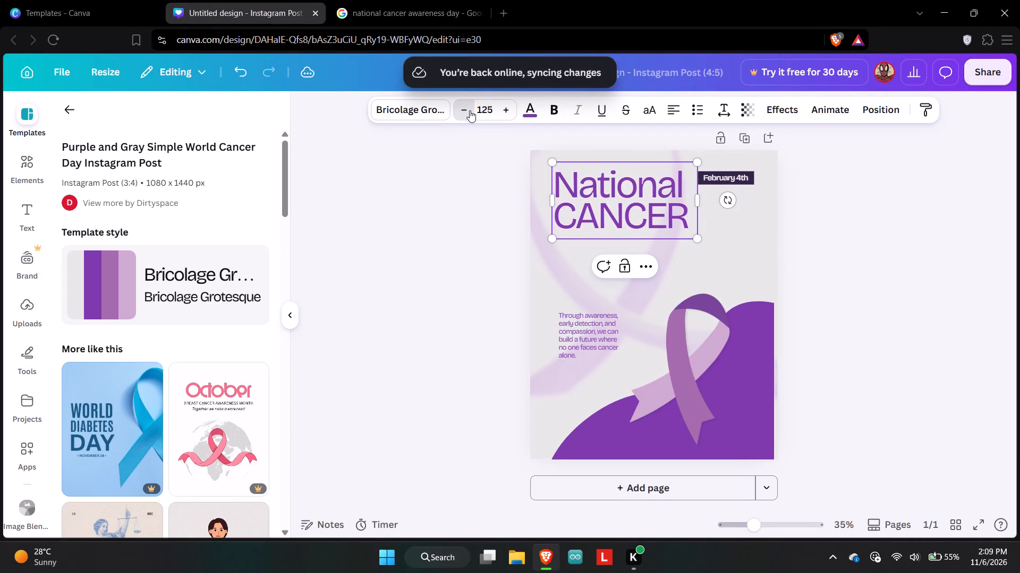
triple_click(470, 110)
triple_click(470, 110)
triple_click(470, 110)
click(470, 110)
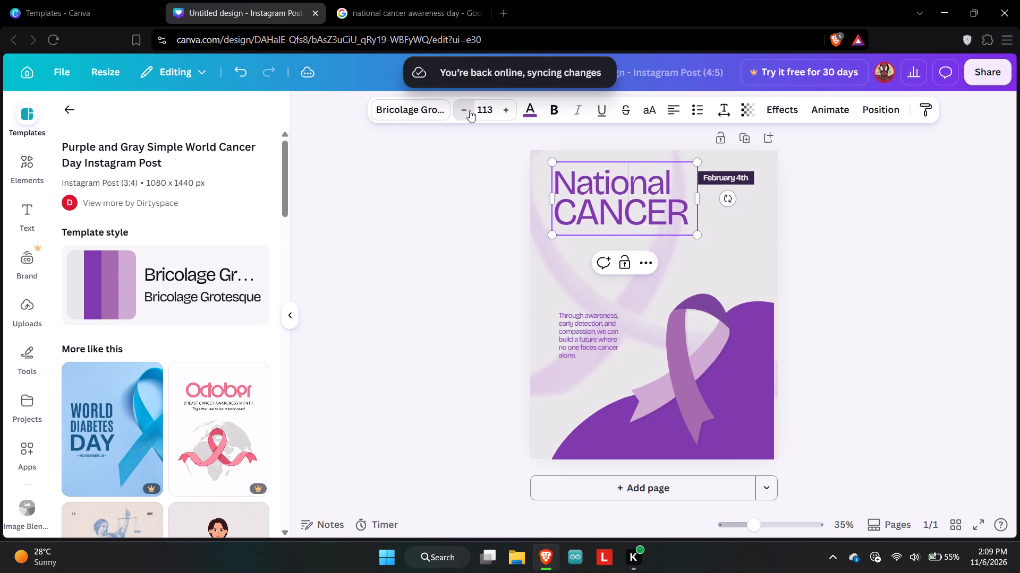
click(470, 110)
triple_click(470, 110)
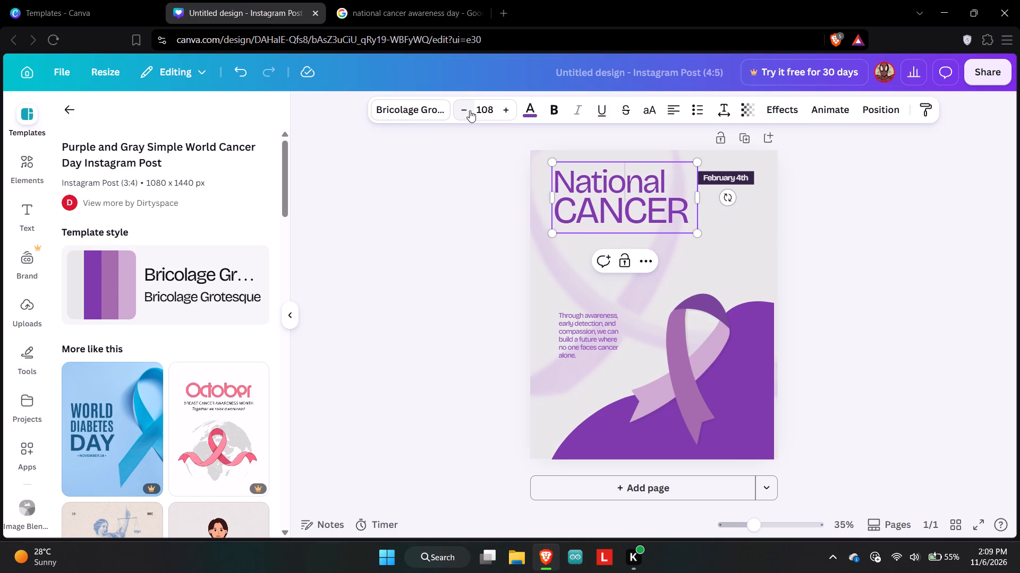
Reduce the font size of the heading's "CANCER" line to 119.
click(642, 223)
click(620, 220)
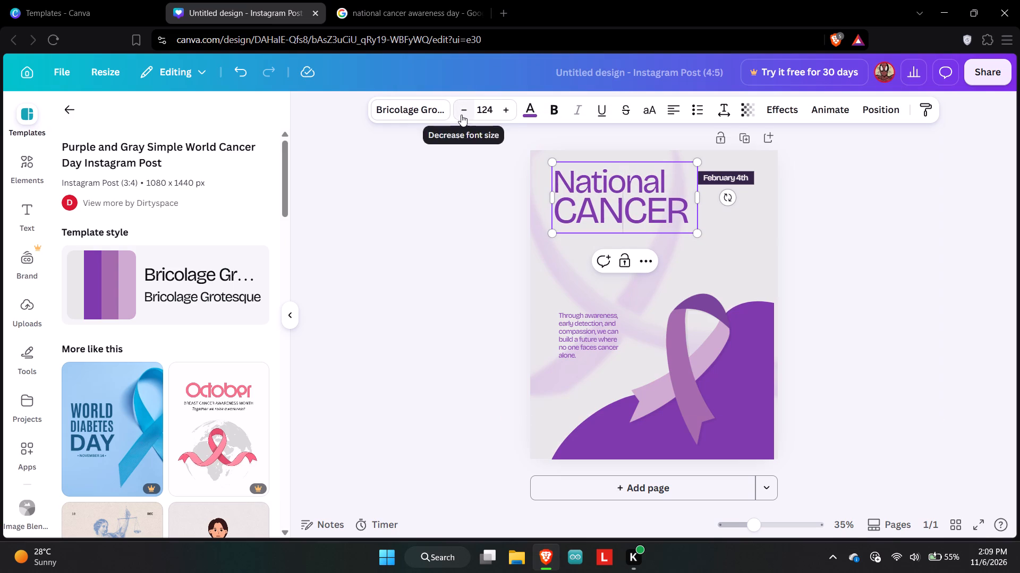
triple_click(461, 115)
double_click(461, 115)
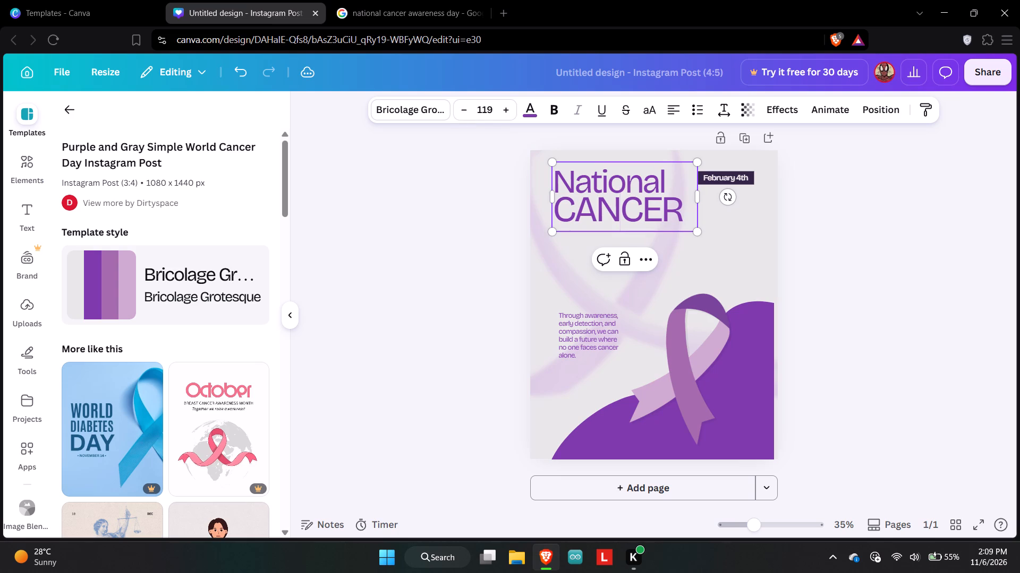
Add "Awareness Day" to the heading on a new line below "CANCER".
click(684, 210)
key(Return)
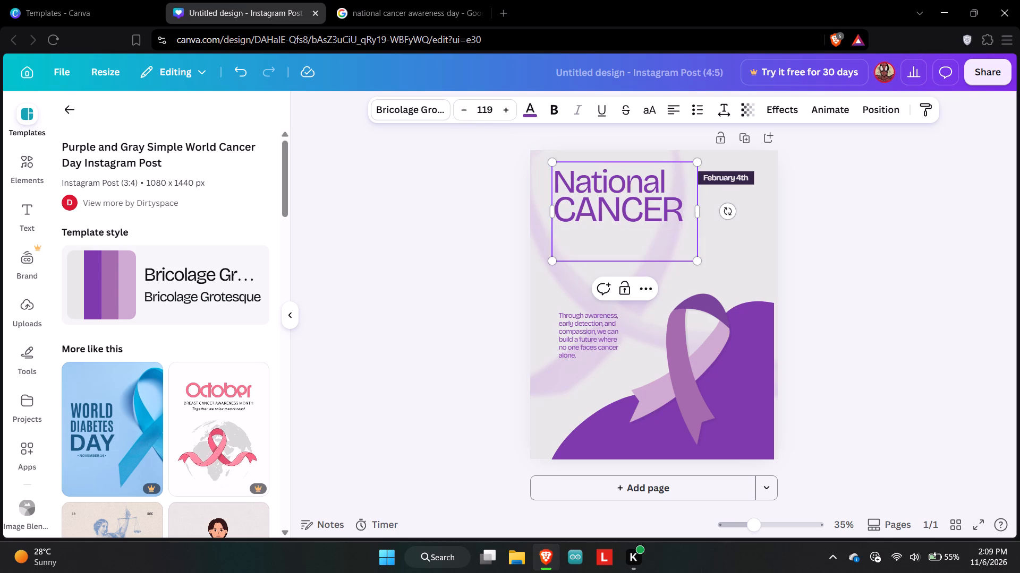
click(595, 237)
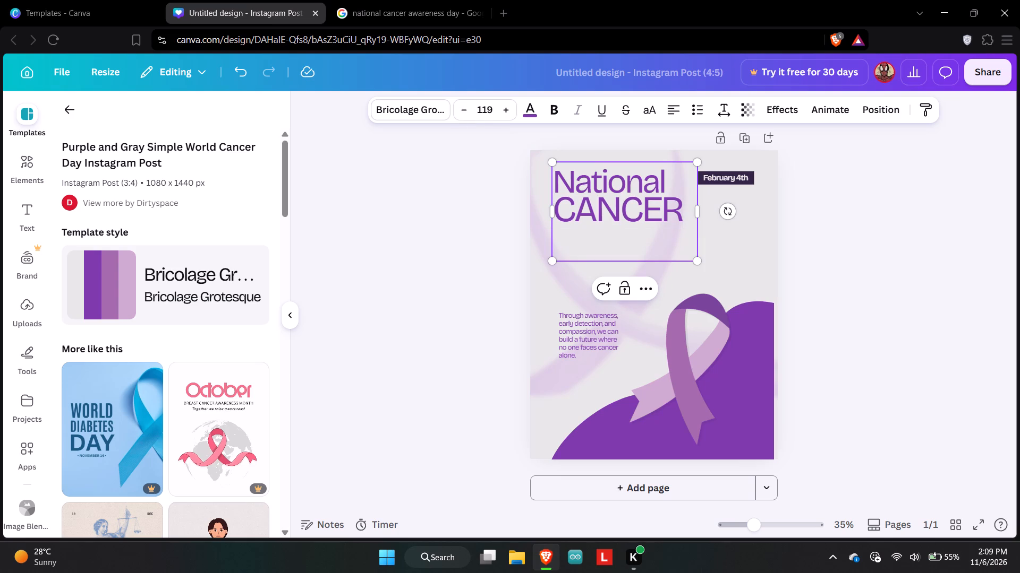
click(595, 237)
key(a)
text(ware)
text(ness)
key(space)
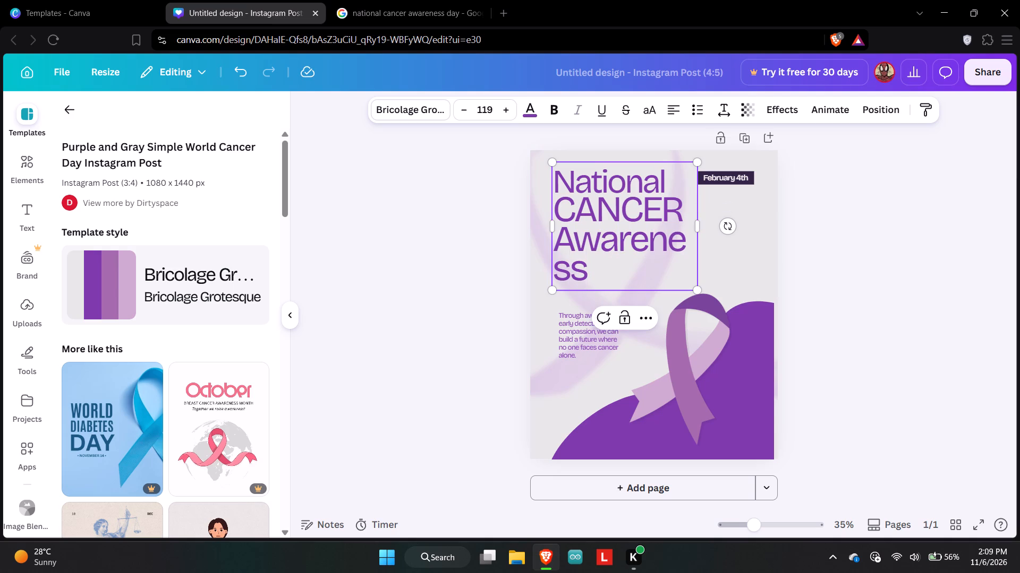
key(d)
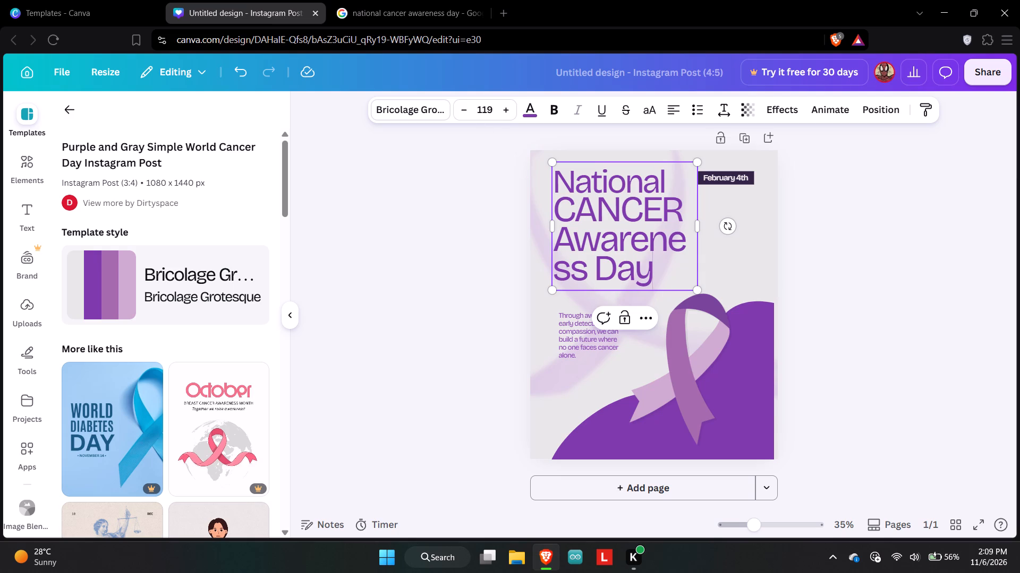
Reduce the font size of the heading's "Awareness Day" text to 99.3 so "Awareness" no longer splits across lines.
triple_click(467, 107)
triple_click(467, 107)
triple_click(467, 107)
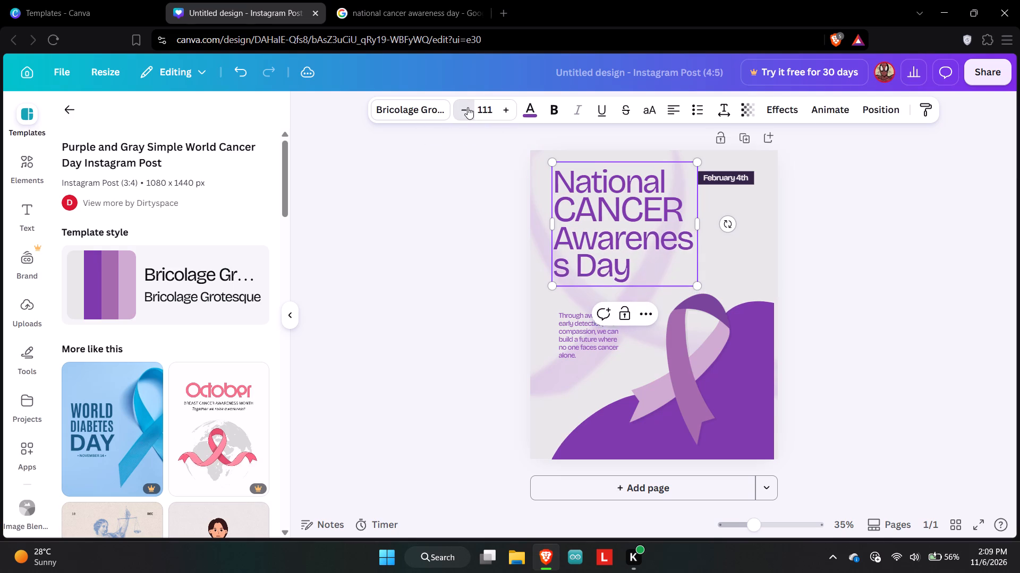
triple_click(467, 107)
triple_click(467, 107)
triple_click(467, 107)
double_click(467, 107)
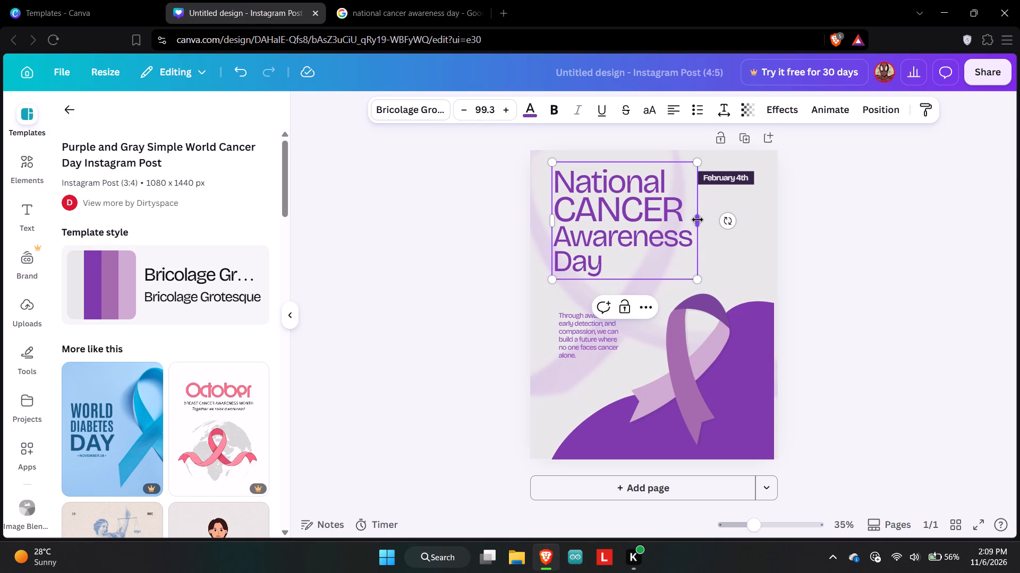
Widen the heading's text box to the date label's outer edge so "Awareness Day" fits on one line, and deselect it.
drag(698, 220, 756, 195)
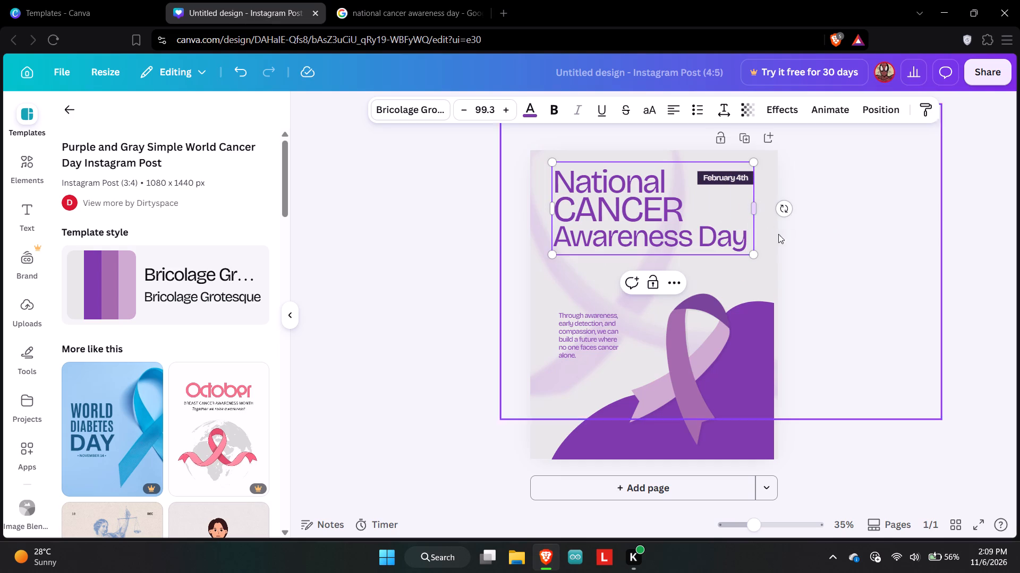
click(807, 276)
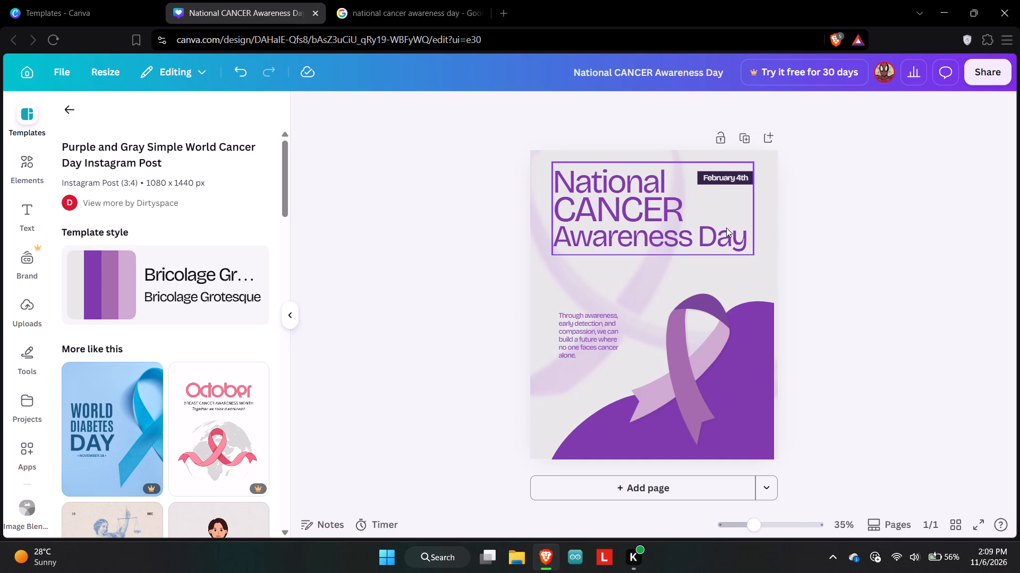
double_click(723, 220)
click(844, 265)
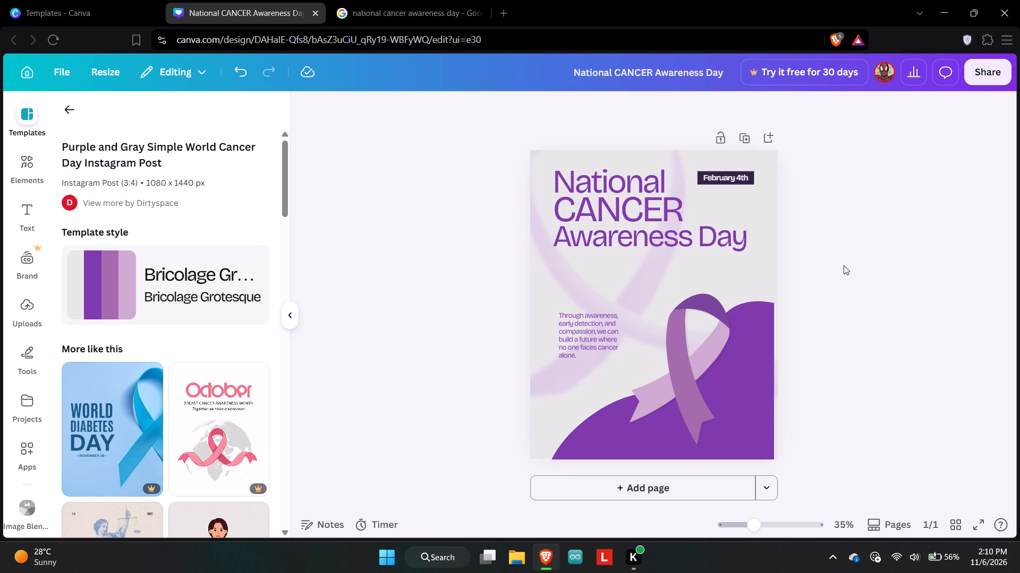
Move the "National CANCER Awareness Day" heading slightly lower so it clears the February 4th date label, and deselect it.
click(676, 214)
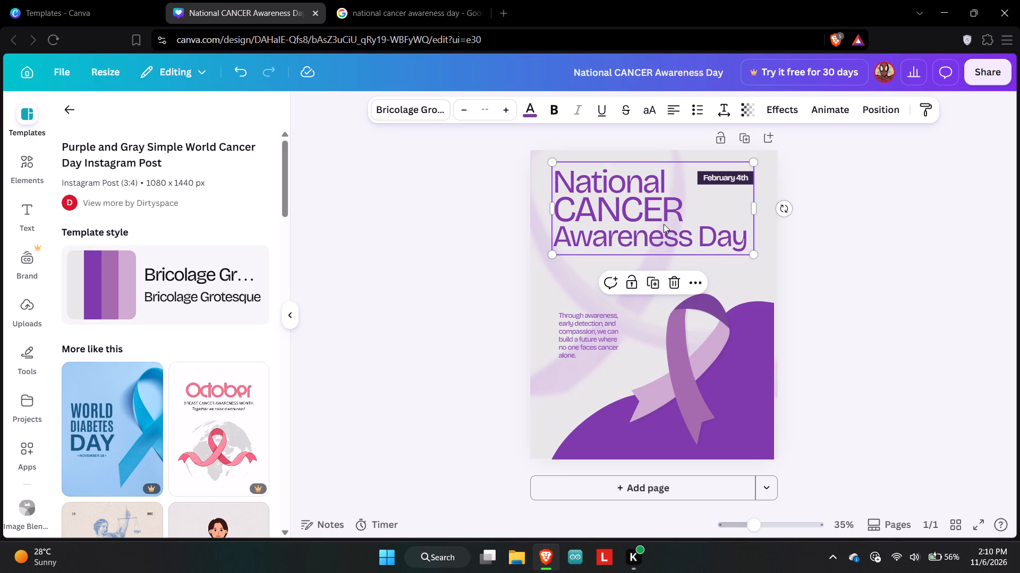
drag(664, 224, 665, 239)
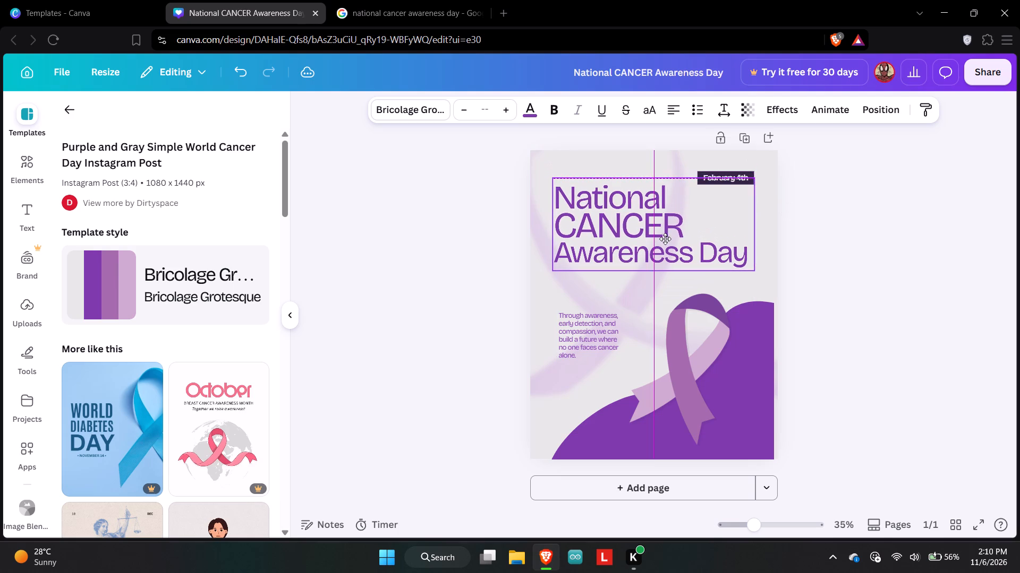
drag(665, 239, 667, 241)
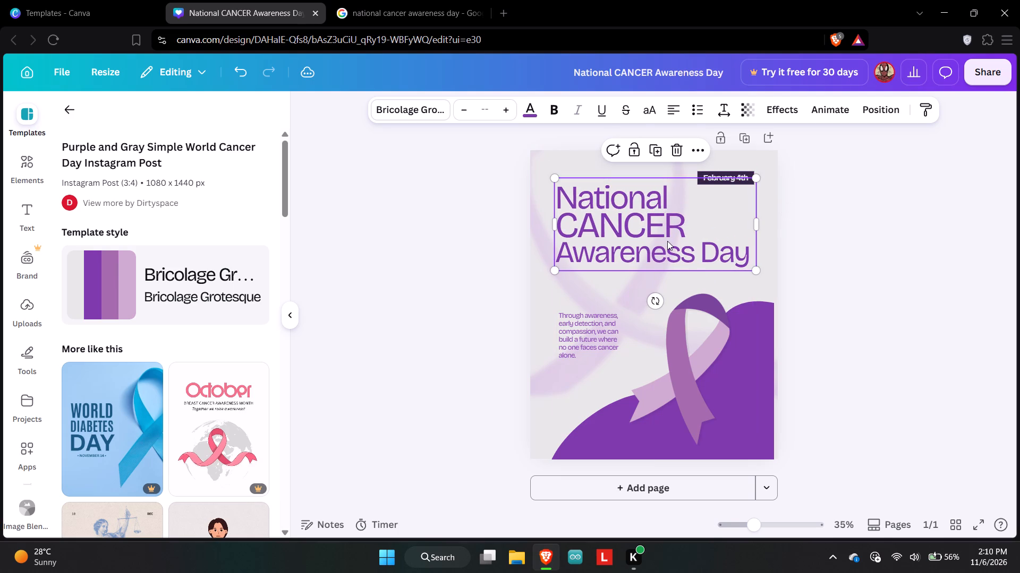
click(812, 208)
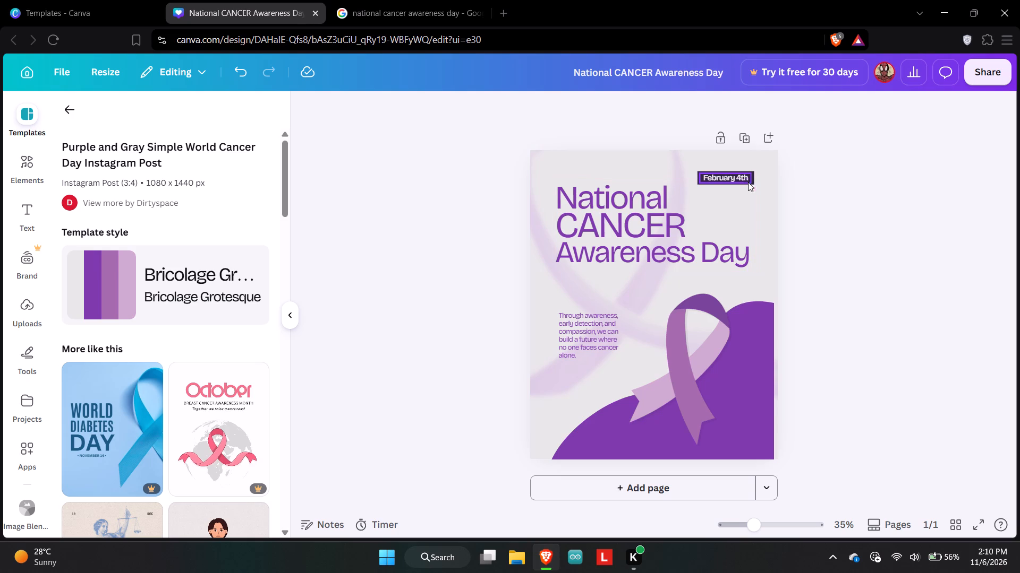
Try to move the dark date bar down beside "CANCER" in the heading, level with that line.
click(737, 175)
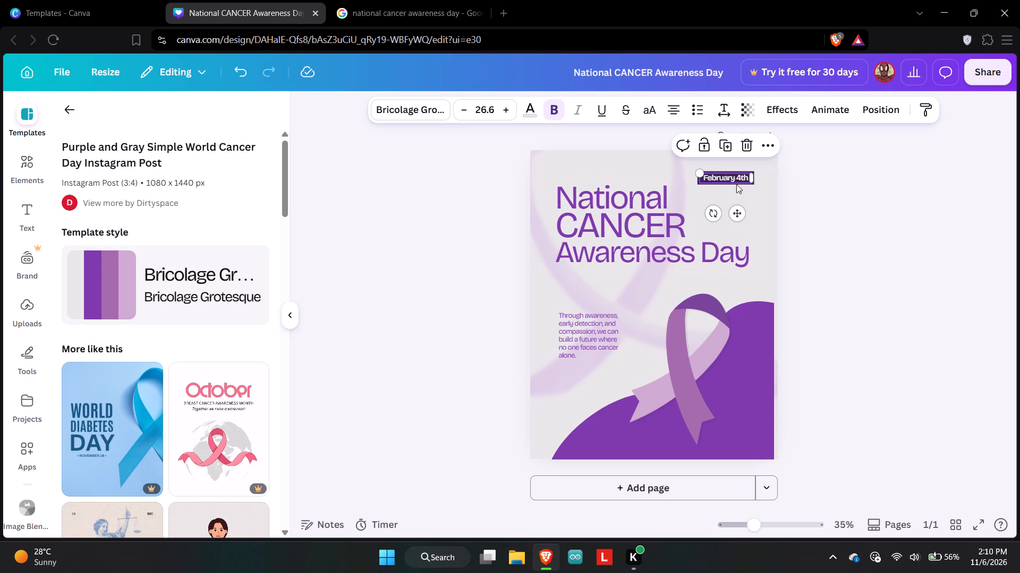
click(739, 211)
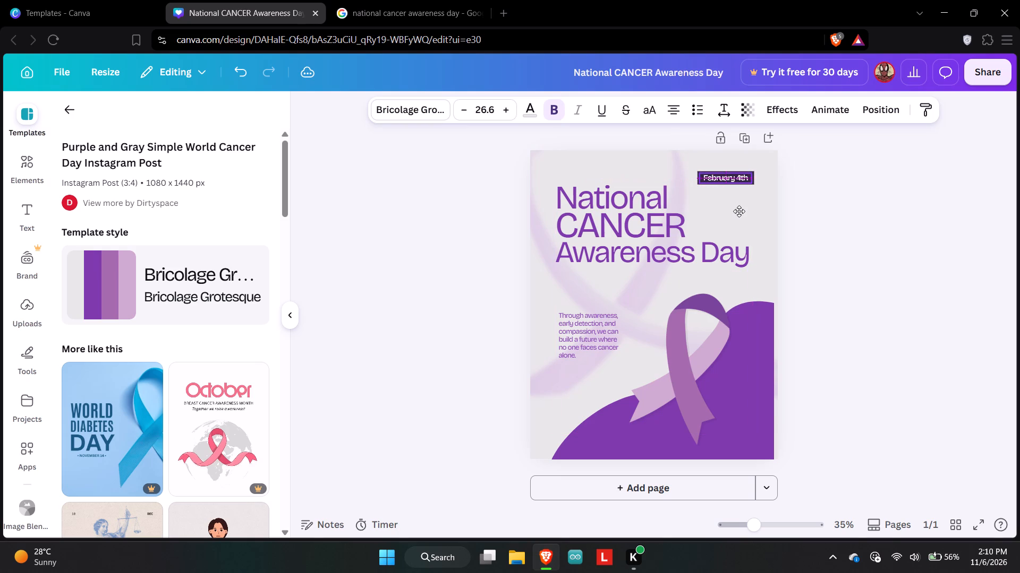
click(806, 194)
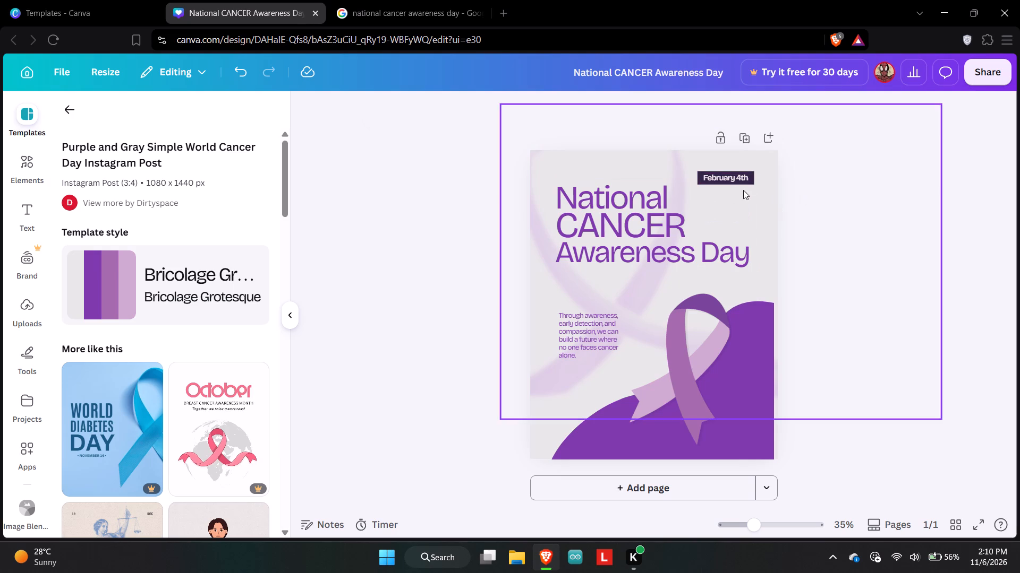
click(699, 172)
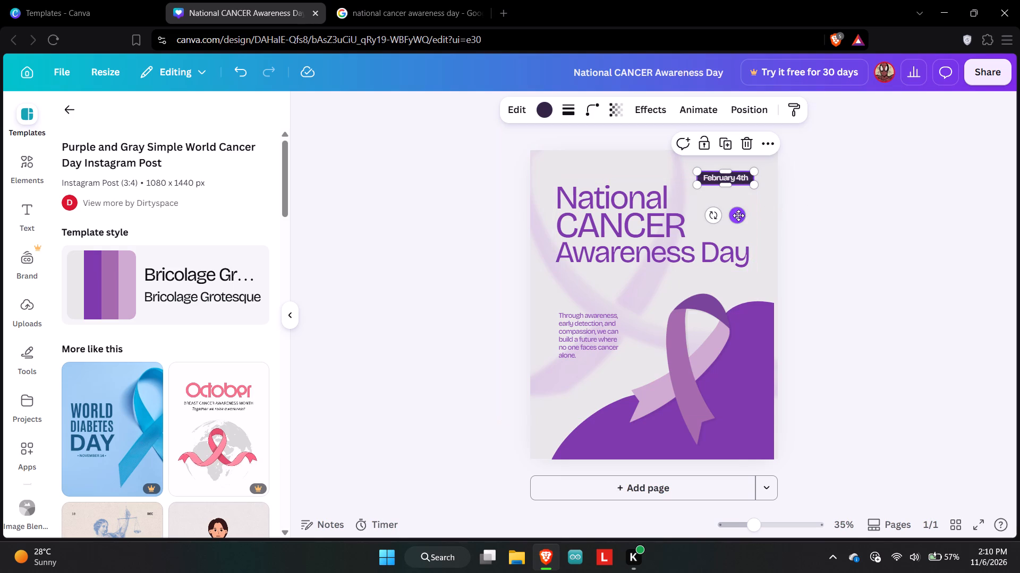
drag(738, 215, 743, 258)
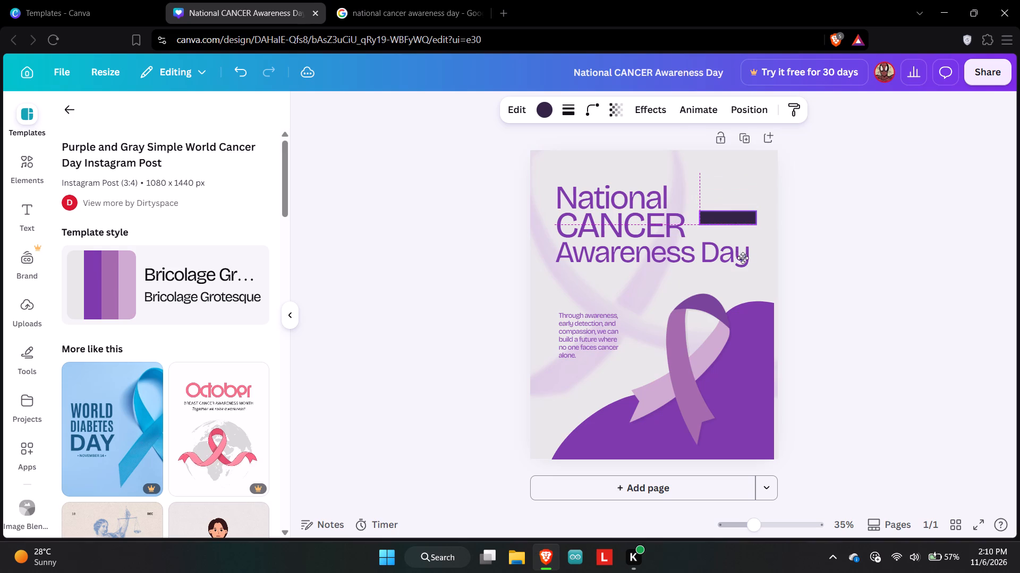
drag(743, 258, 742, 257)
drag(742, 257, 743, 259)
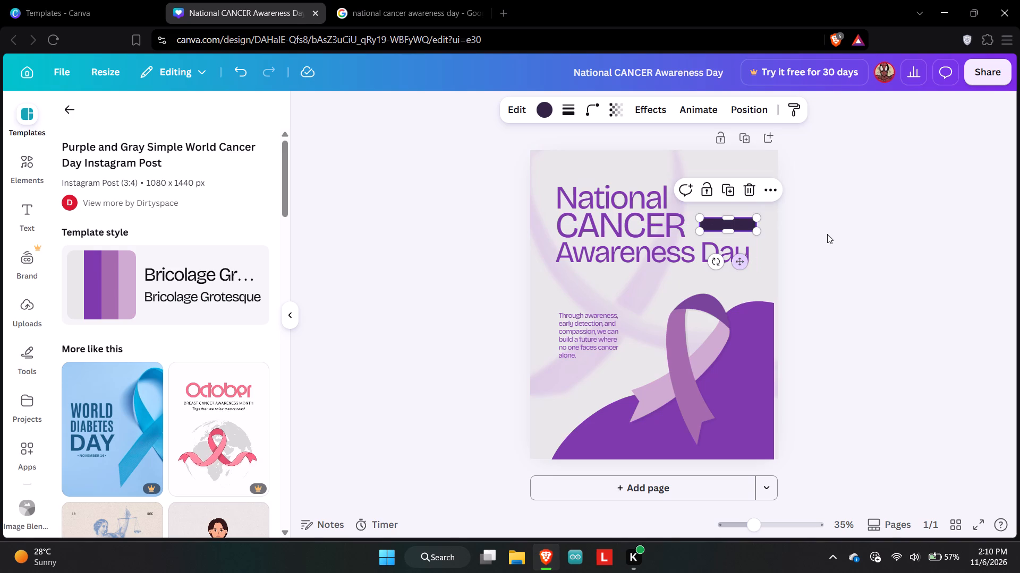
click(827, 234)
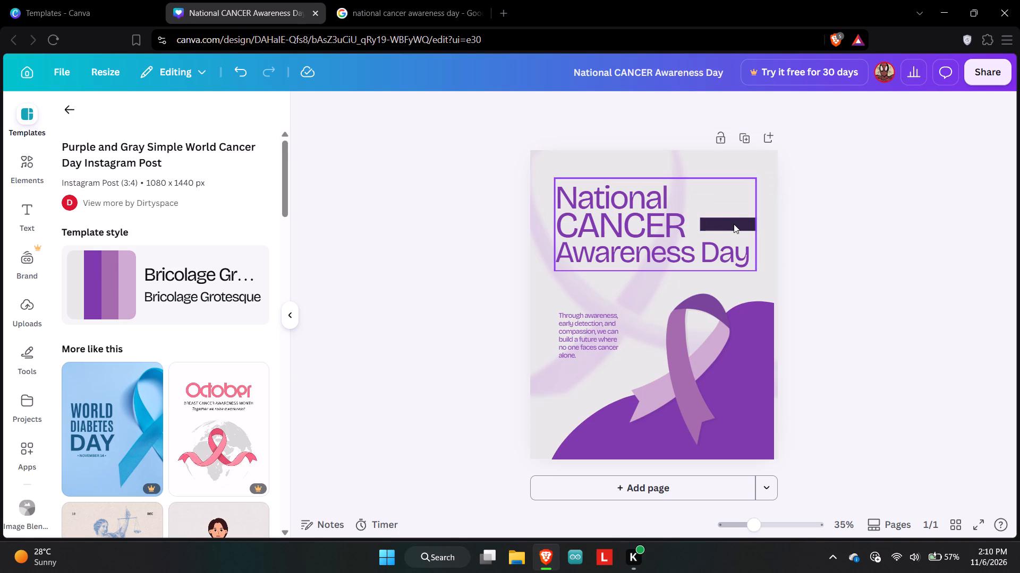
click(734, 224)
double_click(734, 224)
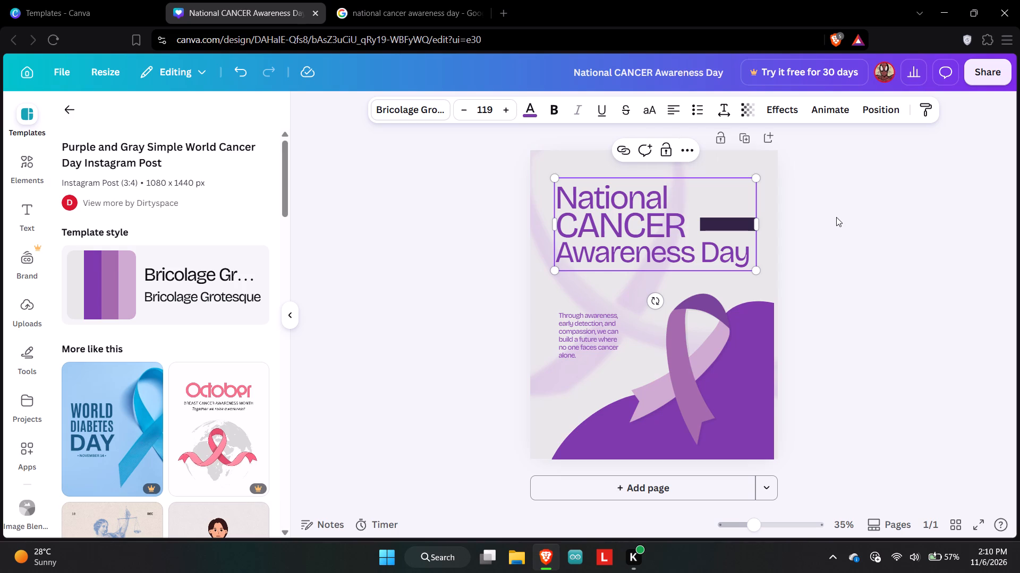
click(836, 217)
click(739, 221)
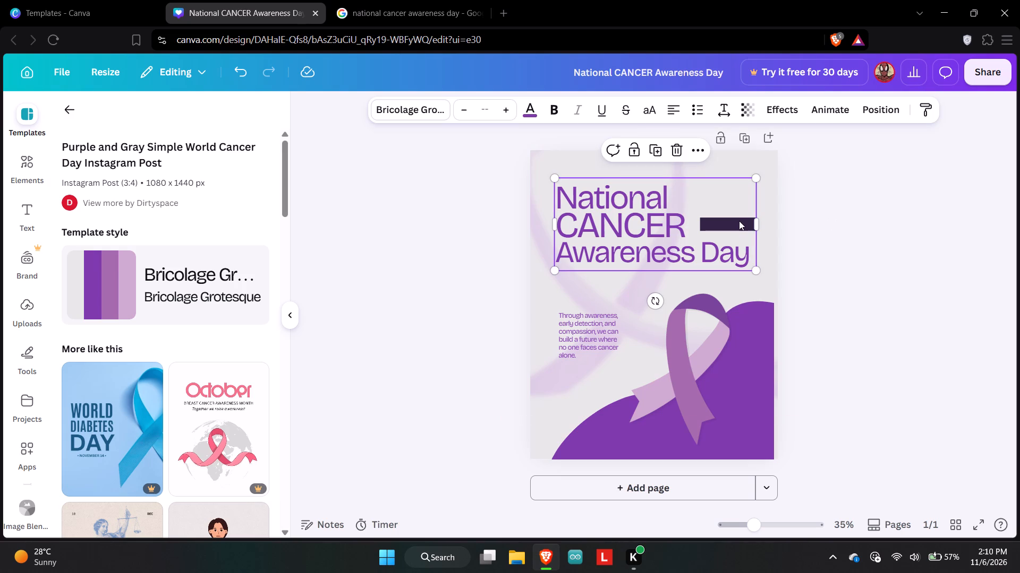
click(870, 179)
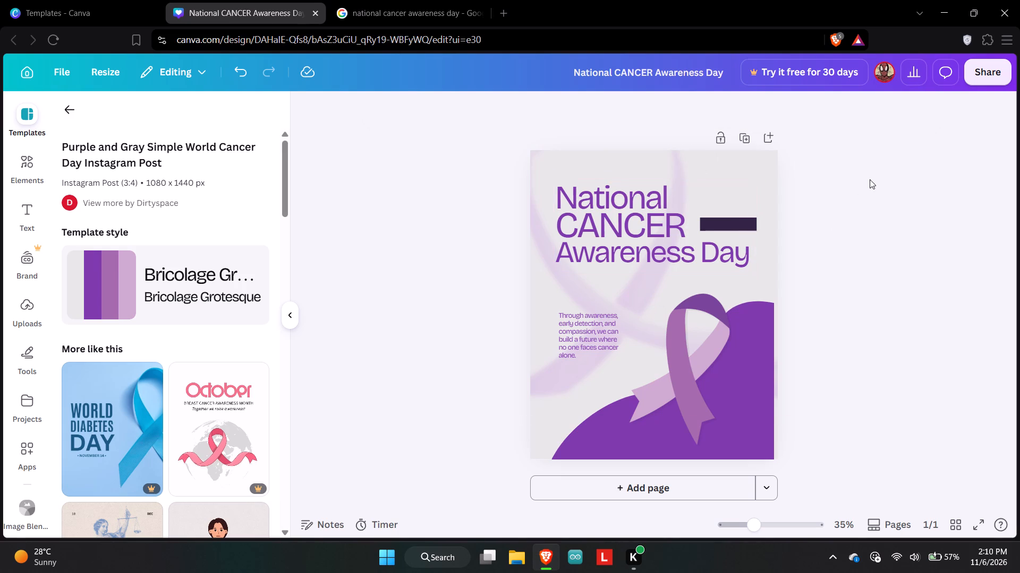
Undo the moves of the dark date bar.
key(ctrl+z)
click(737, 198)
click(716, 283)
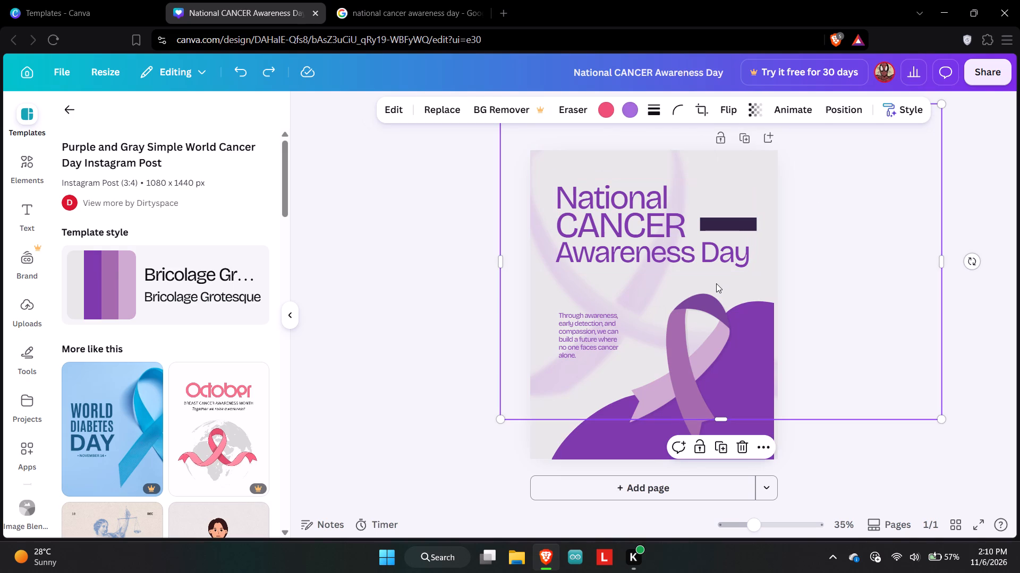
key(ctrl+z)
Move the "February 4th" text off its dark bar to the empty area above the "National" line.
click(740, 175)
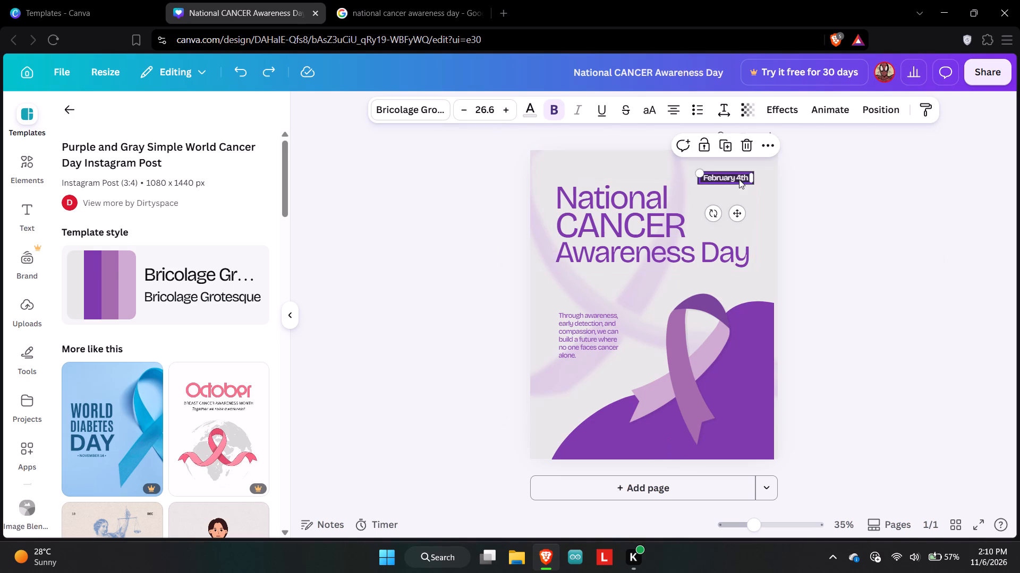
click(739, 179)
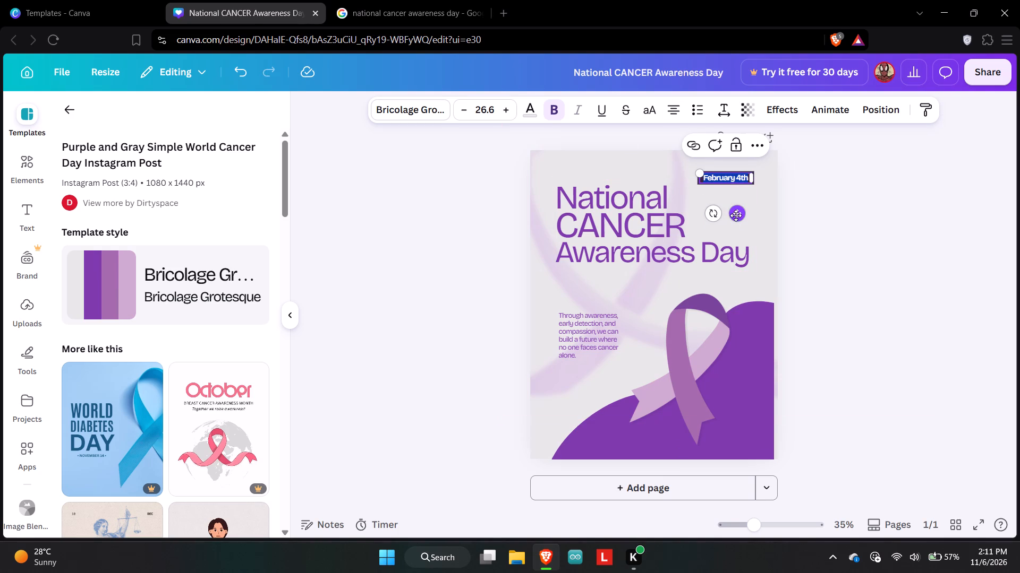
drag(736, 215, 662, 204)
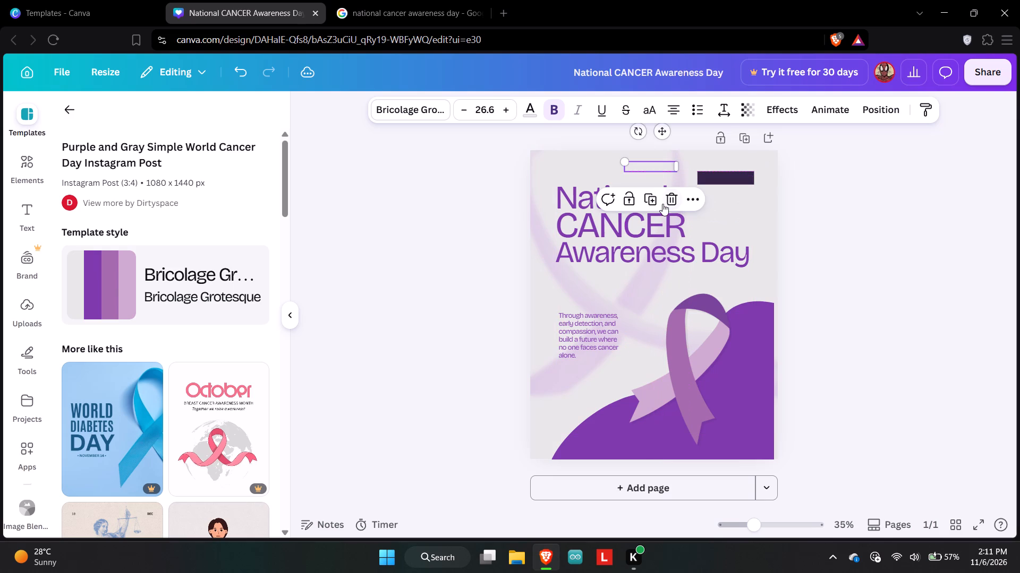
Move the dark date bar to just below "Awareness Day", near the page's right edge above the ribbon, and deselect it.
click(729, 179)
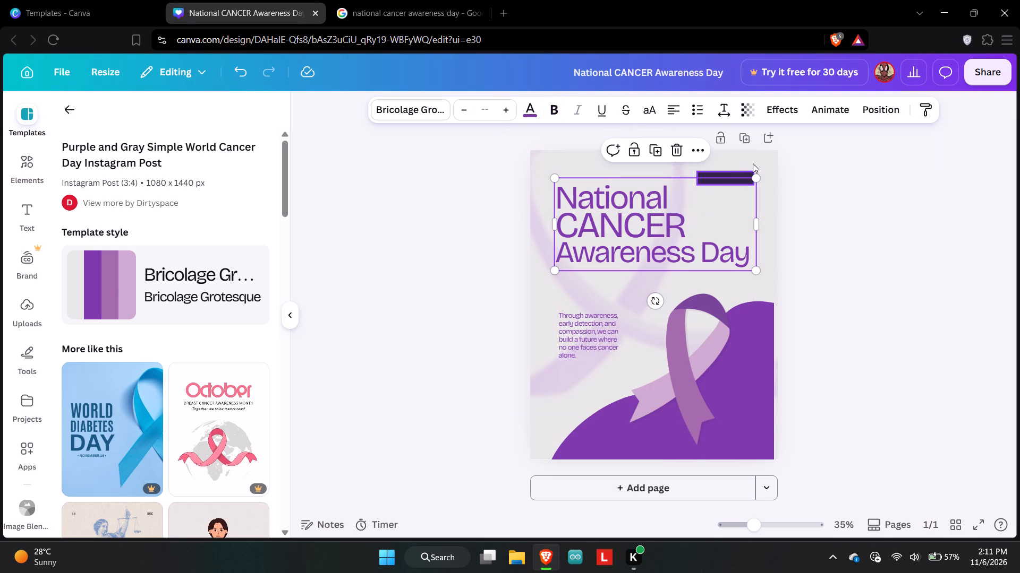
click(752, 158)
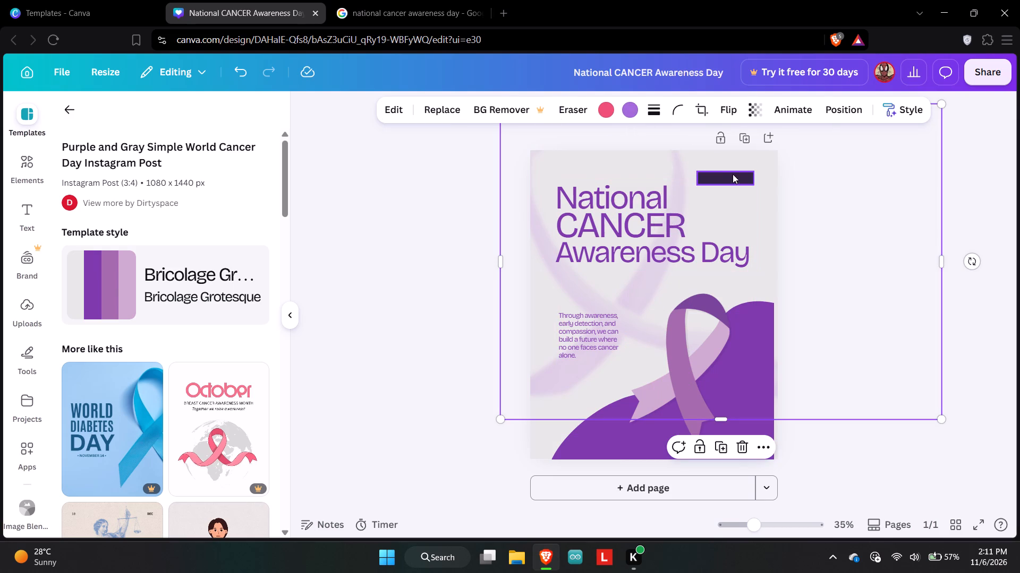
click(733, 173)
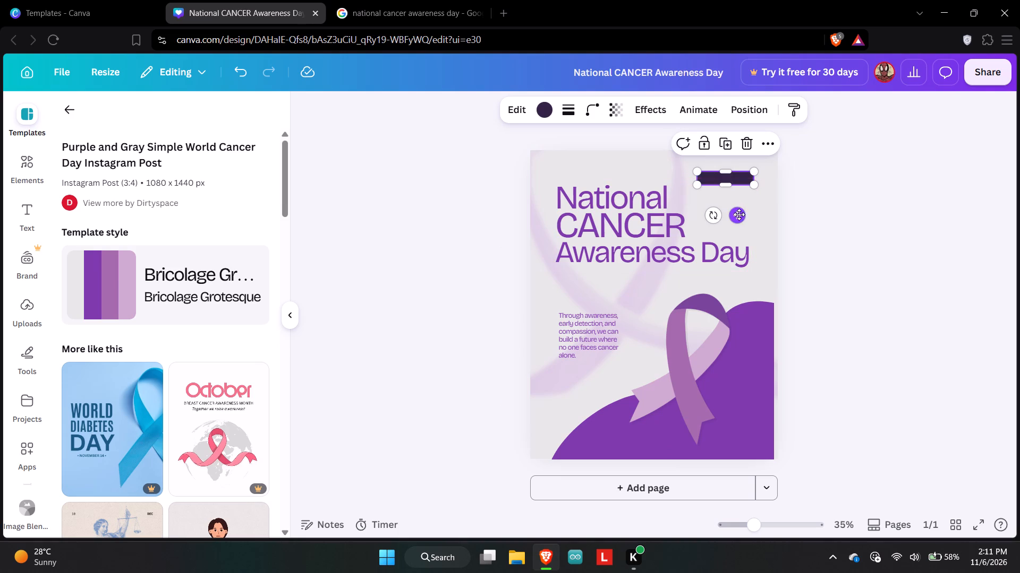
drag(739, 215, 746, 266)
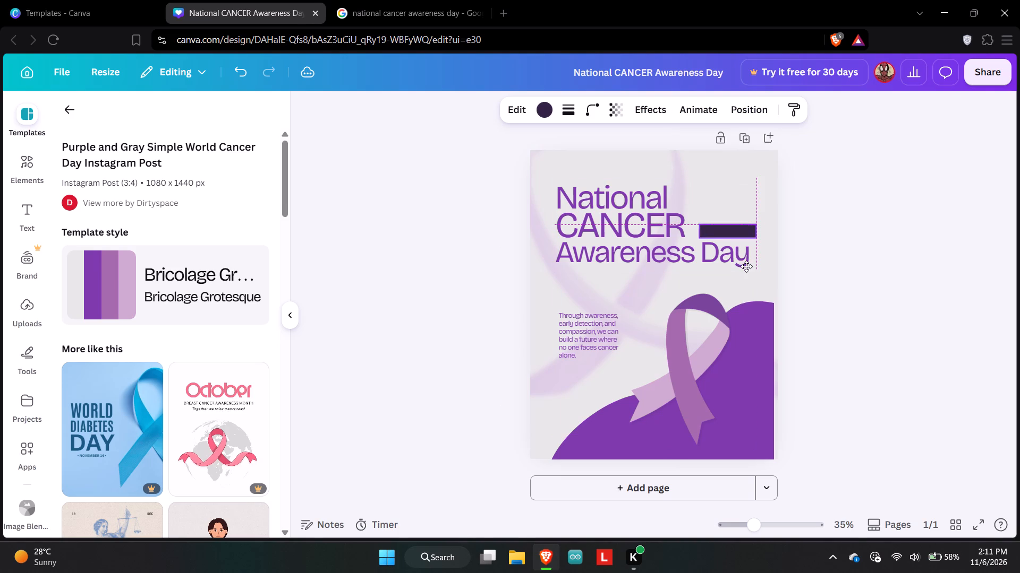
drag(746, 266, 750, 317)
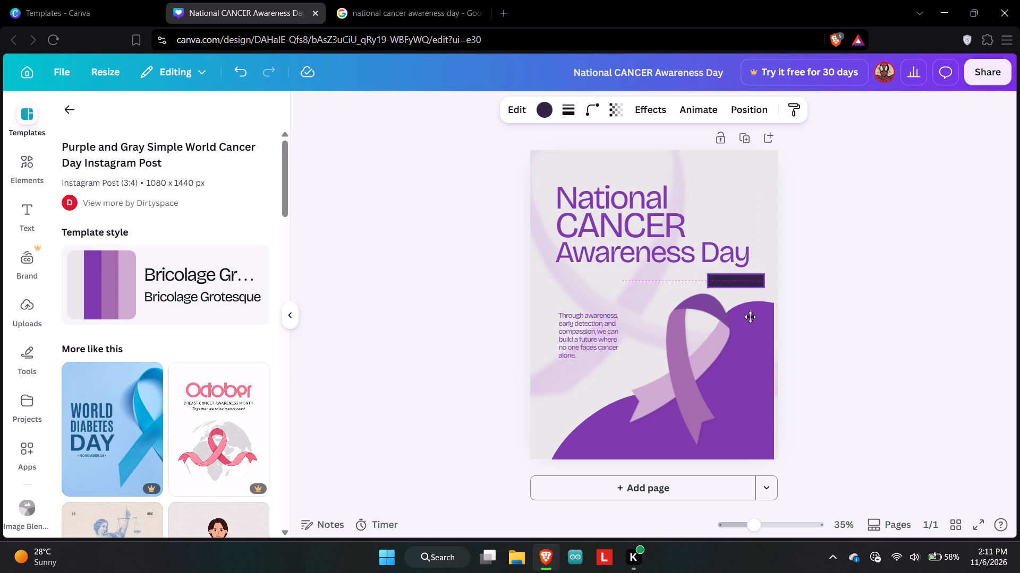
drag(750, 317, 671, 321)
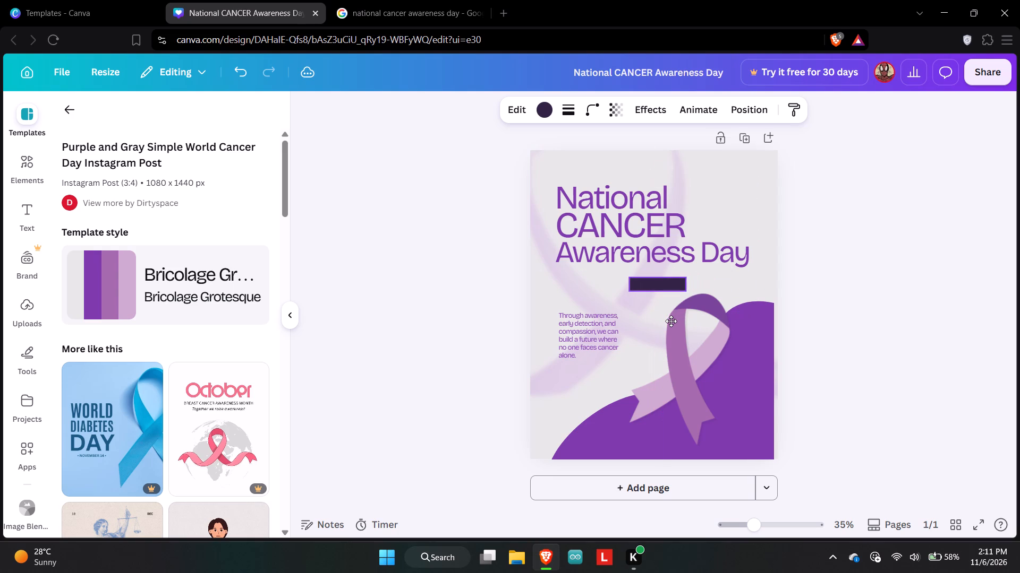
drag(671, 321, 756, 319)
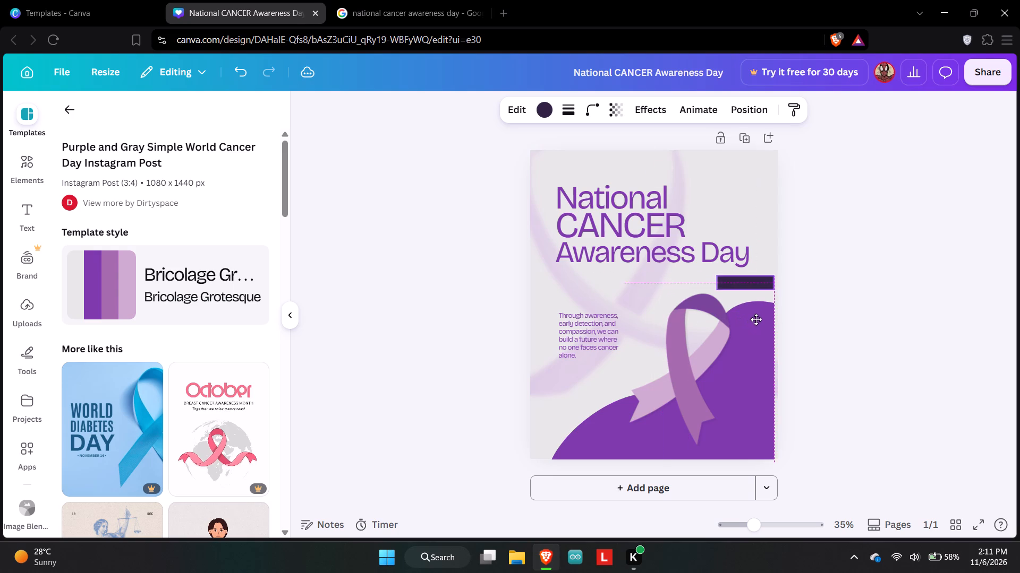
drag(756, 319, 755, 319)
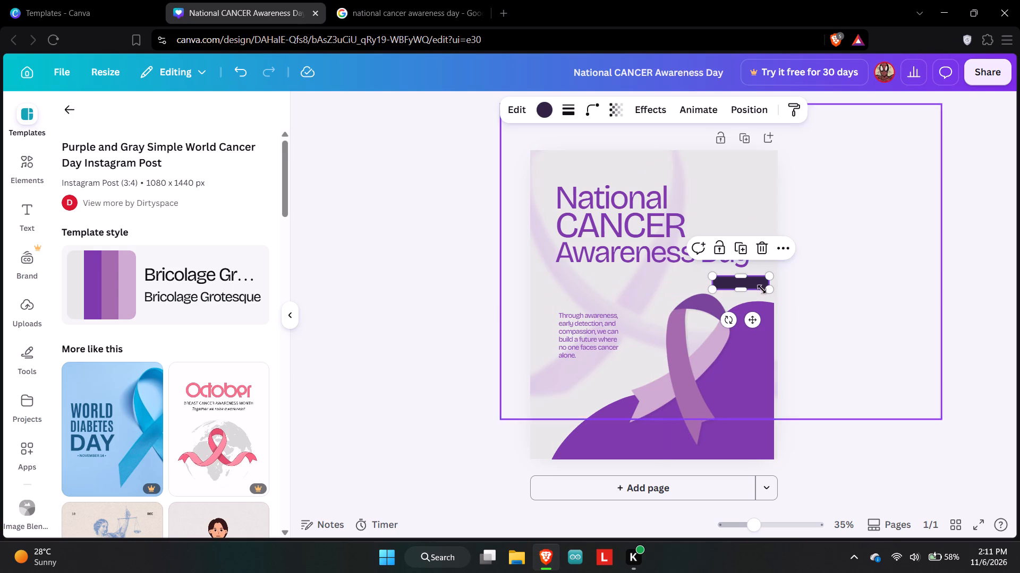
click(750, 282)
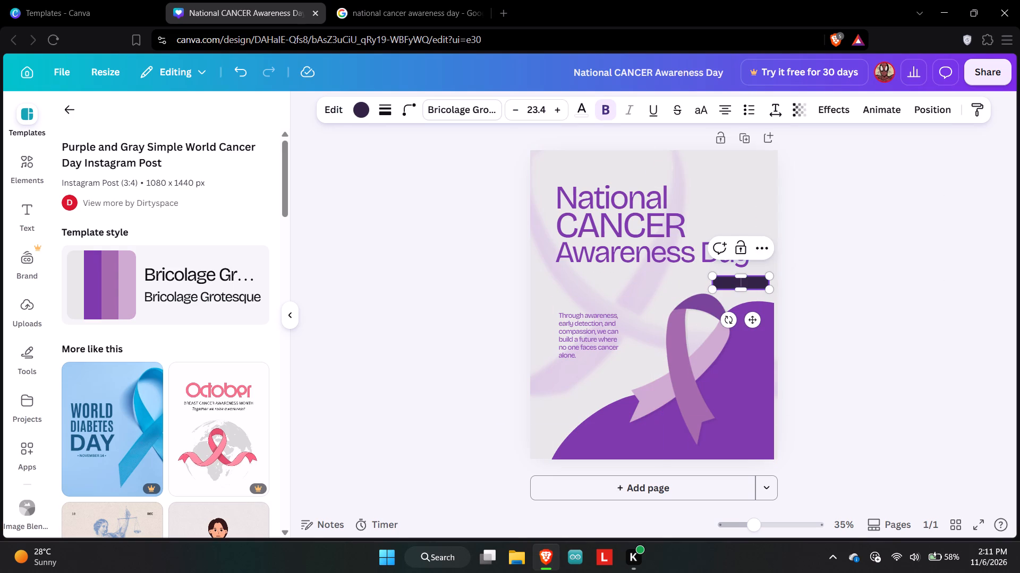
click(487, 222)
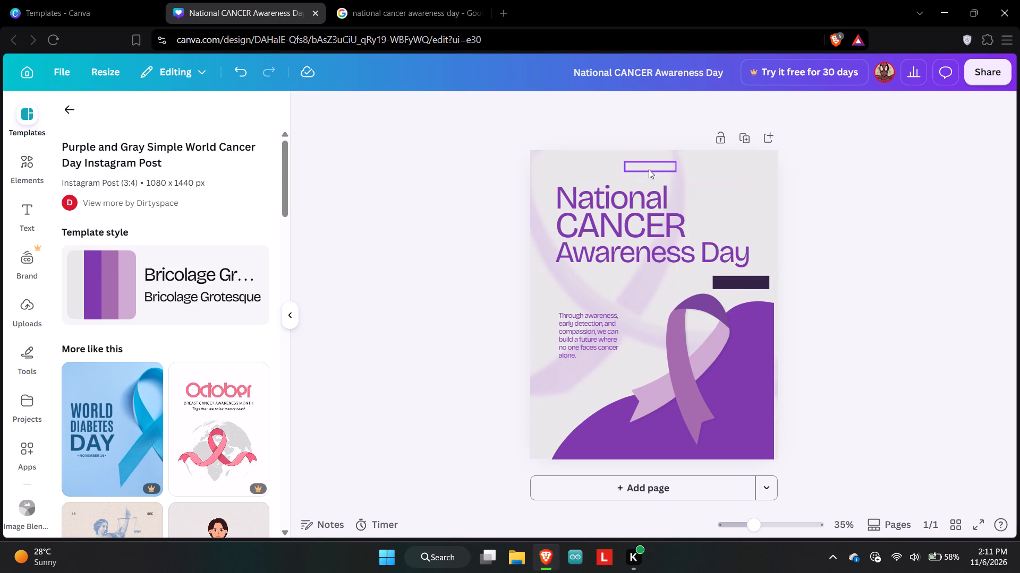
Move the "February 4th" text from above the heading onto the dark bar below "Awareness Day", centred on the bar.
click(649, 167)
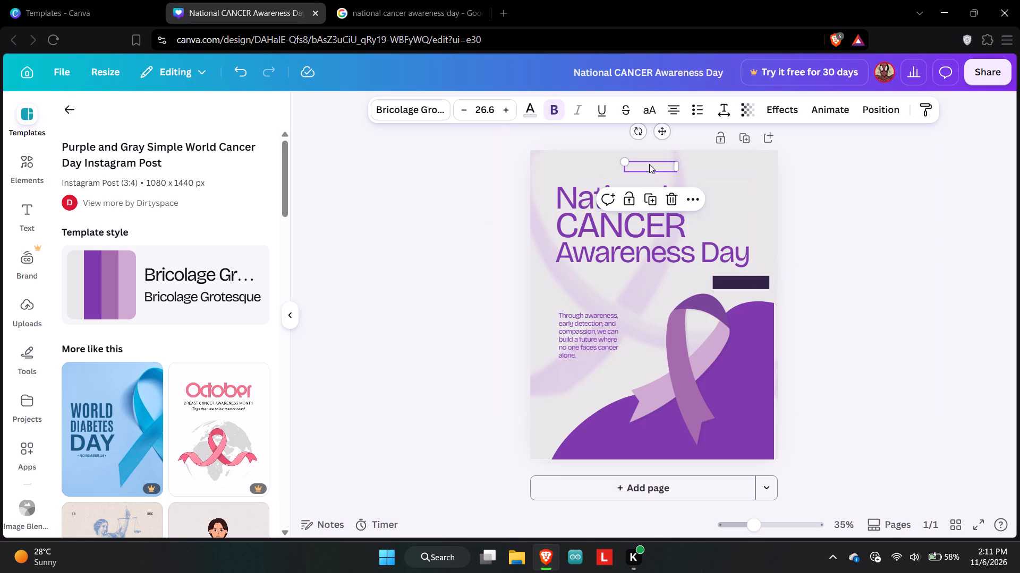
double_click(648, 164)
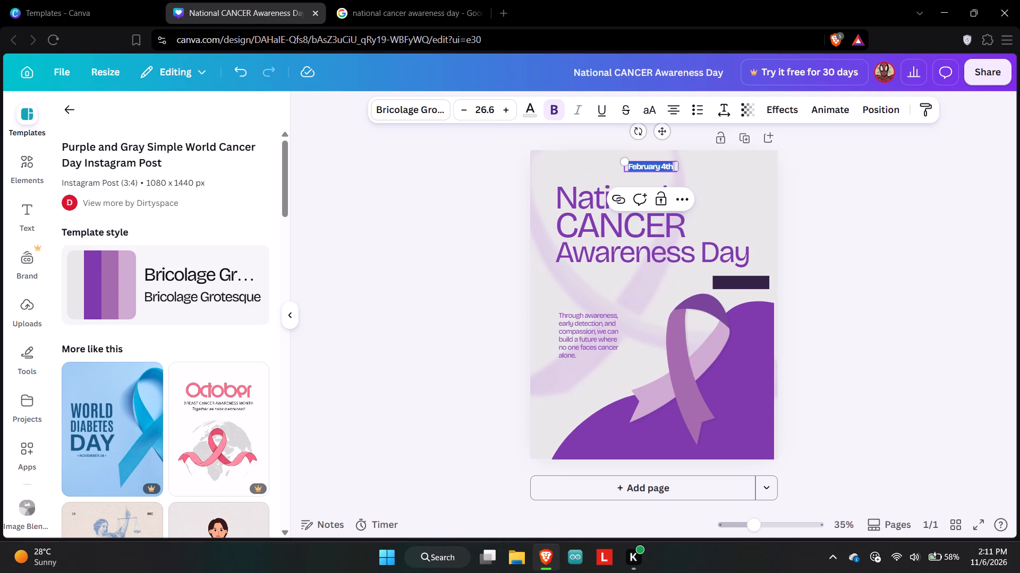
click(694, 165)
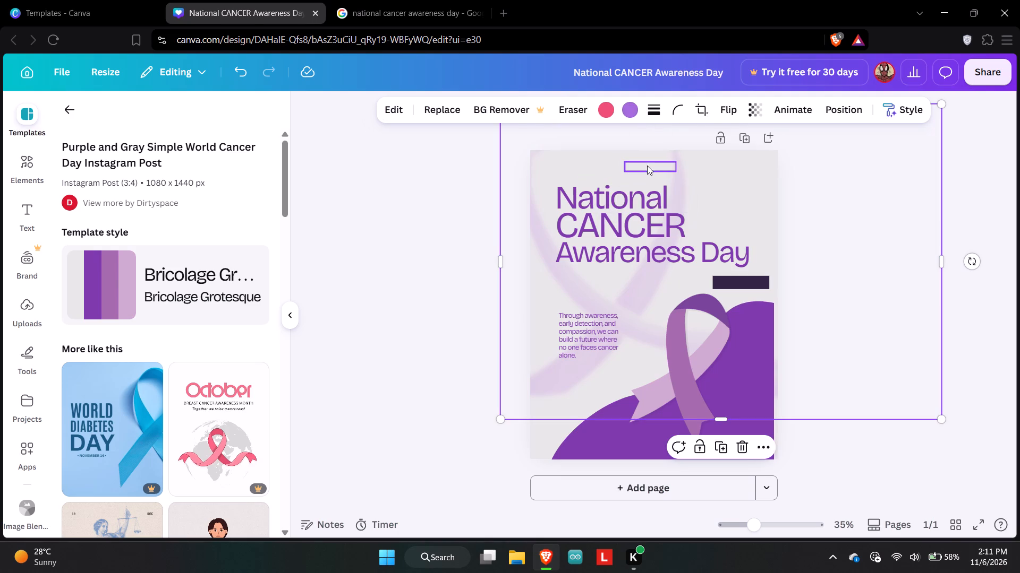
click(647, 164)
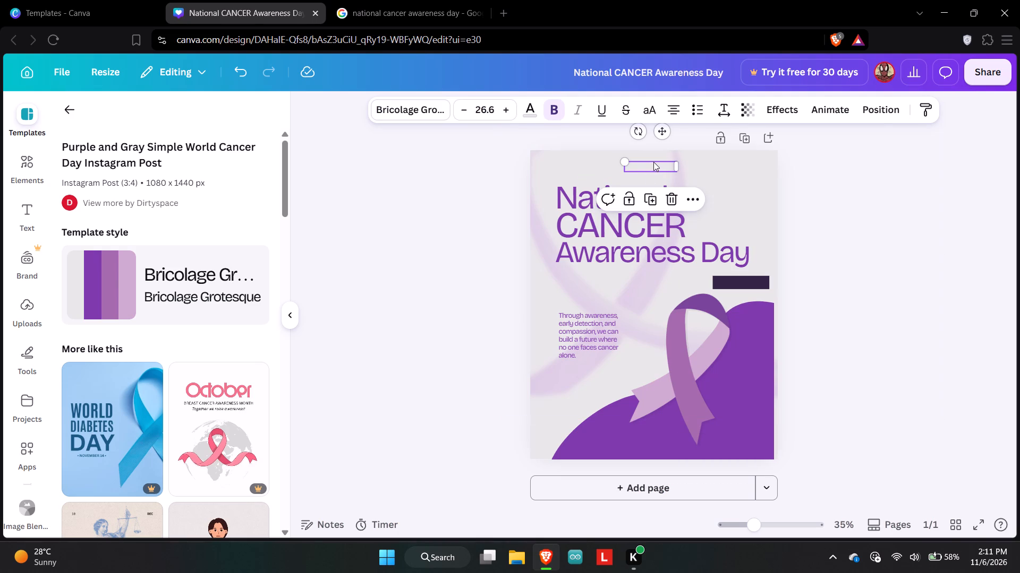
click(653, 162)
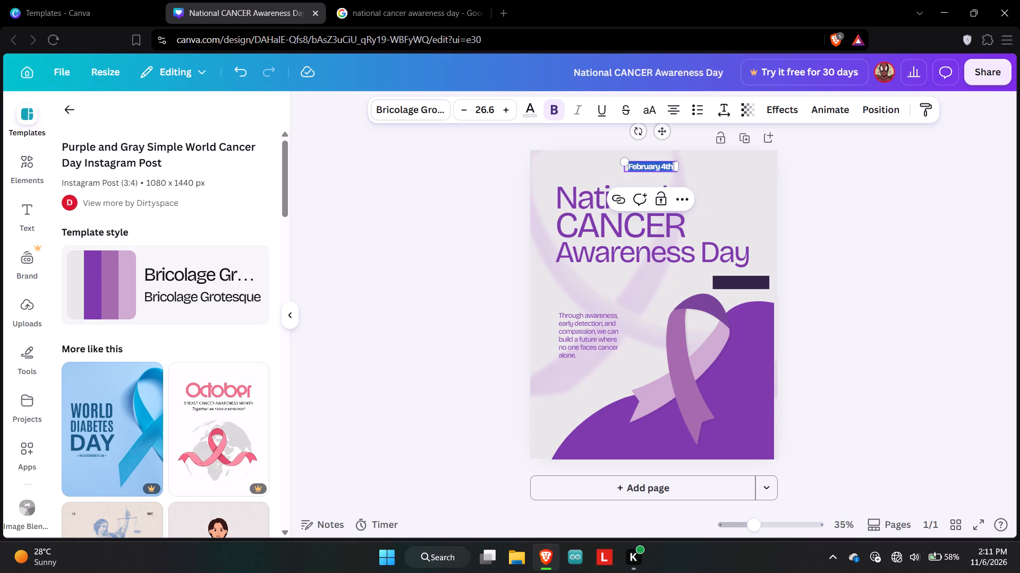
drag(662, 131, 746, 242)
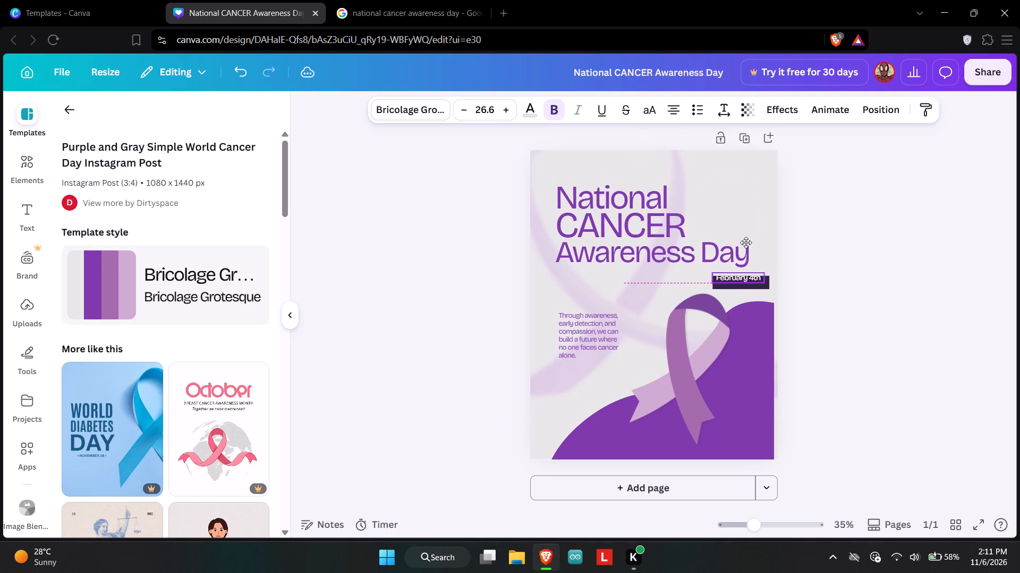
drag(746, 242, 751, 246)
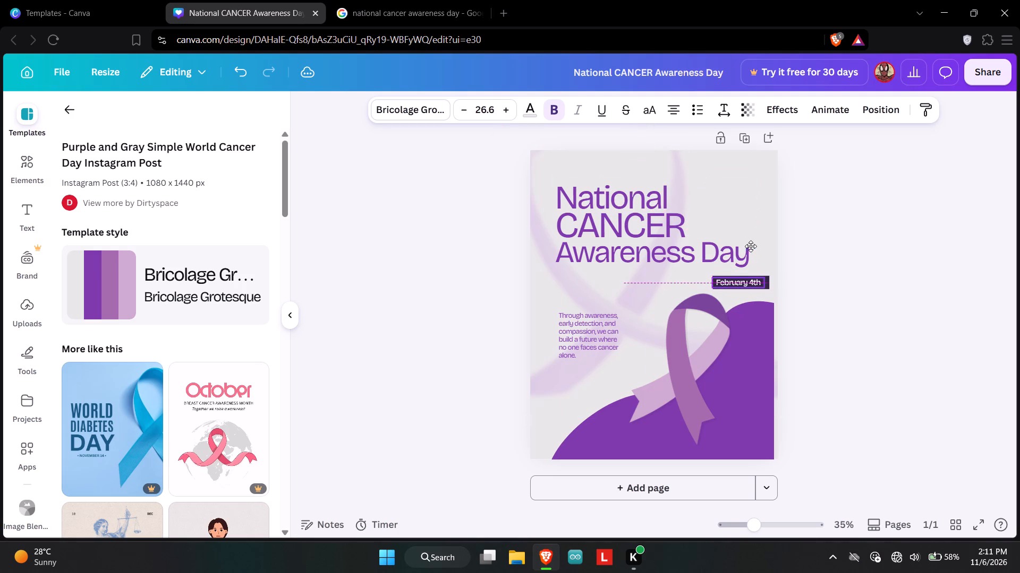
drag(751, 246, 751, 247)
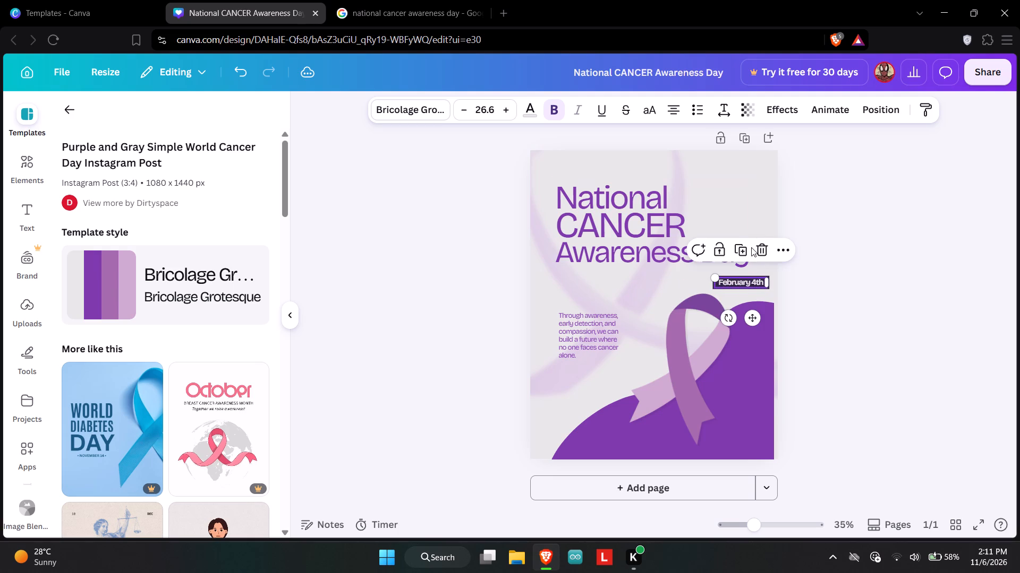
Replace the "February 4th" text on the dark bar with "November 7th" and deselect it.
double_click(752, 283)
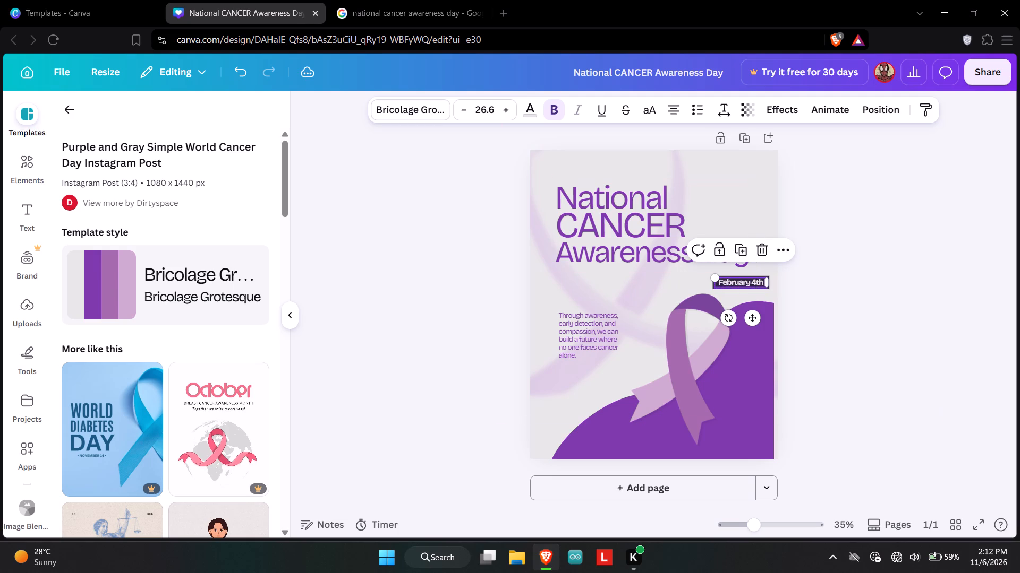
double_click(752, 283)
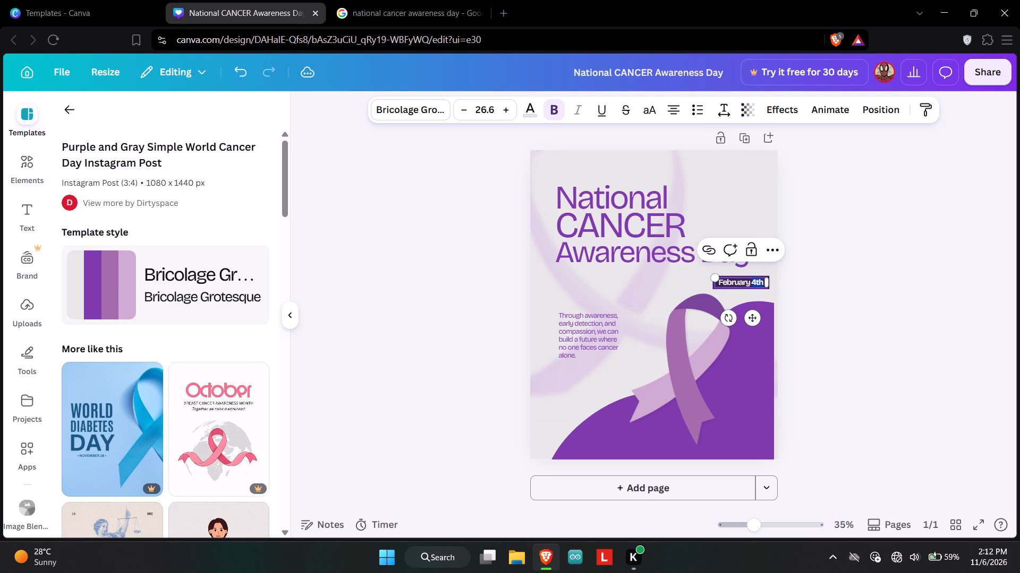
key(BackSpace)
key(BackSpace)
key(BackSpace)
key(BackSpace)
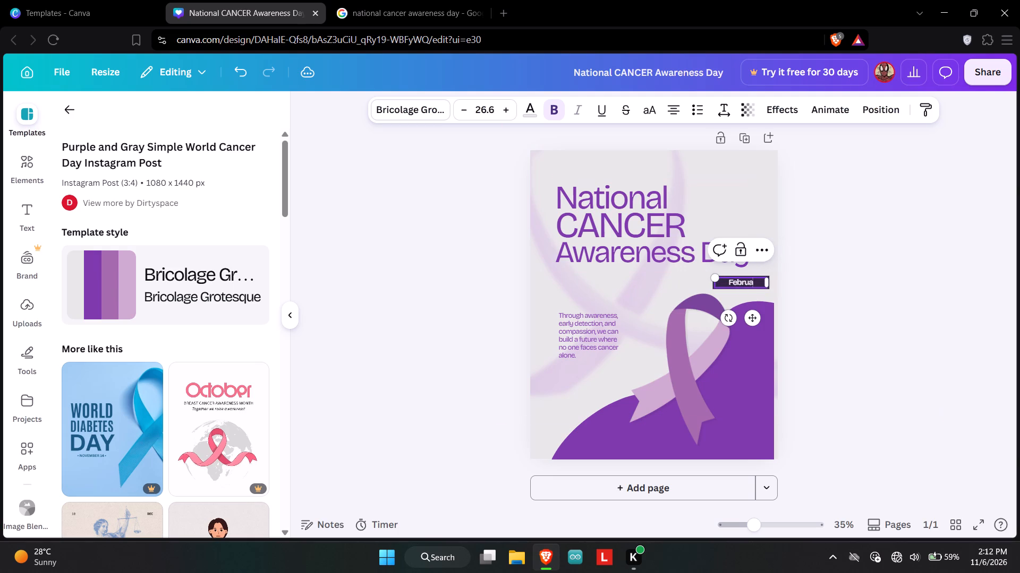
key(BackSpace)
key(BackSpace)
key(BackSpace)
key(BackSpace)
key(BackSpace)
key(BackSpace)
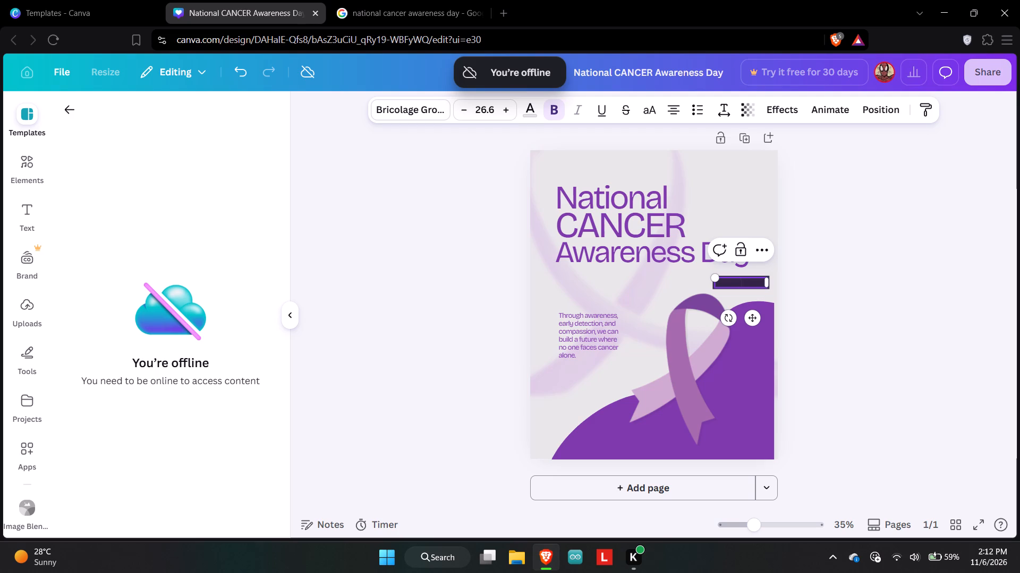
key(n)
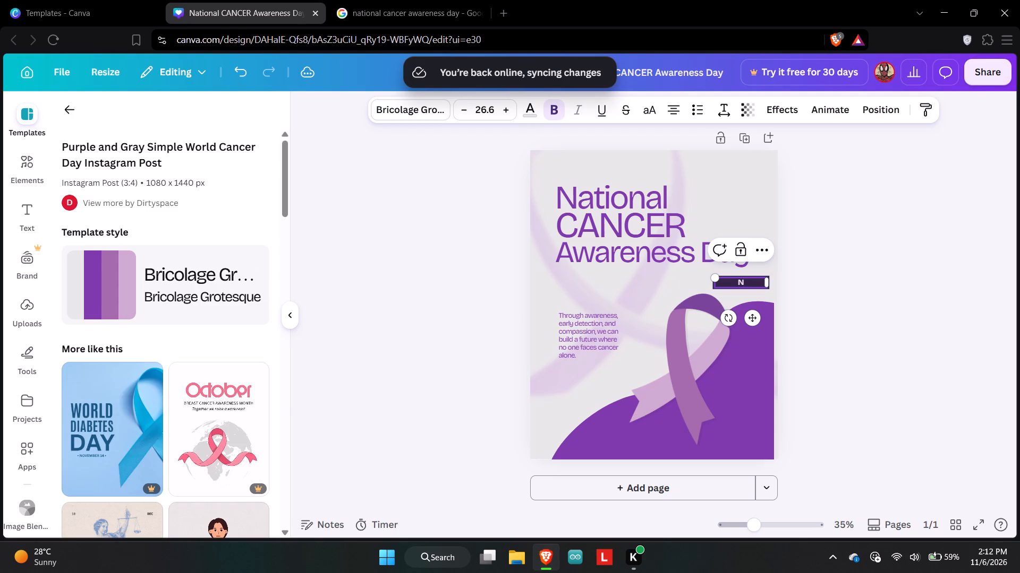
text(ove)
text(mber)
key(space)
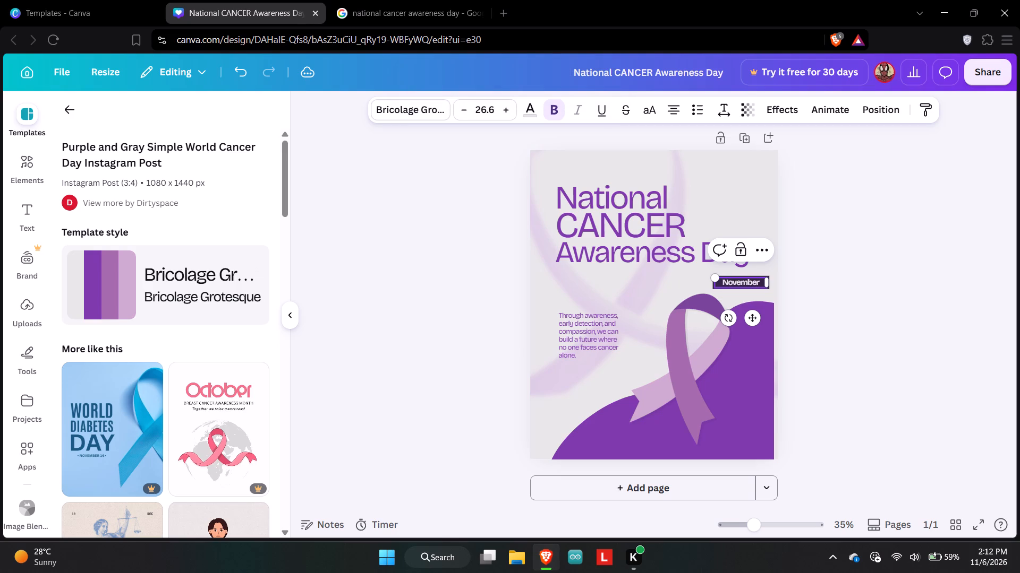
text(7th)
click(854, 312)
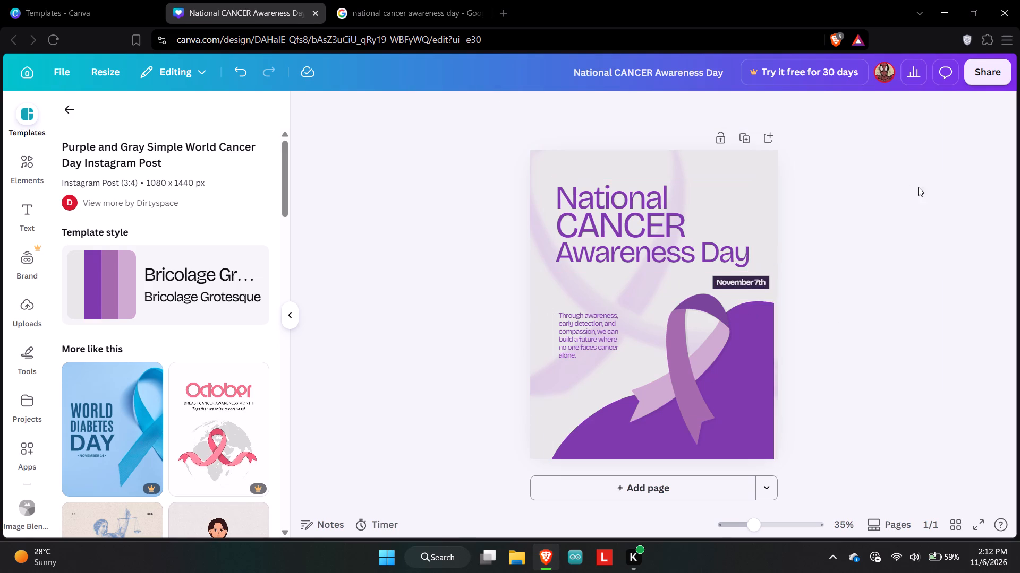
click(926, 283)
click(416, 232)
Look through the uploaded images, designs and folders for material for the post.
click(24, 311)
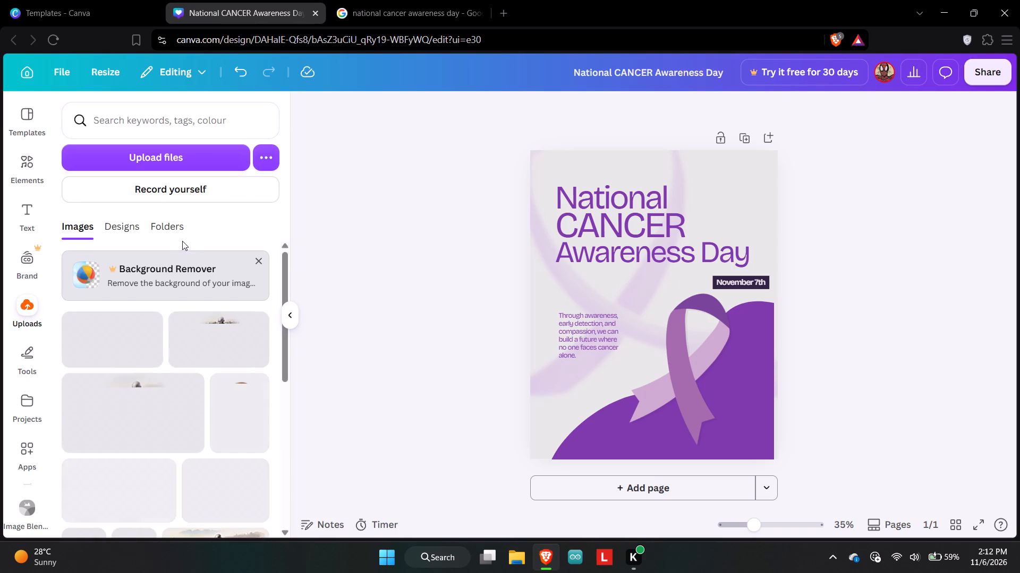
scroll(180, 234, down, 4)
scroll(202, 388, down, 4)
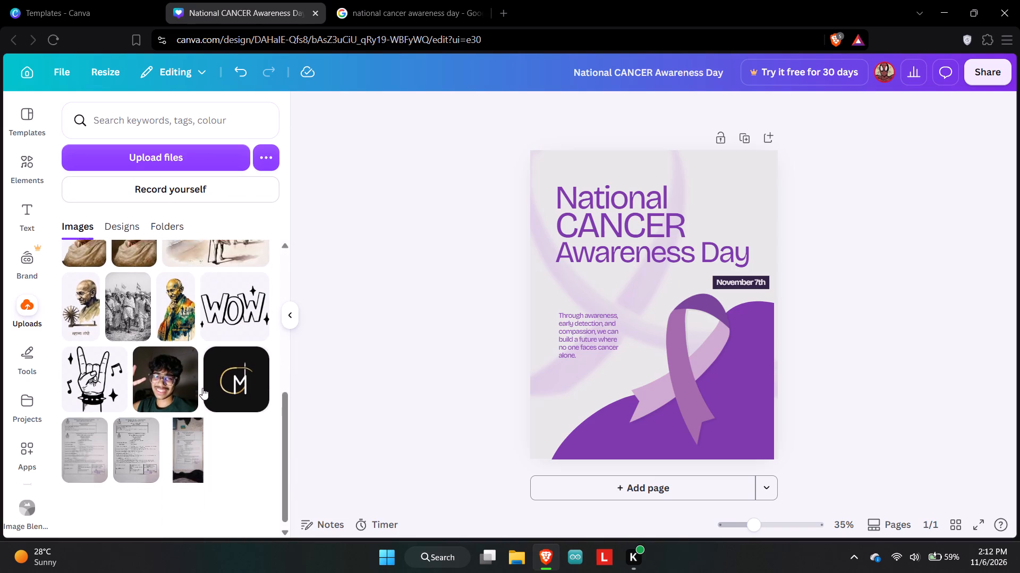
scroll(202, 388, up, 4)
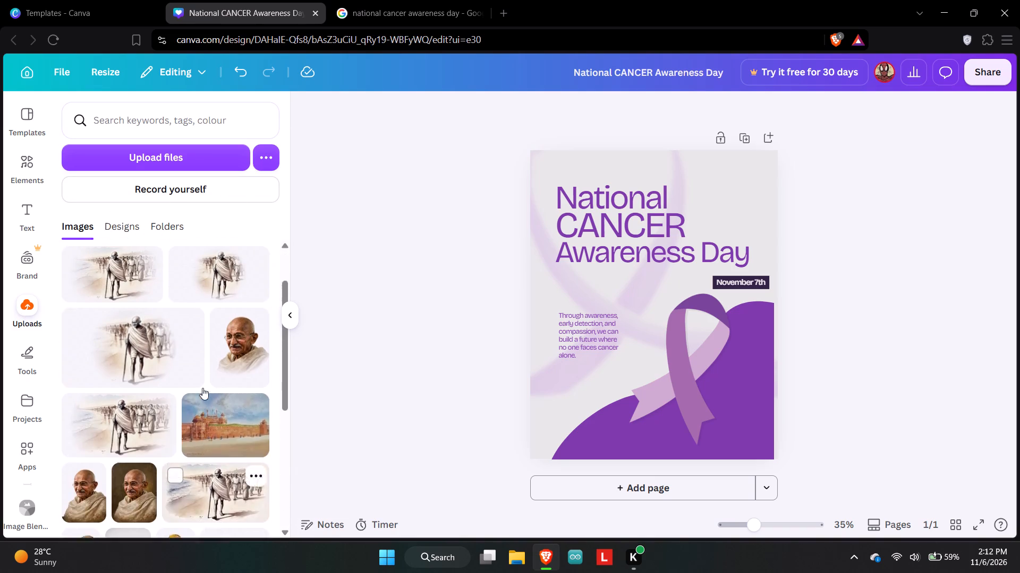
scroll(202, 388, up, 2)
click(134, 220)
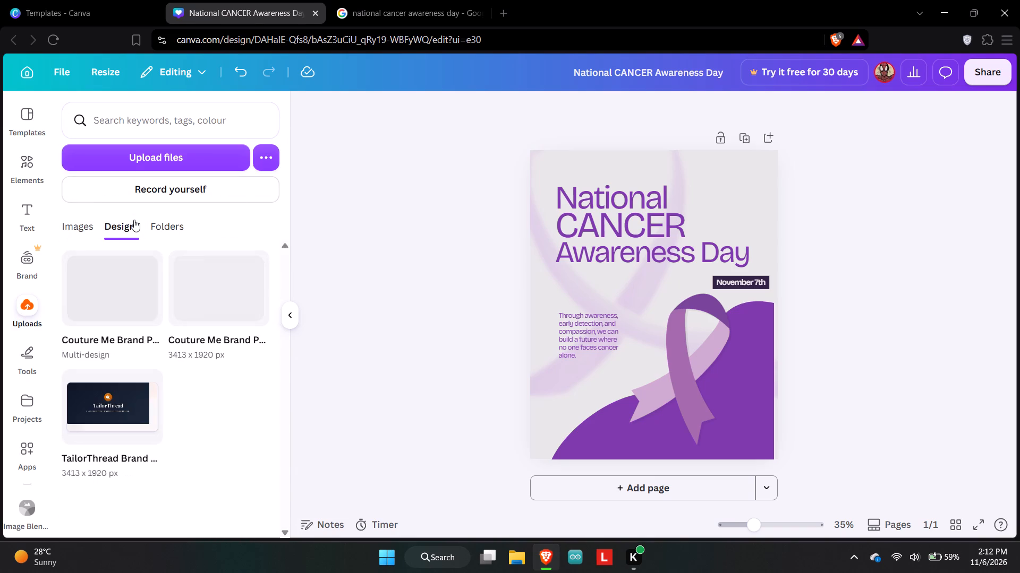
click(158, 224)
click(80, 227)
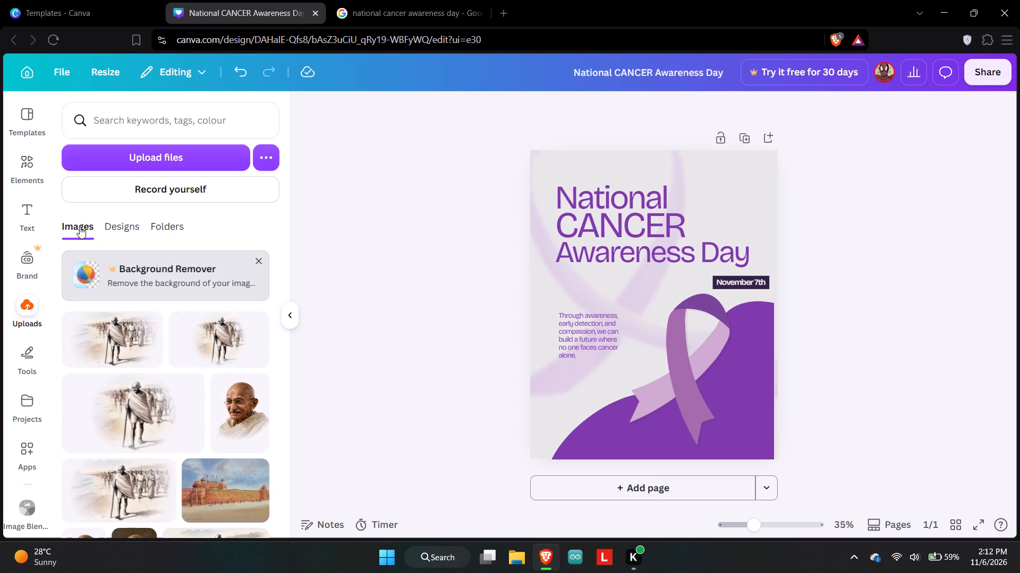
click(398, 198)
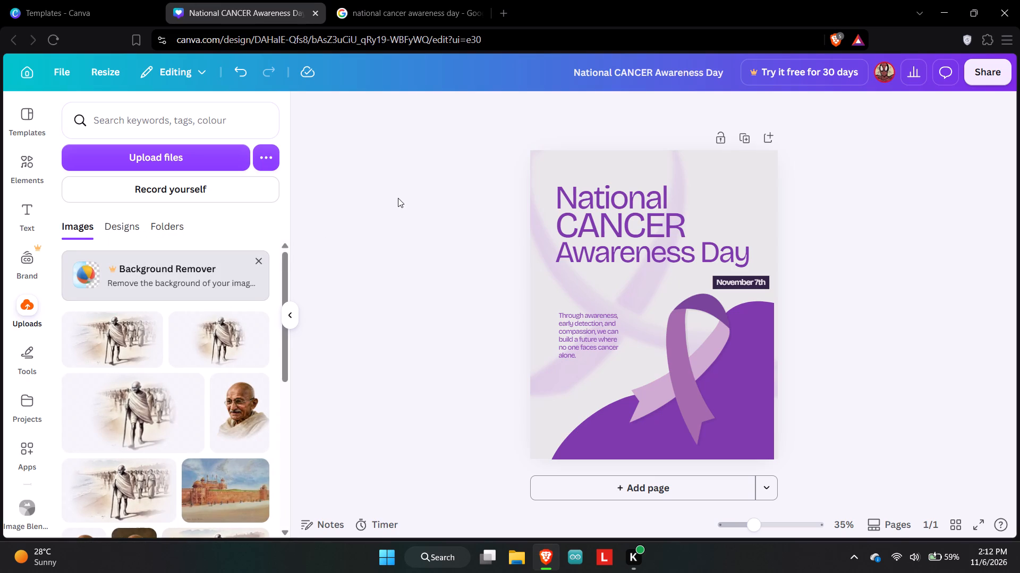
click(430, 338)
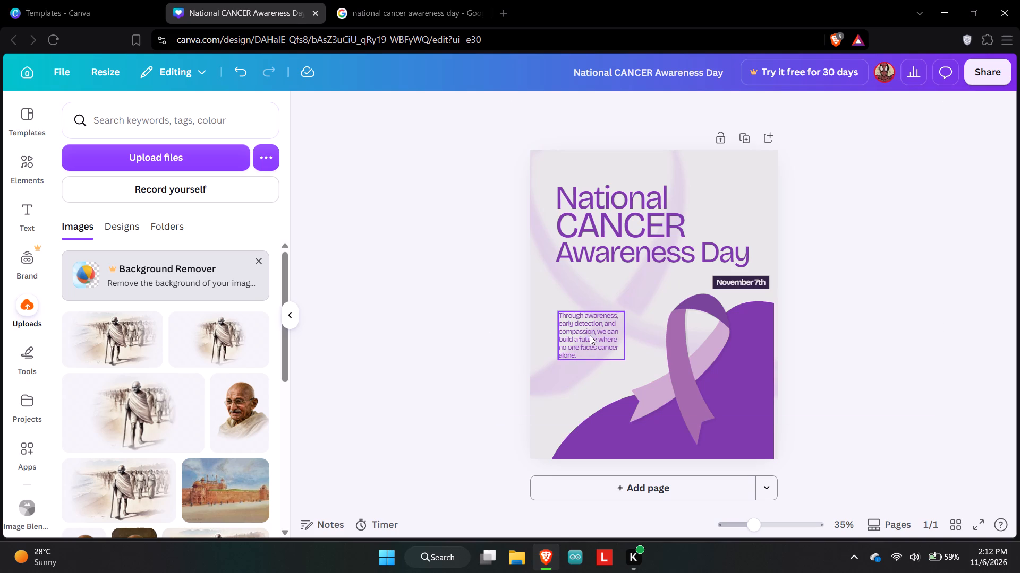
Select the purple awareness ribbon graphic below the date bar.
click(684, 383)
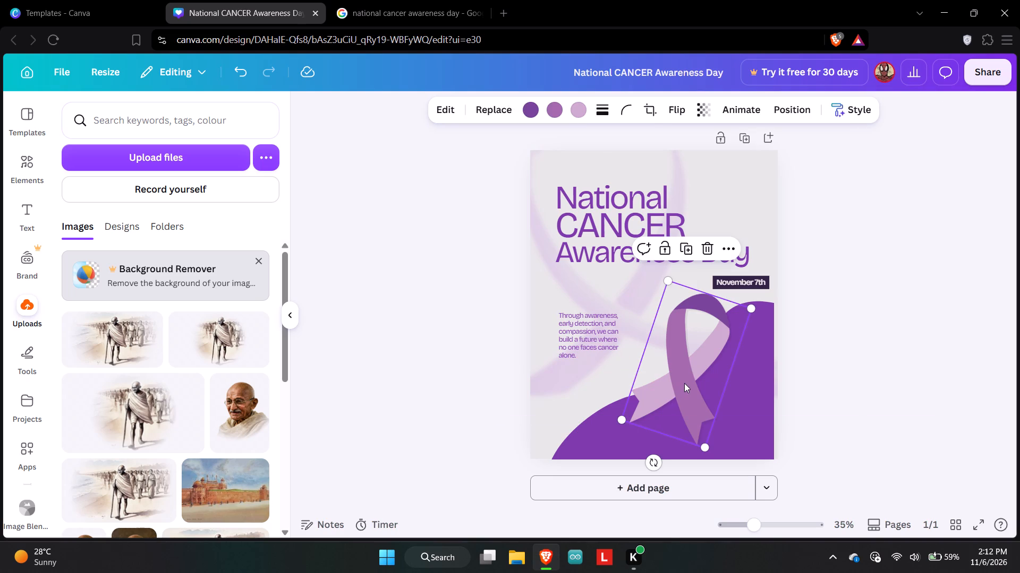
Deselect the ribbon graphic and review the Google image results for "national cancer awareness day" as design reference, returning to the Canva design.
click(929, 332)
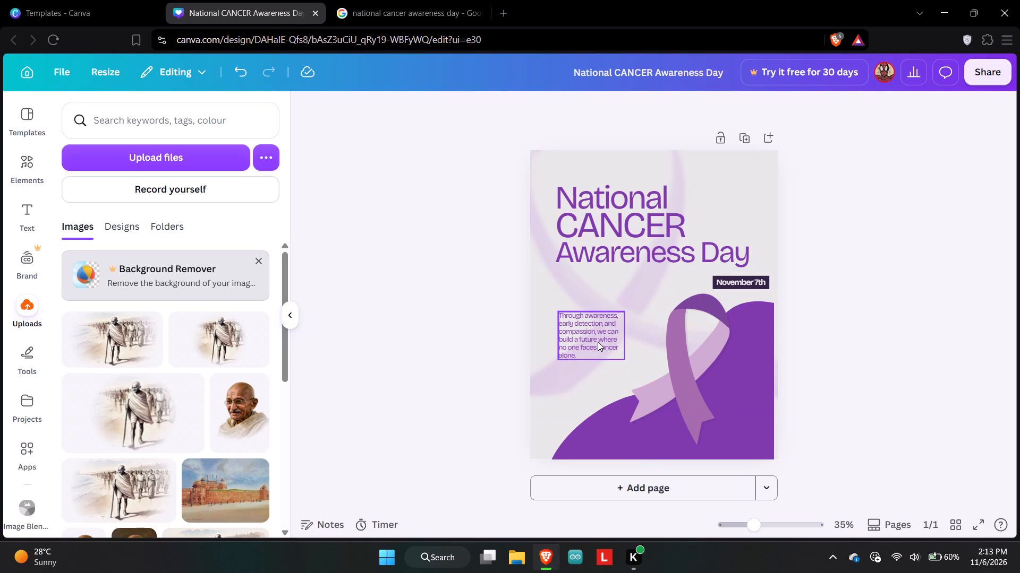
click(420, 331)
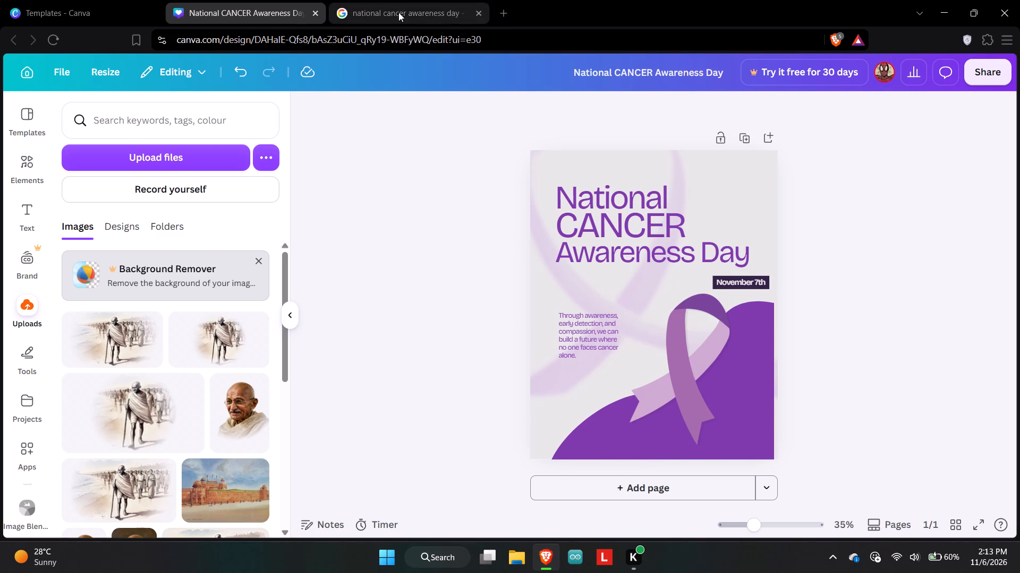
click(398, 12)
scroll(395, 135, up, 3)
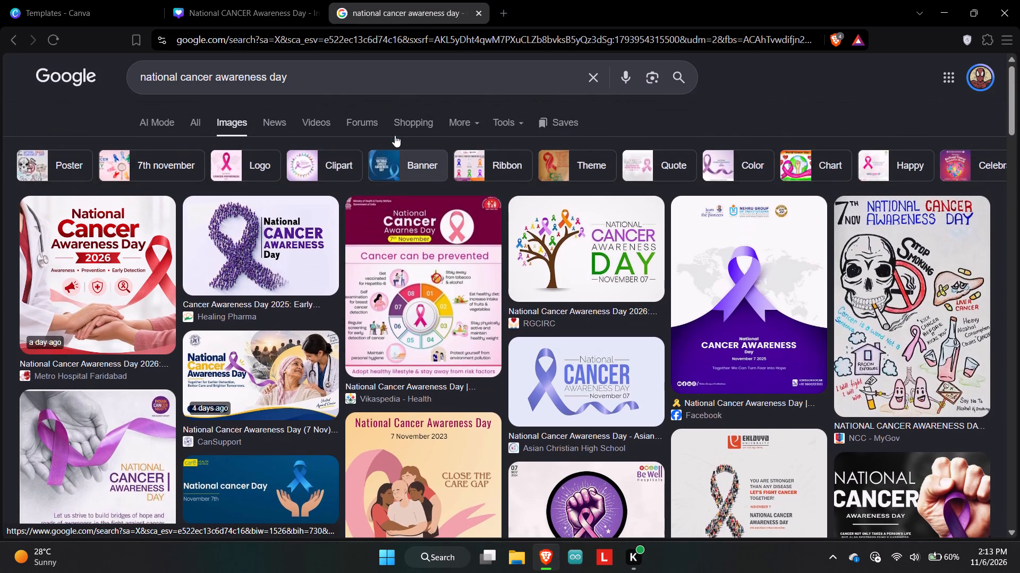
scroll(395, 135, down, 1)
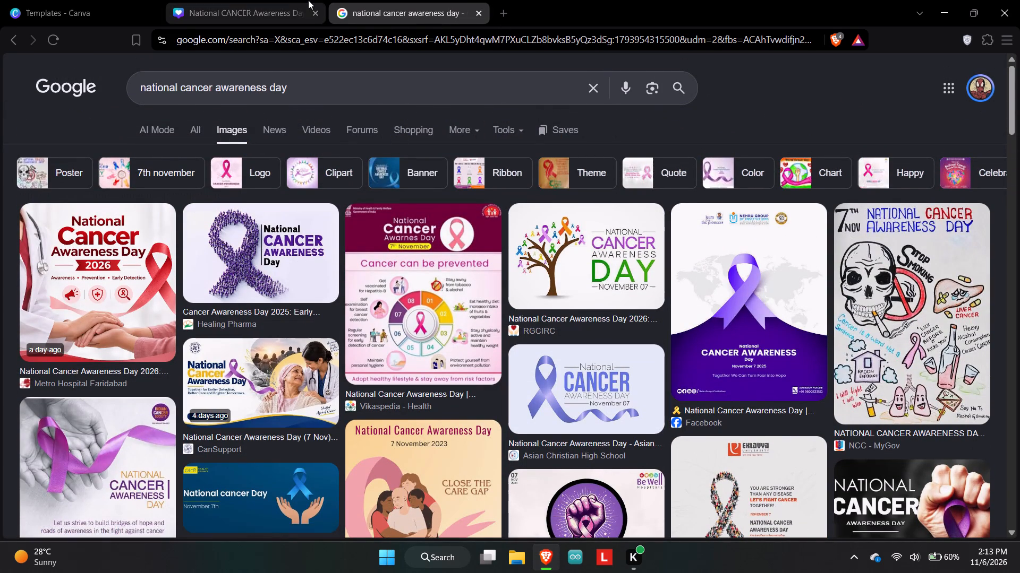
click(285, 0)
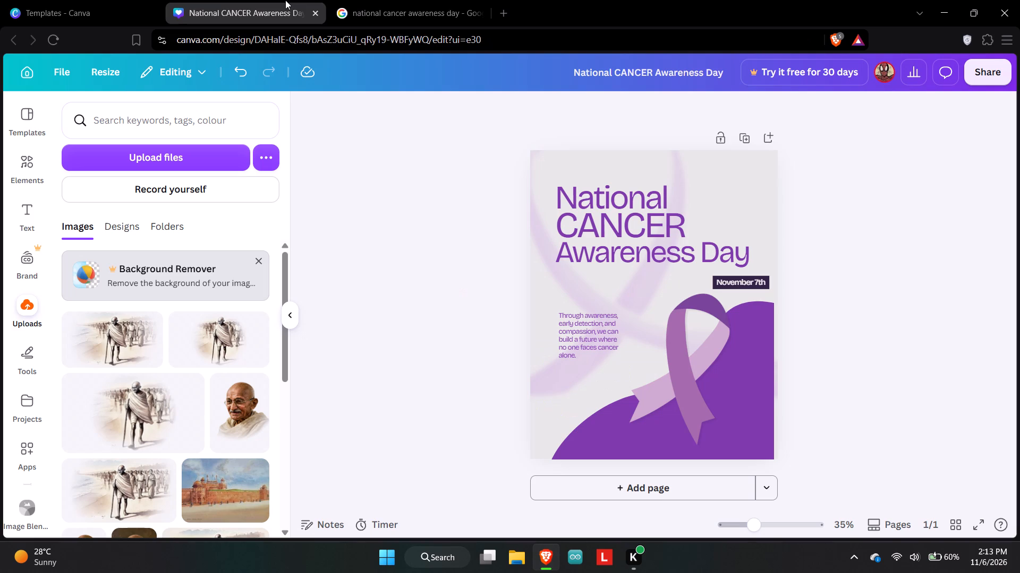
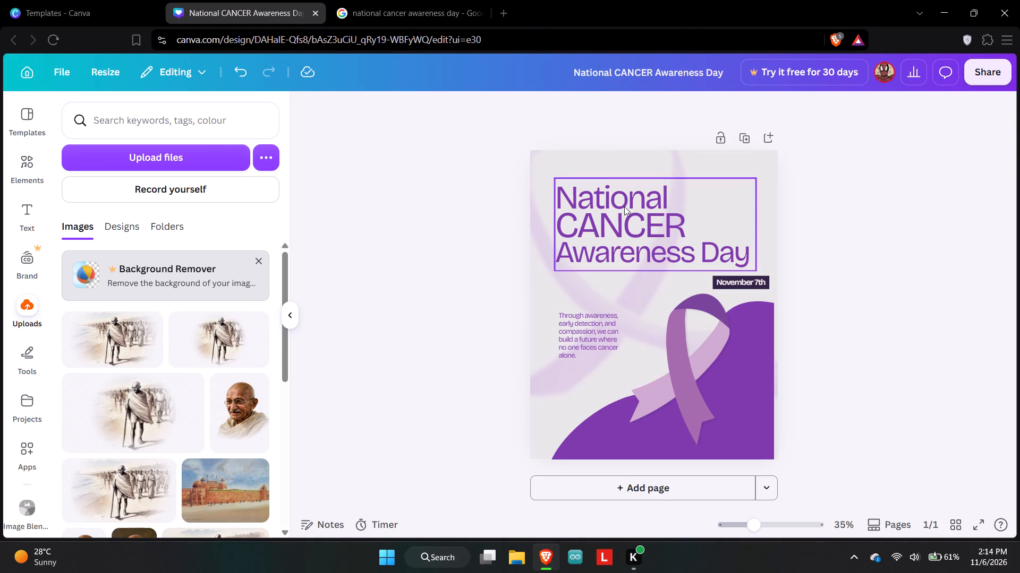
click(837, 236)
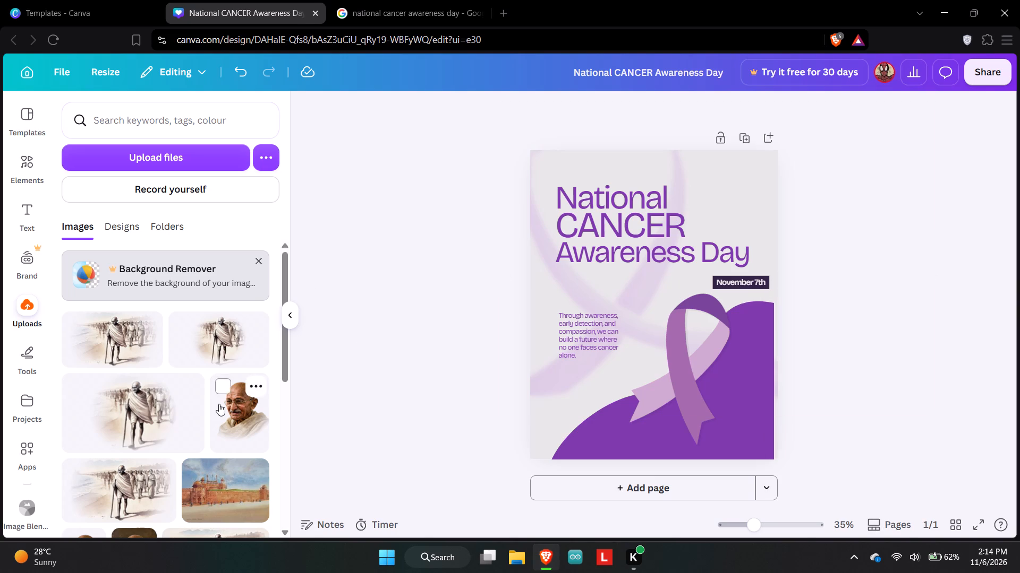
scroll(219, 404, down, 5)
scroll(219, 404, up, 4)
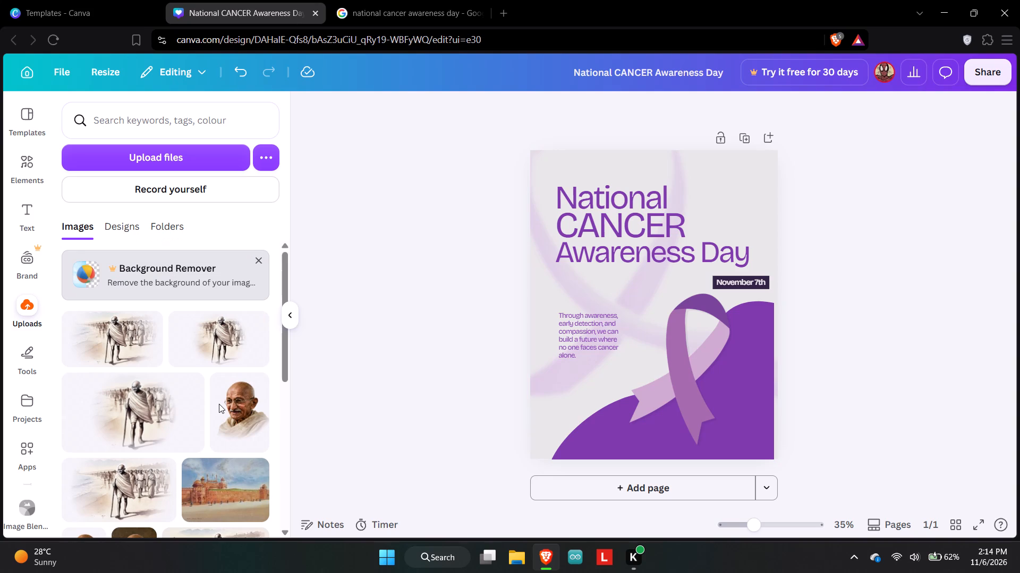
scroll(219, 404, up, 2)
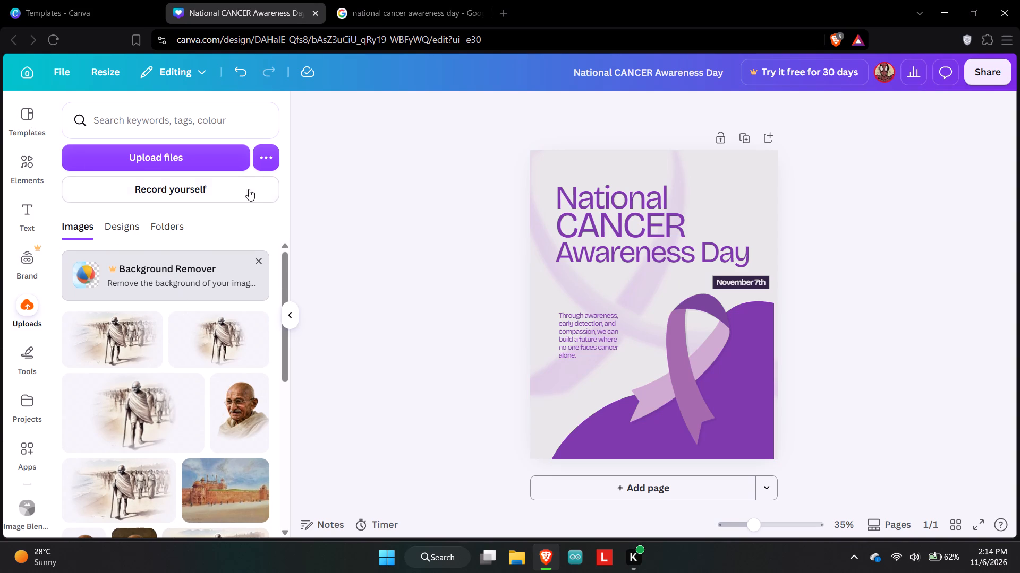
Open the existing "2nd OCTOBER" Gandhi Jayanti Instagram post from the recent designs on the Canva home page.
click(505, 15)
click(0, 0)
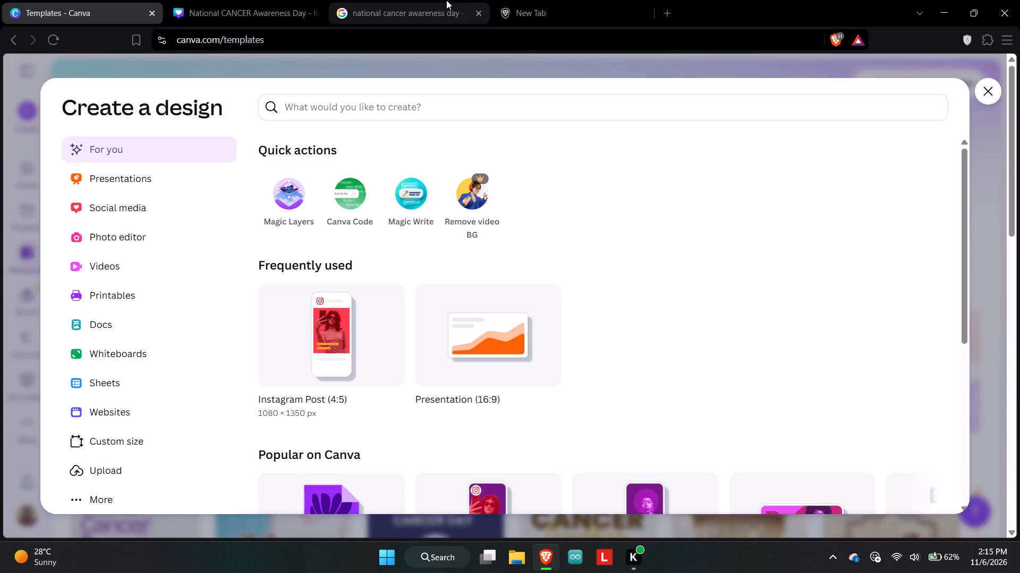
click(641, 13)
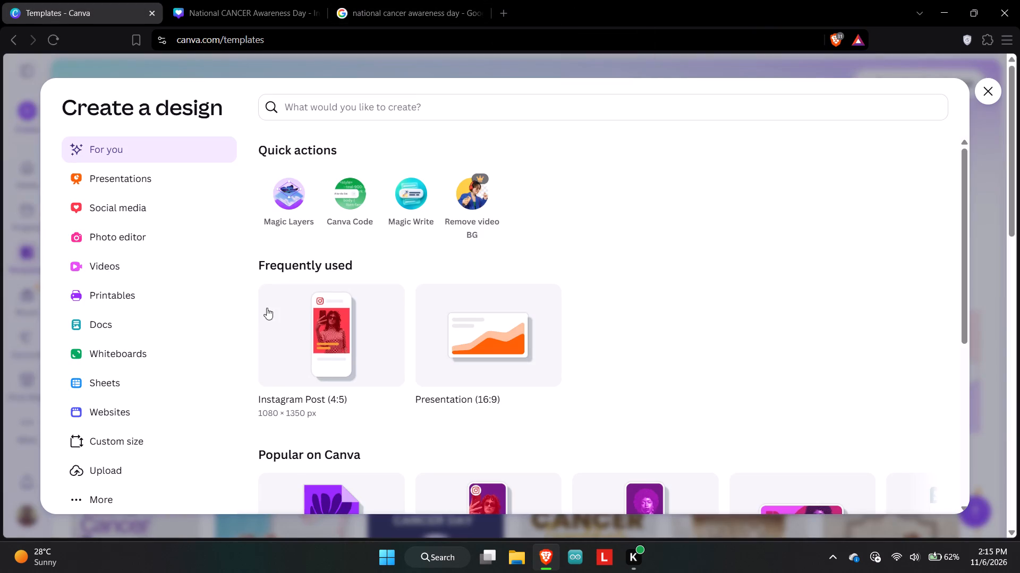
click(983, 91)
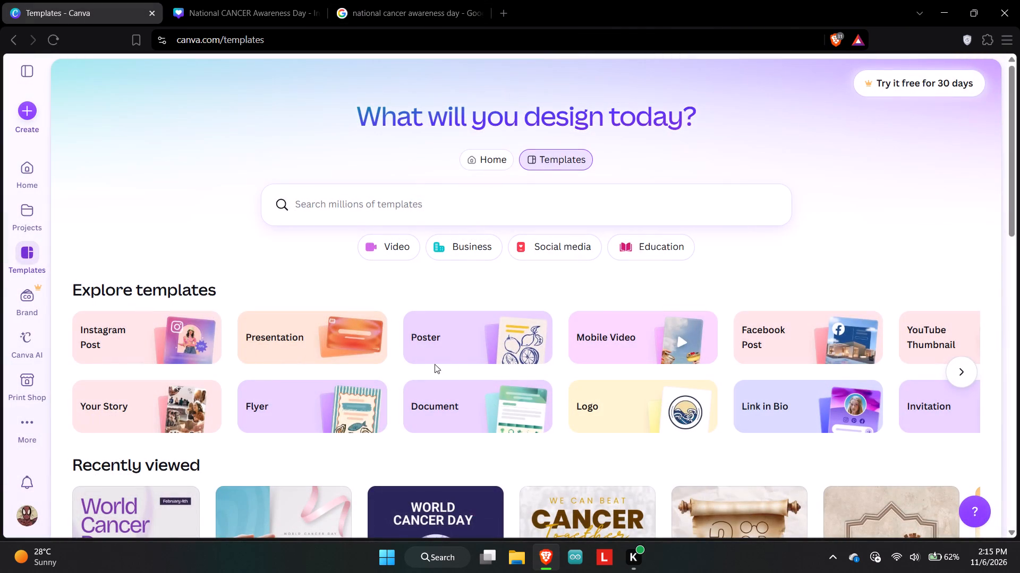
click(31, 173)
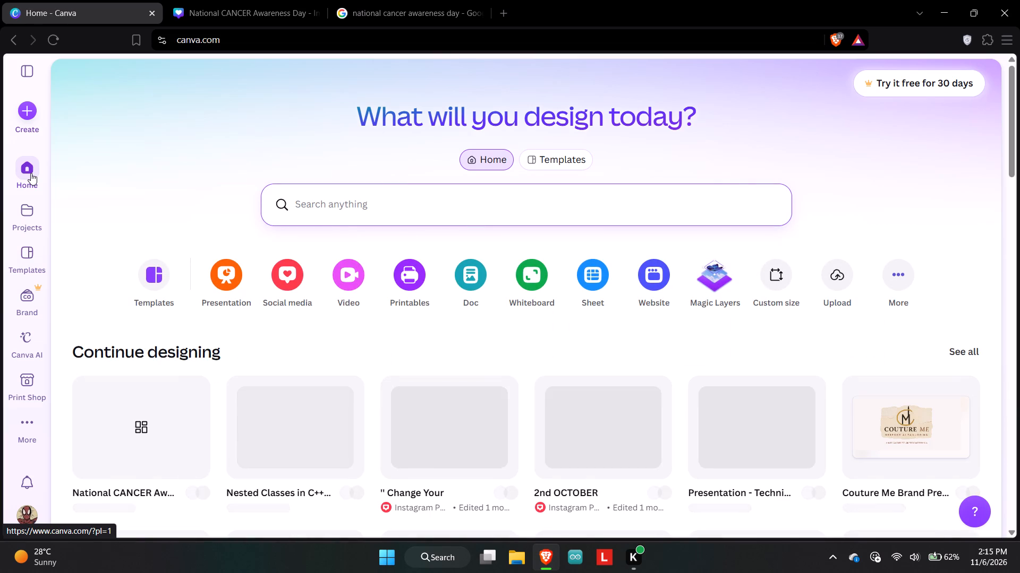
scroll(320, 400, down, 2)
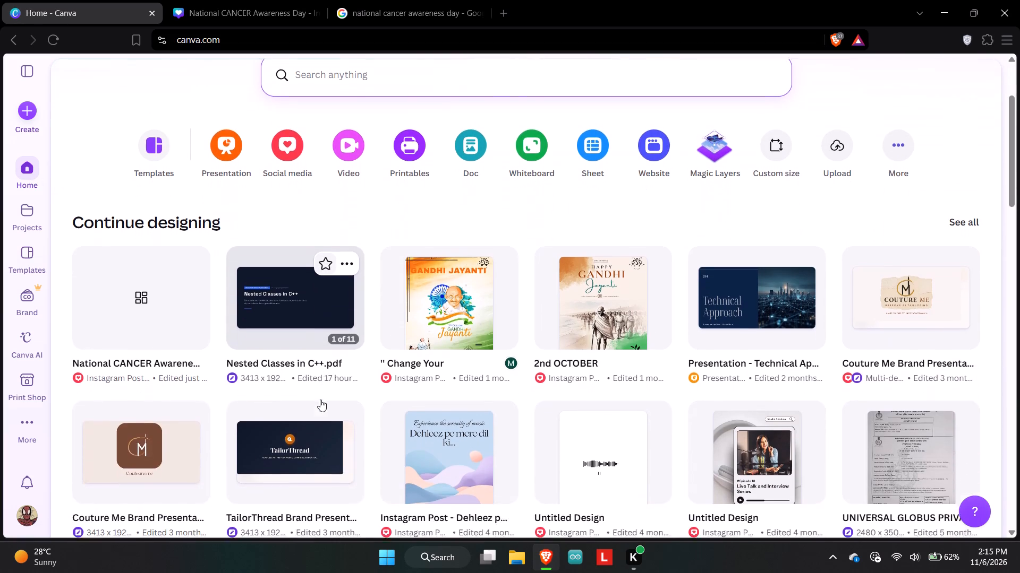
scroll(320, 400, down, 1)
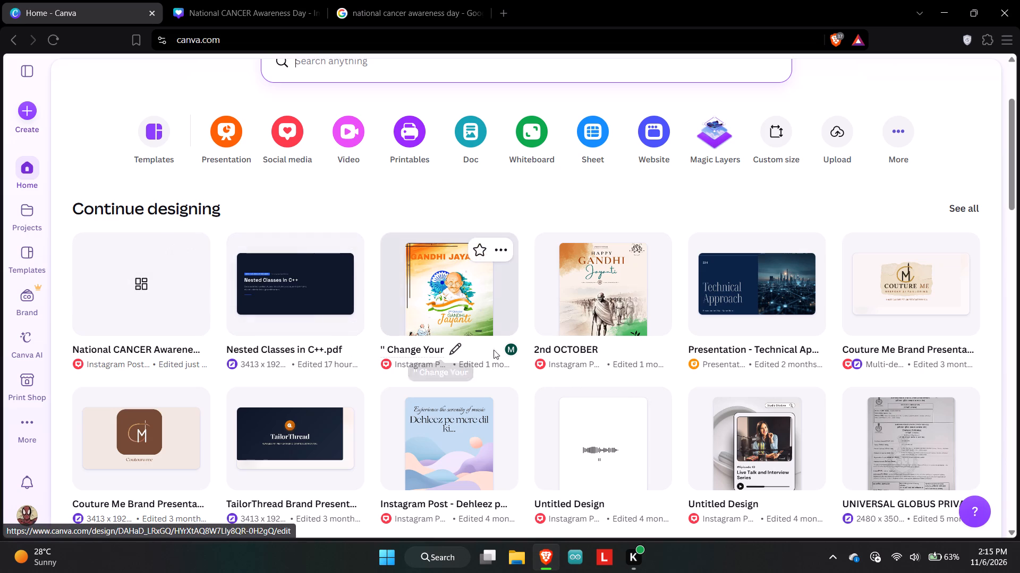
click(586, 306)
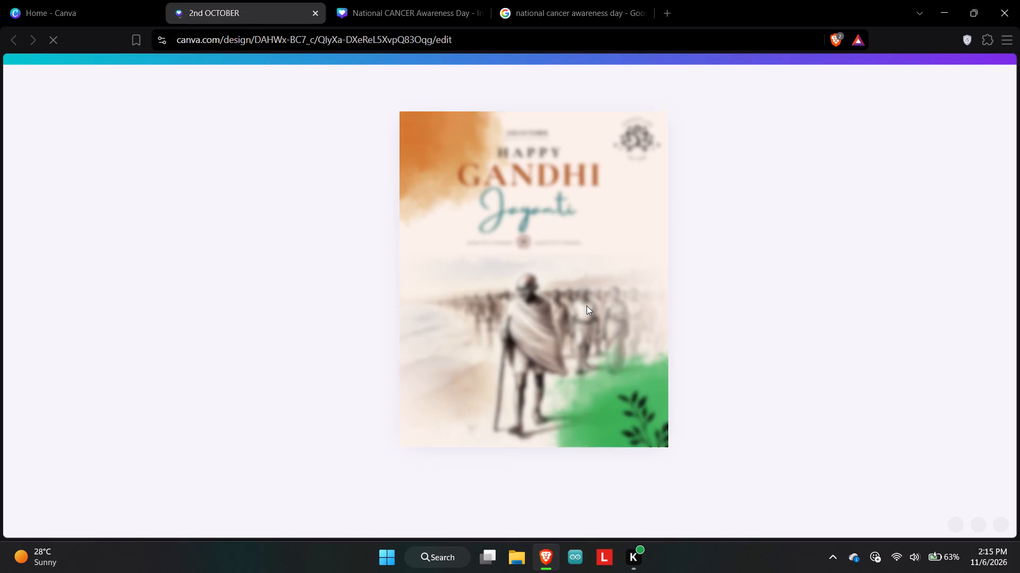
Copy the round lotus logo from the "2nd OCTOBER" design into the top-right corner of the National CANCER Awareness Day post and deselect it.
click(634, 183)
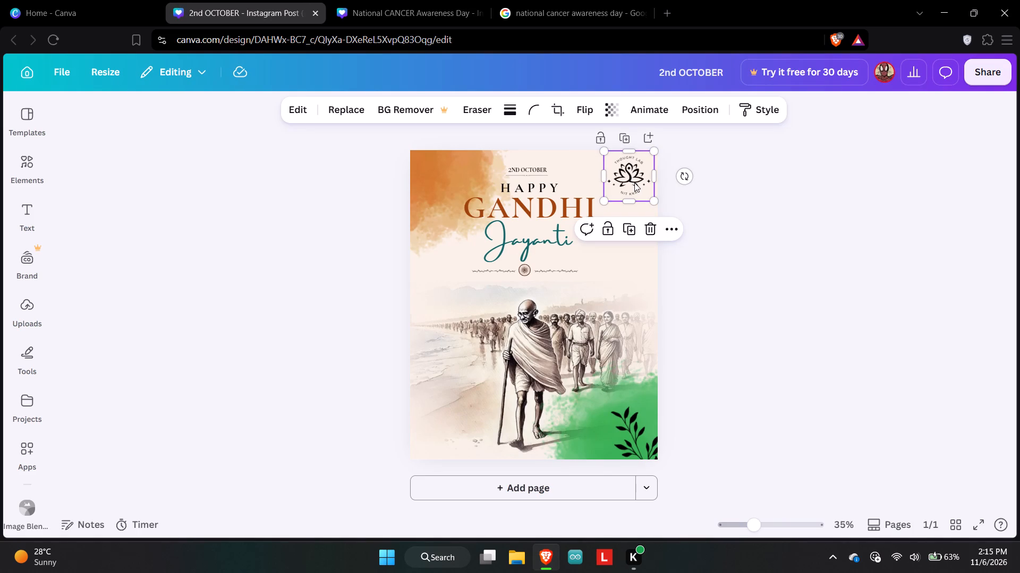
key(ctrl+c)
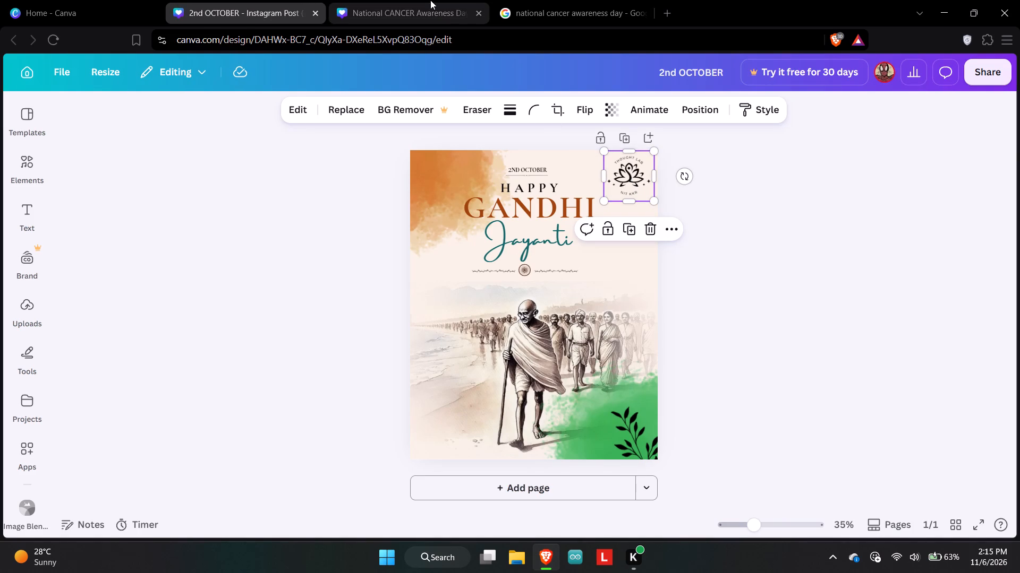
click(430, 0)
click(743, 166)
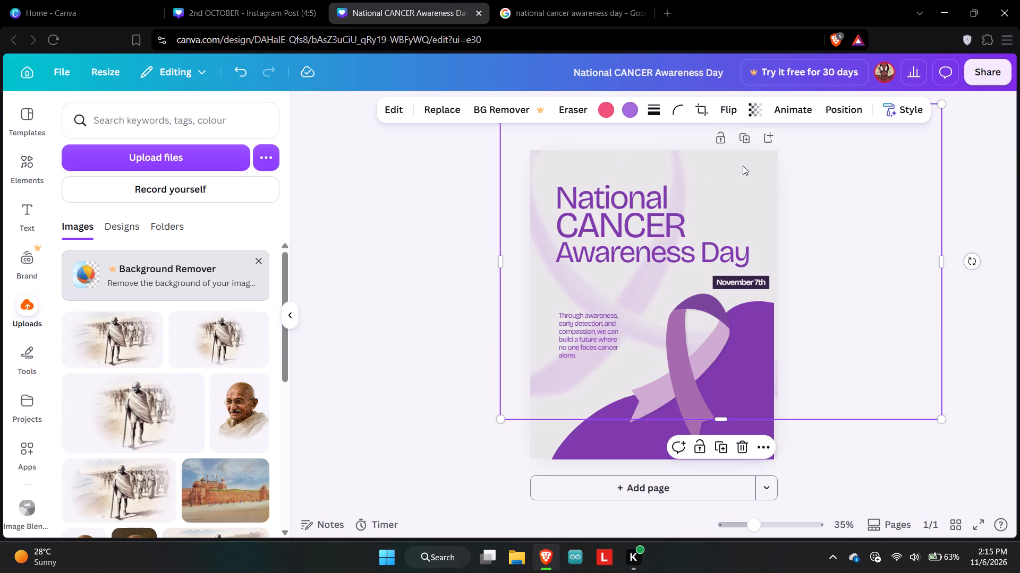
click(630, 285)
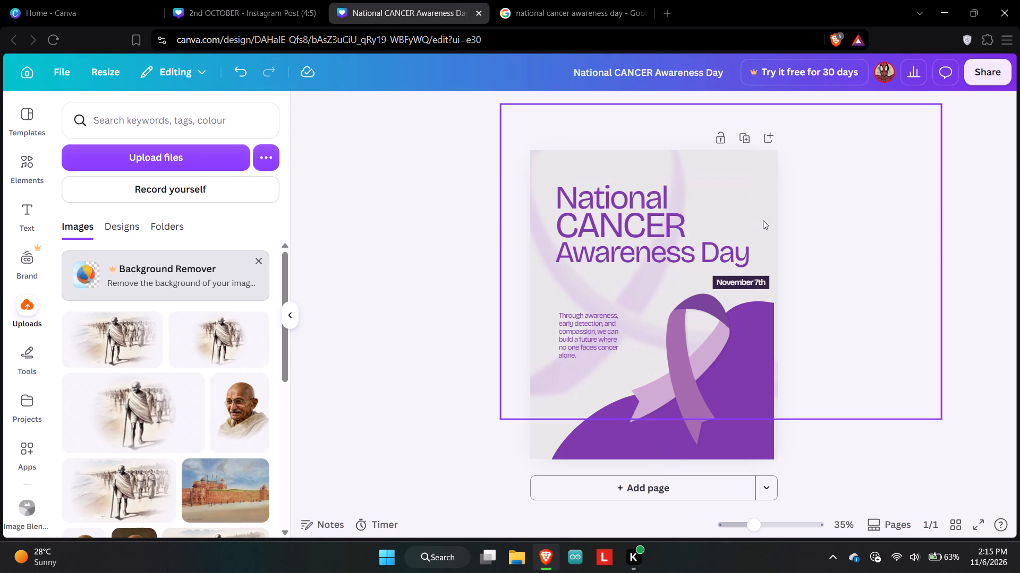
click(817, 239)
click(768, 208)
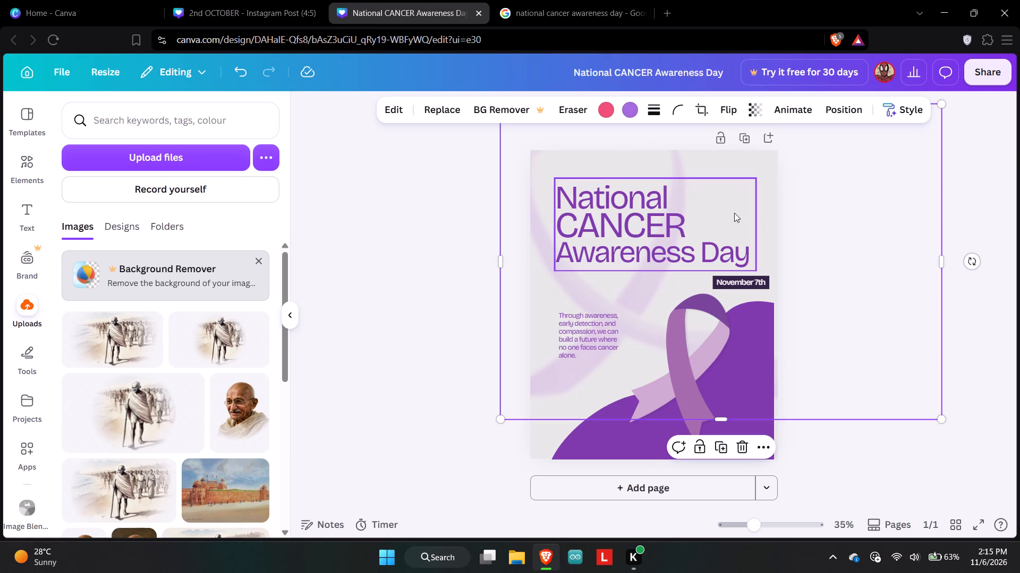
key(ctrl+v)
click(871, 213)
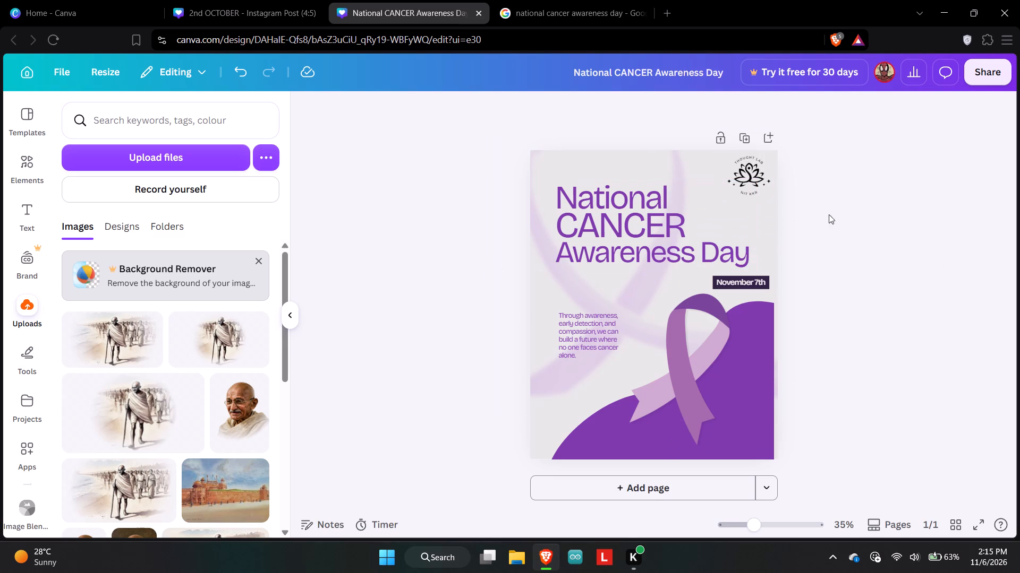
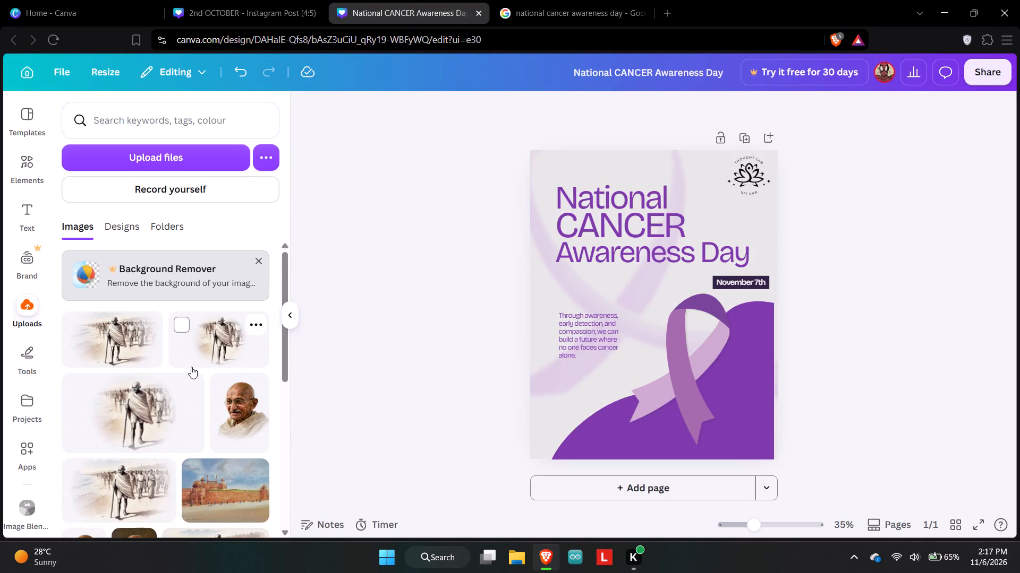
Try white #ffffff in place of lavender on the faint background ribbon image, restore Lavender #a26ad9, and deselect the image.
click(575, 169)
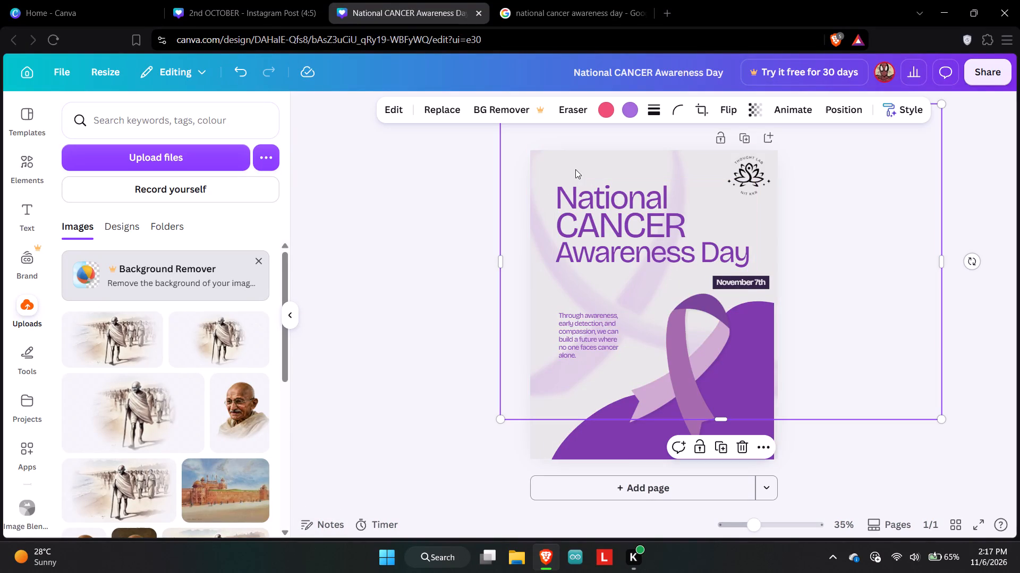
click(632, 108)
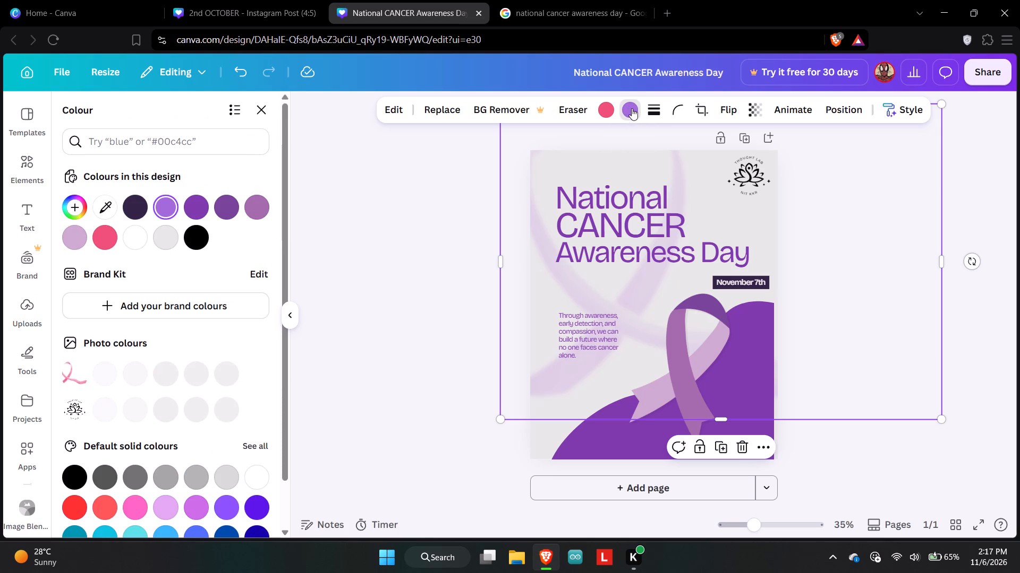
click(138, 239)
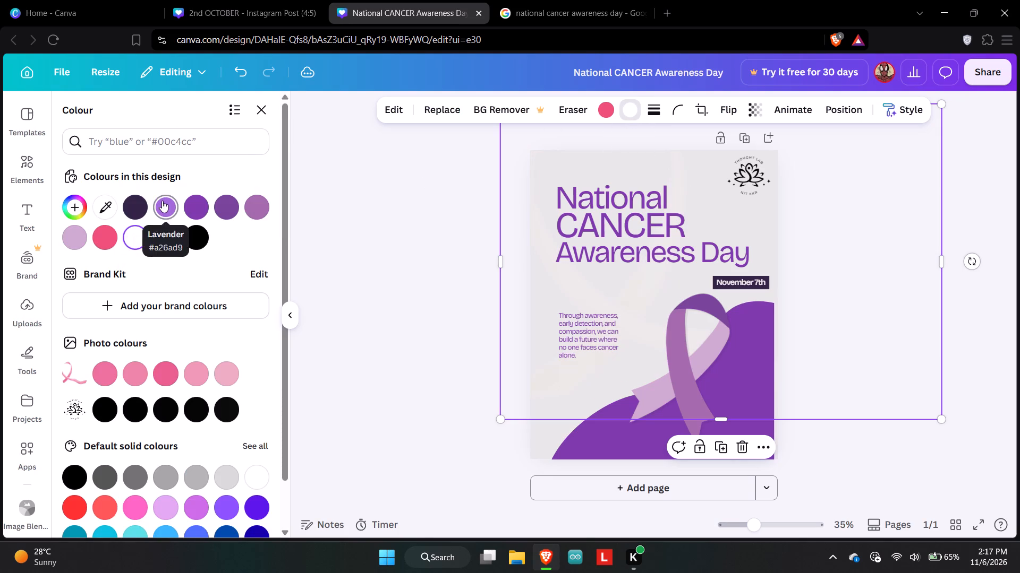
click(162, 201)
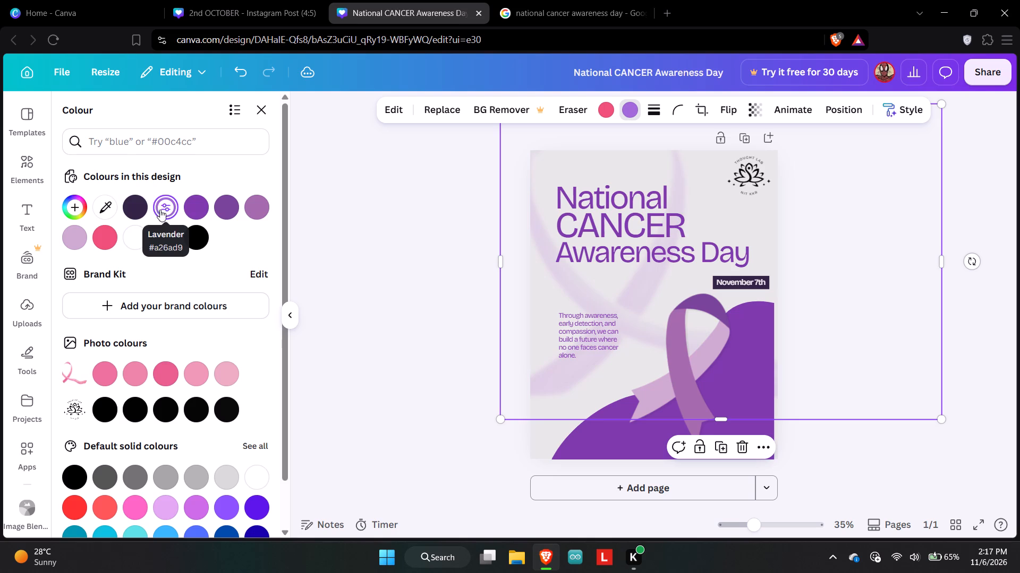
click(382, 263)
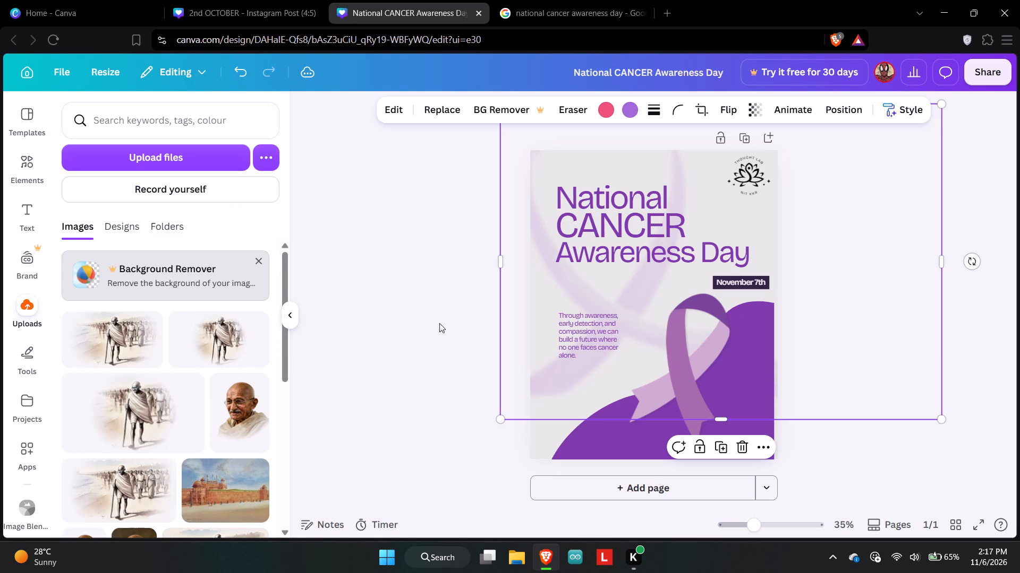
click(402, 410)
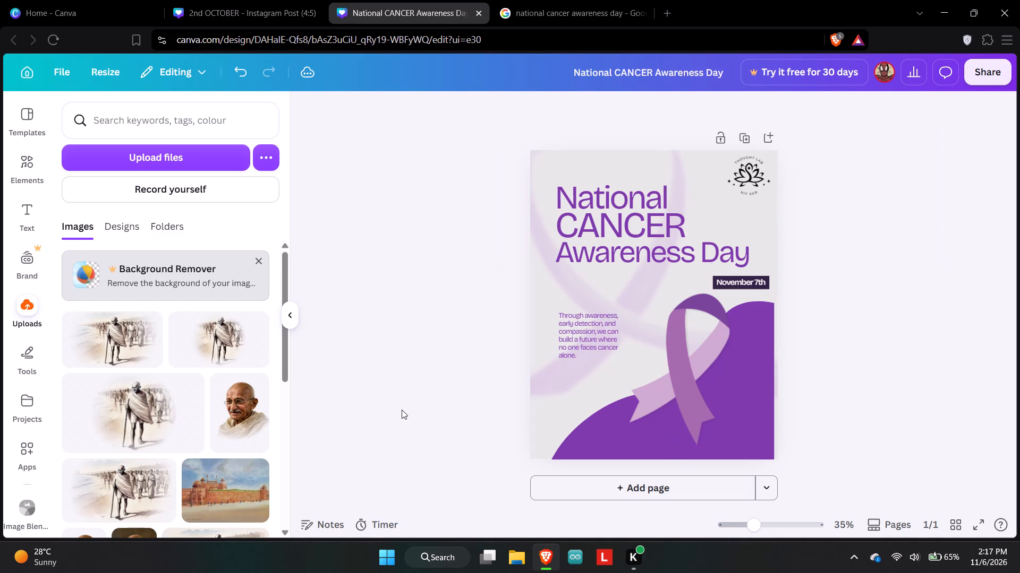
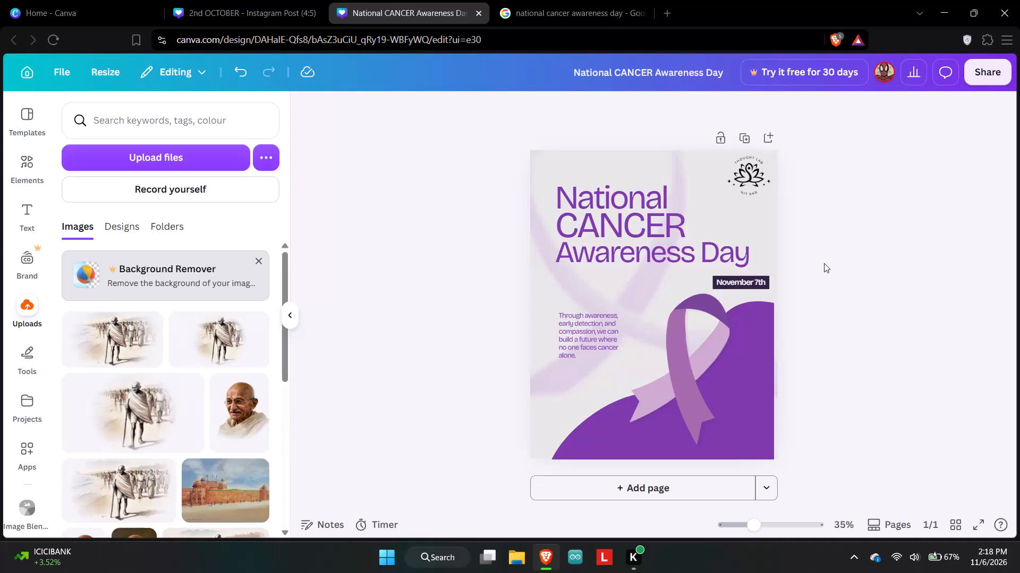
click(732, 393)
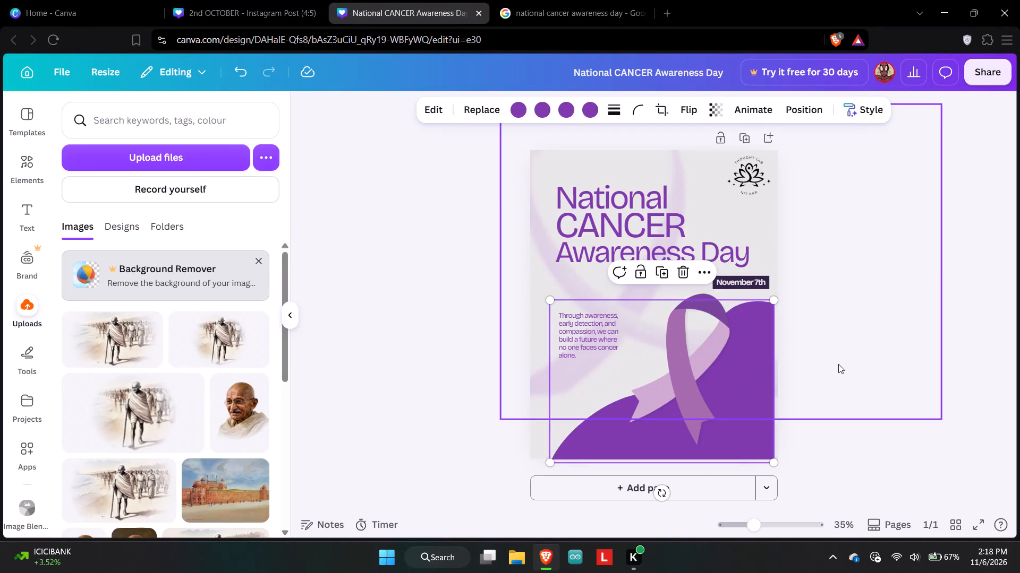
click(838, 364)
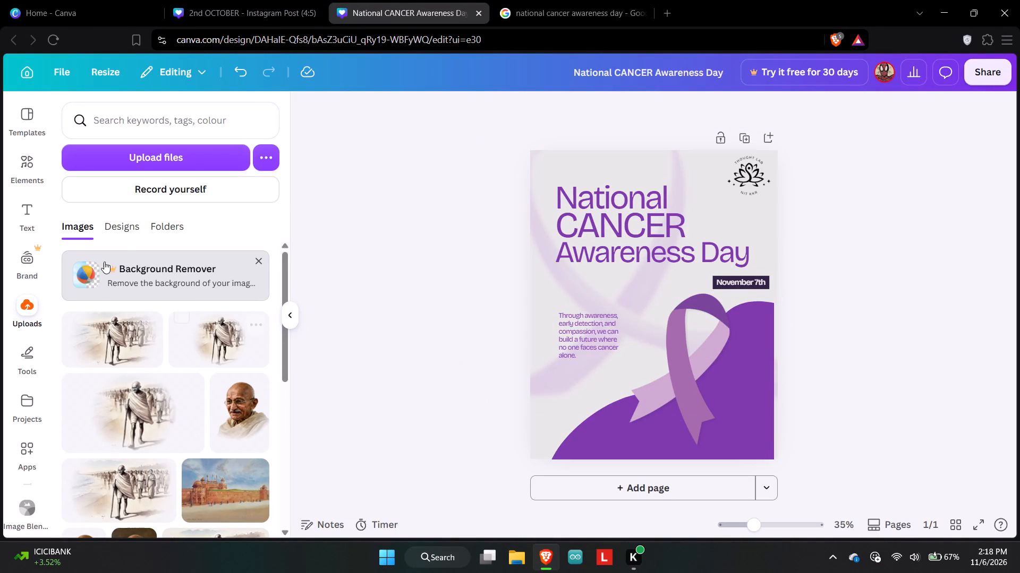
click(514, 0)
scroll(443, 386, down, 1)
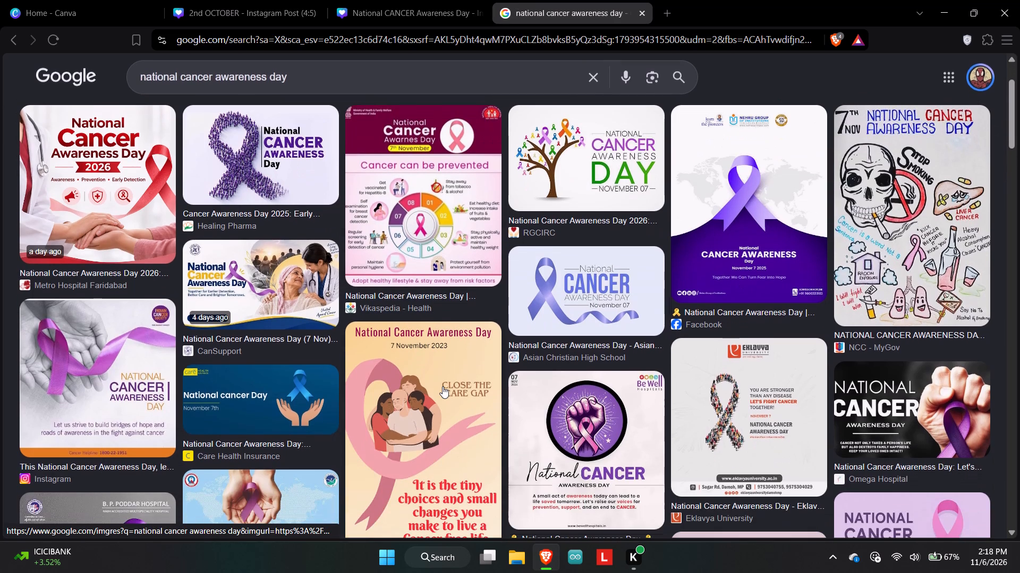
scroll(443, 386, down, 1)
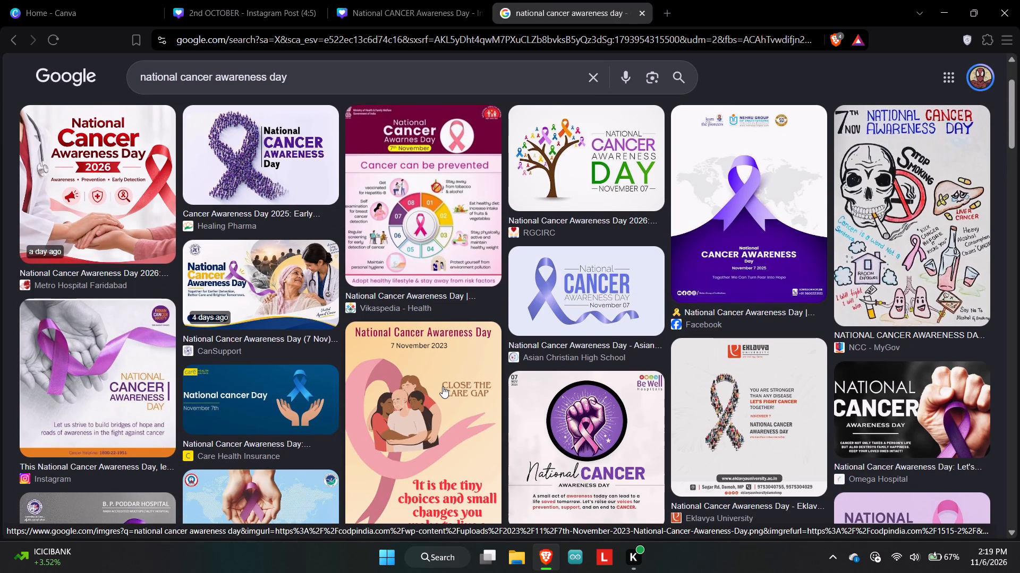
scroll(320, 340, down, 3)
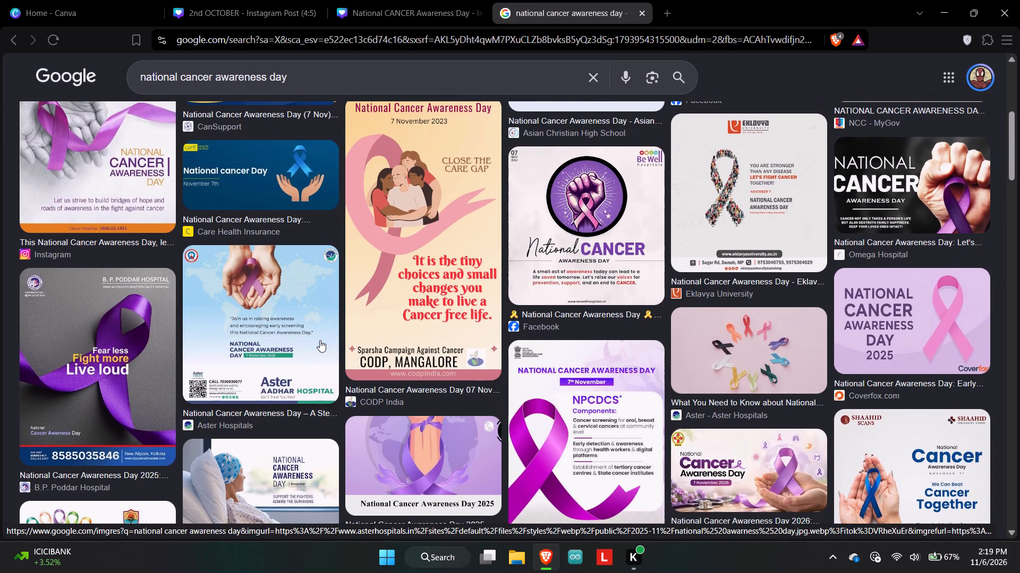
scroll(320, 340, down, 3)
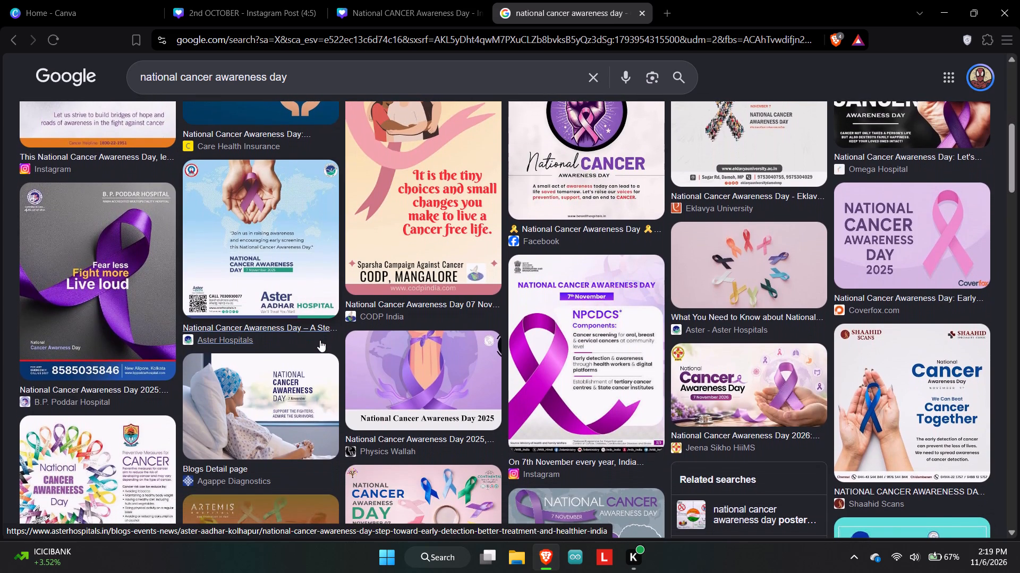
scroll(320, 340, down, 2)
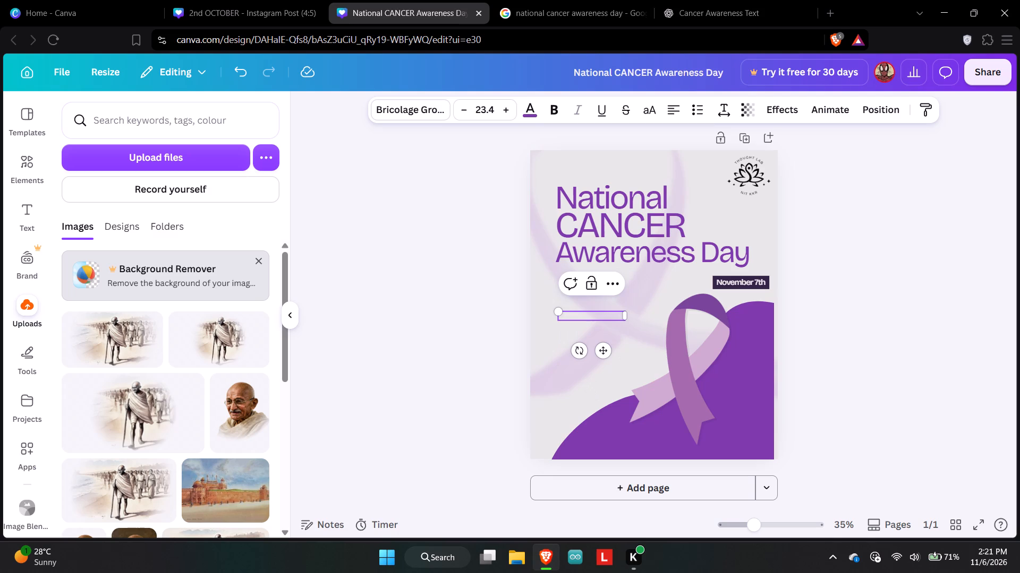
key(ctrl+v)
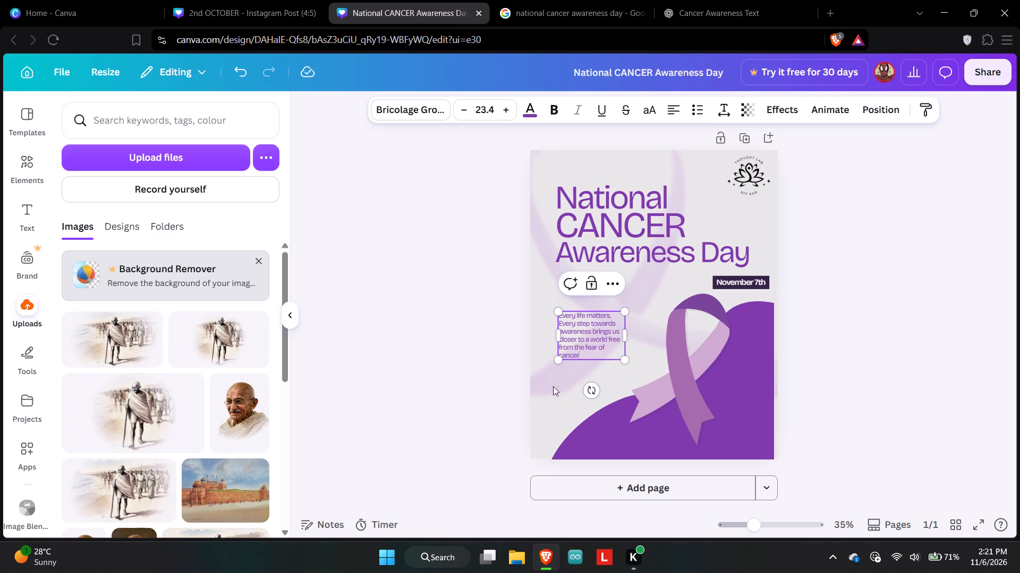
click(516, 377)
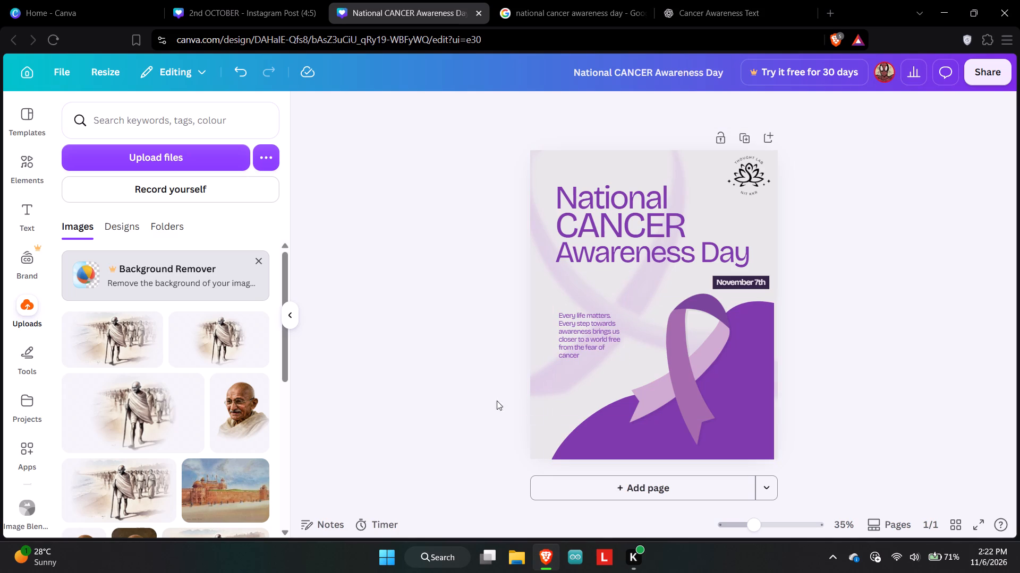
click(447, 383)
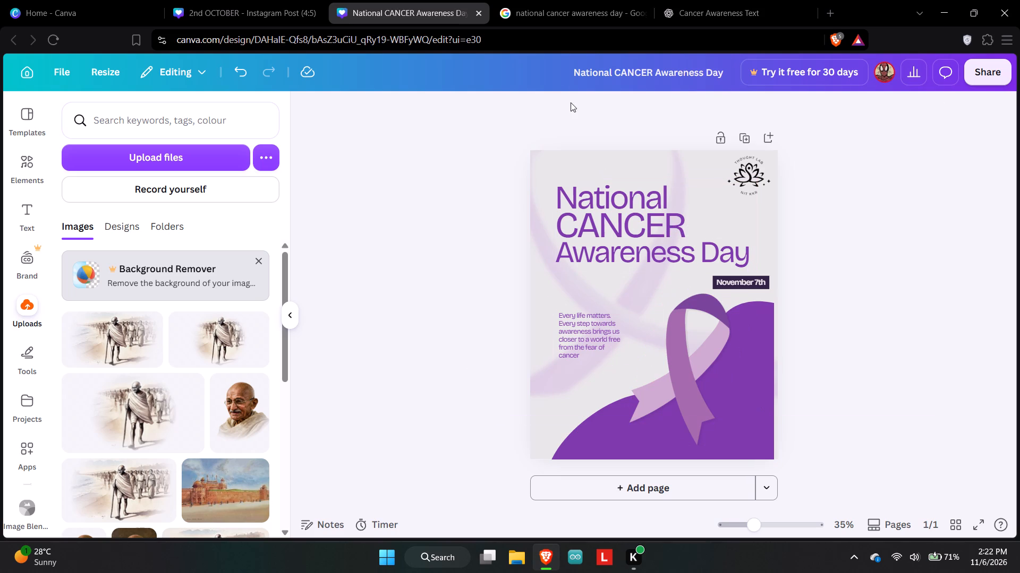
Search Google Images for "national cancer awareness day poster".
click(569, 0)
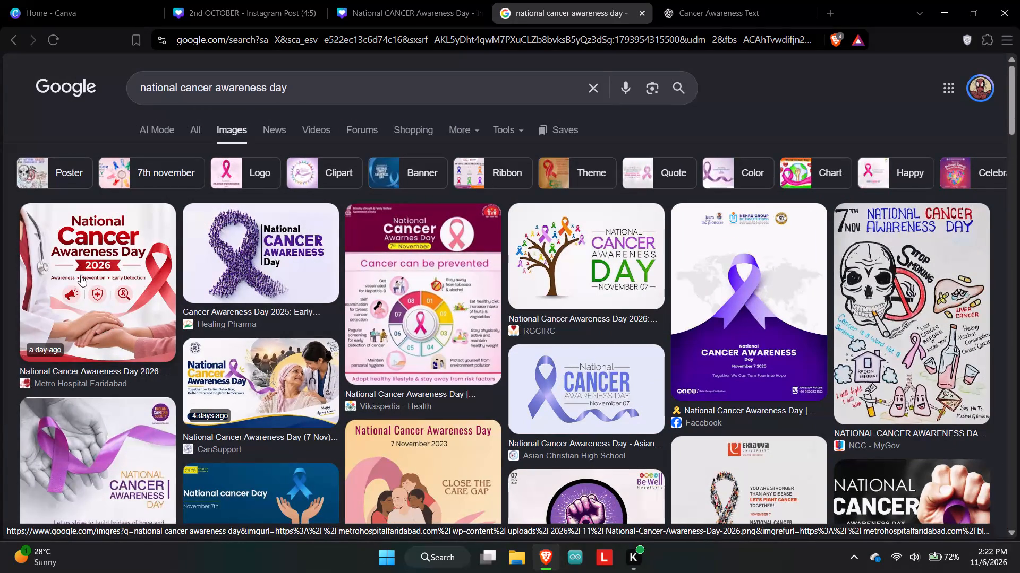
click(330, 88)
key(space)
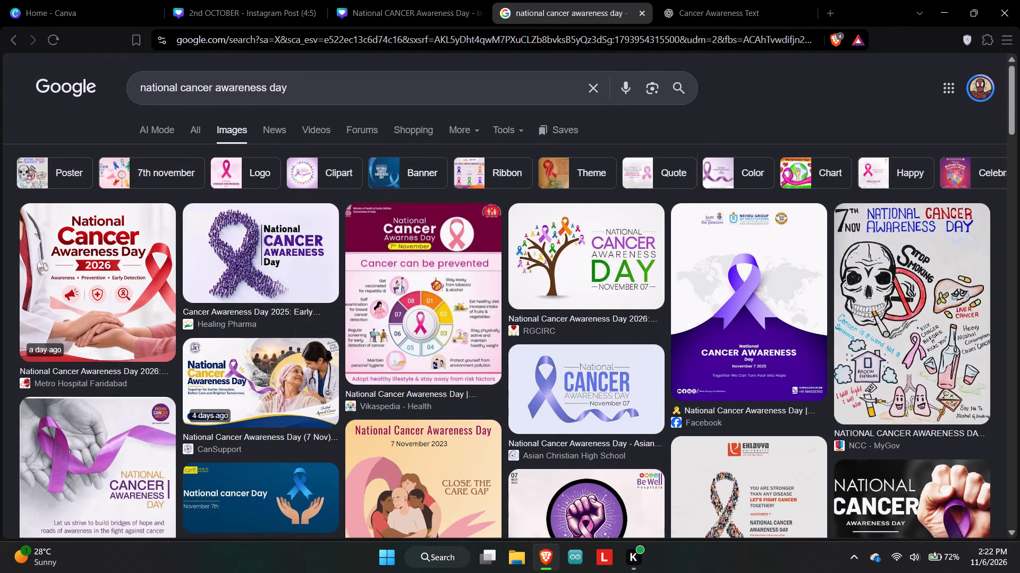
text(pos)
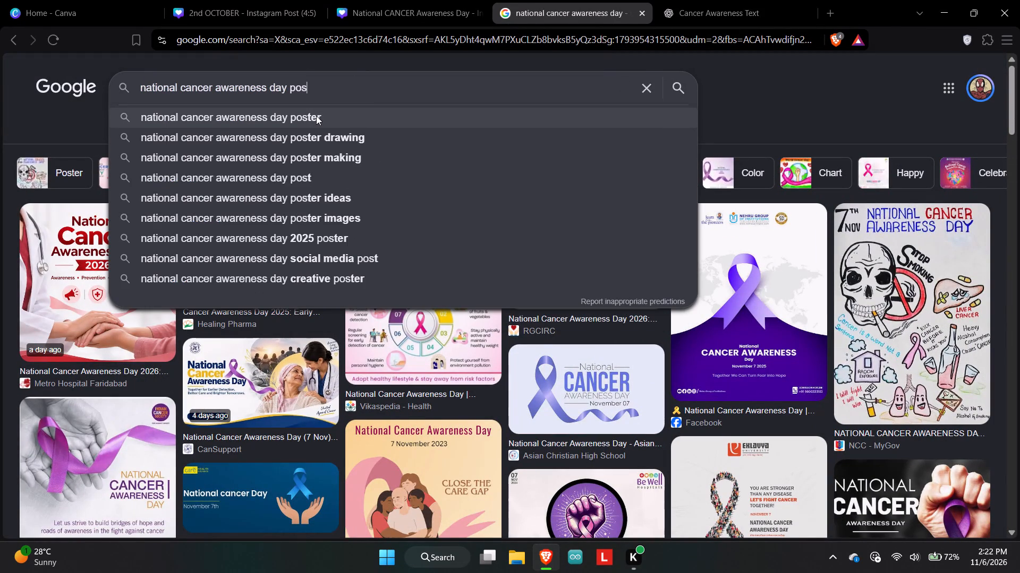
click(316, 117)
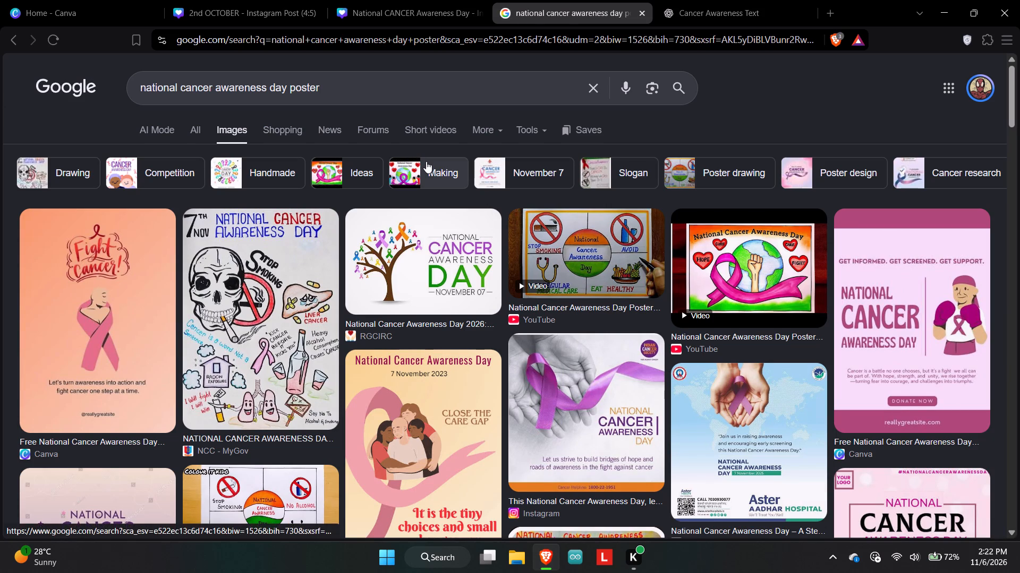
Browse the poster image results for layout, ribbon and wording ideas for the awareness post.
scroll(426, 161, down, 3)
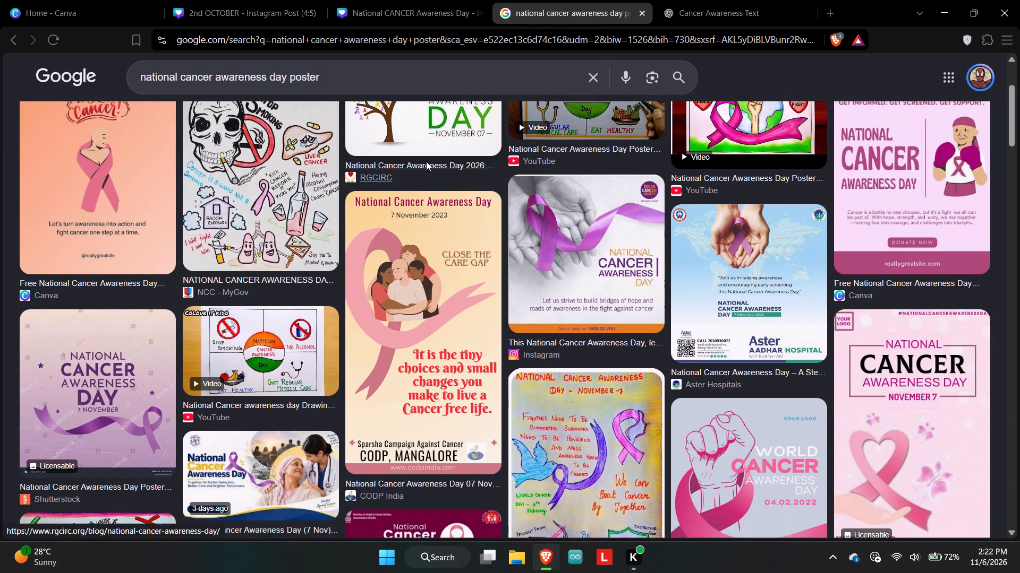
scroll(426, 161, up, 1)
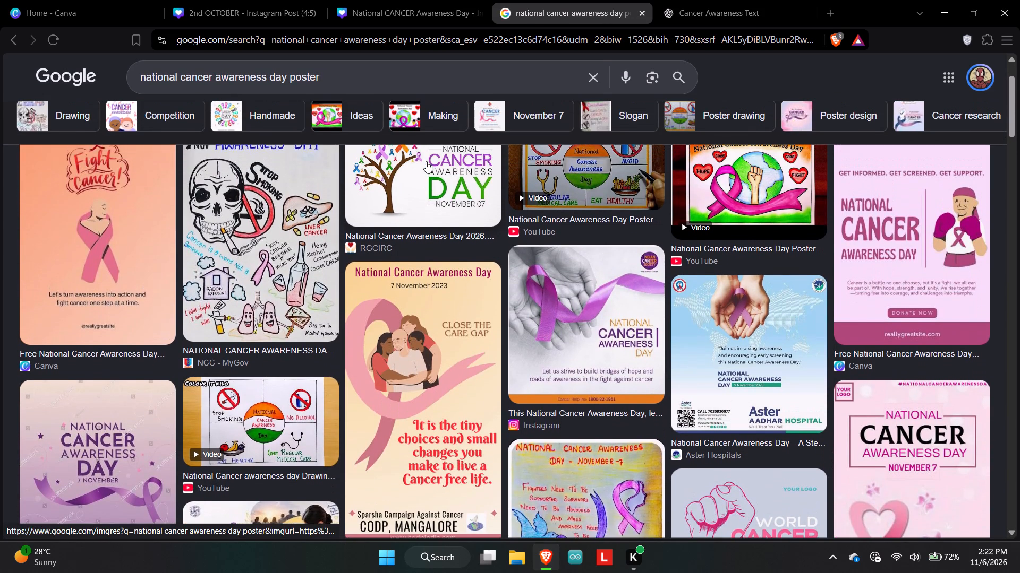
scroll(426, 161, up, 1)
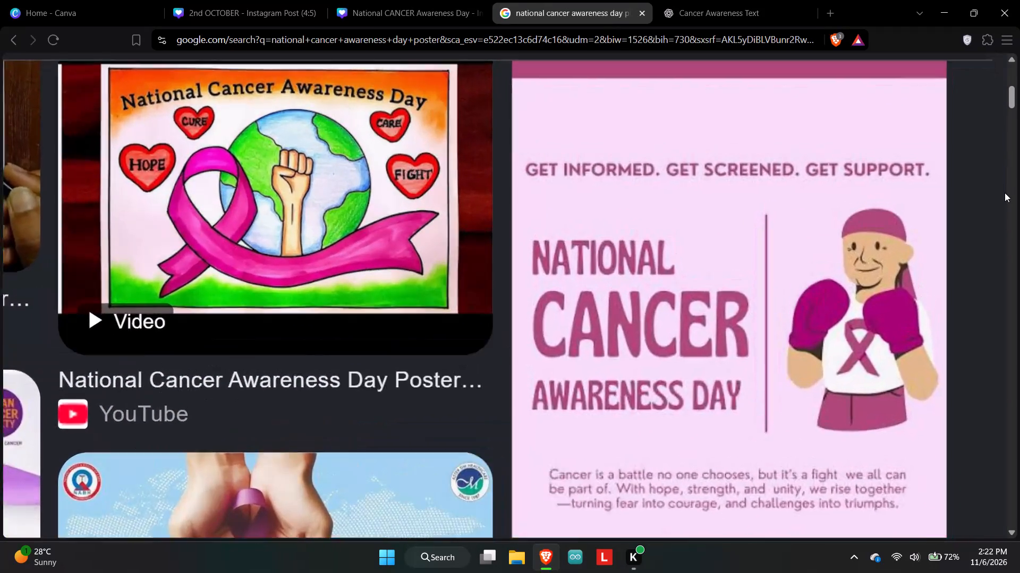
scroll(1005, 193, down, 1)
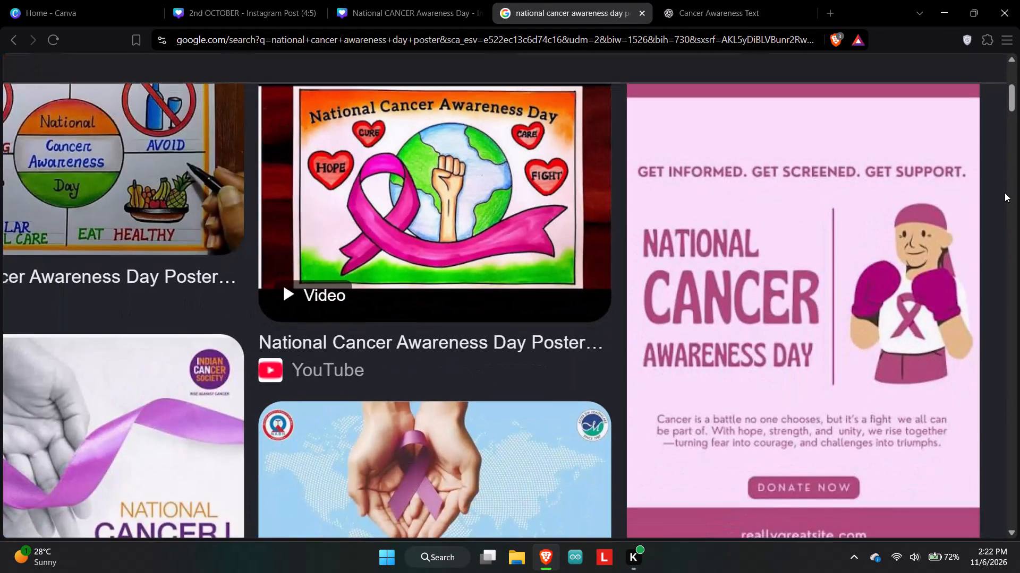
scroll(1005, 193, down, 1)
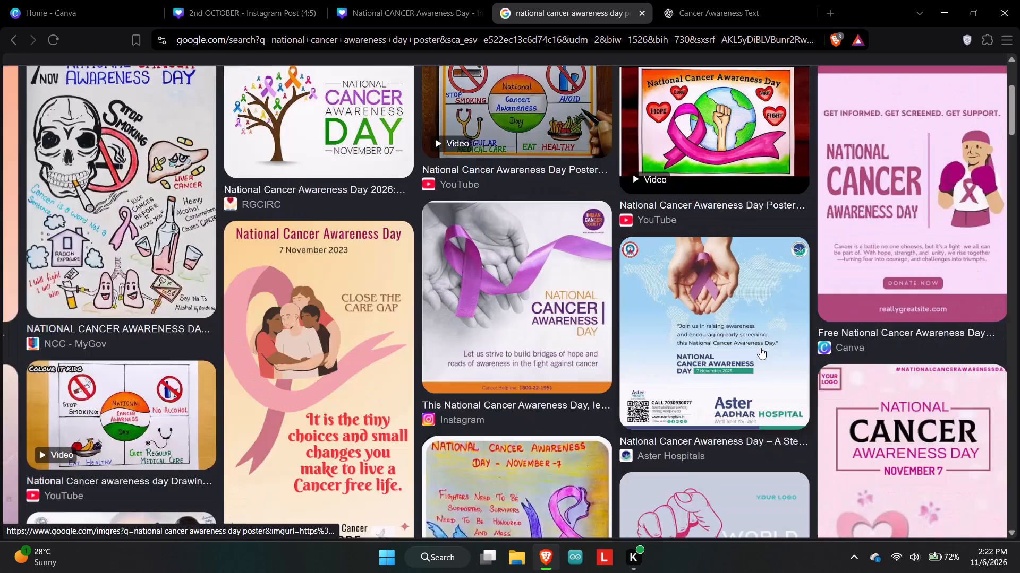
scroll(760, 348, down, 4)
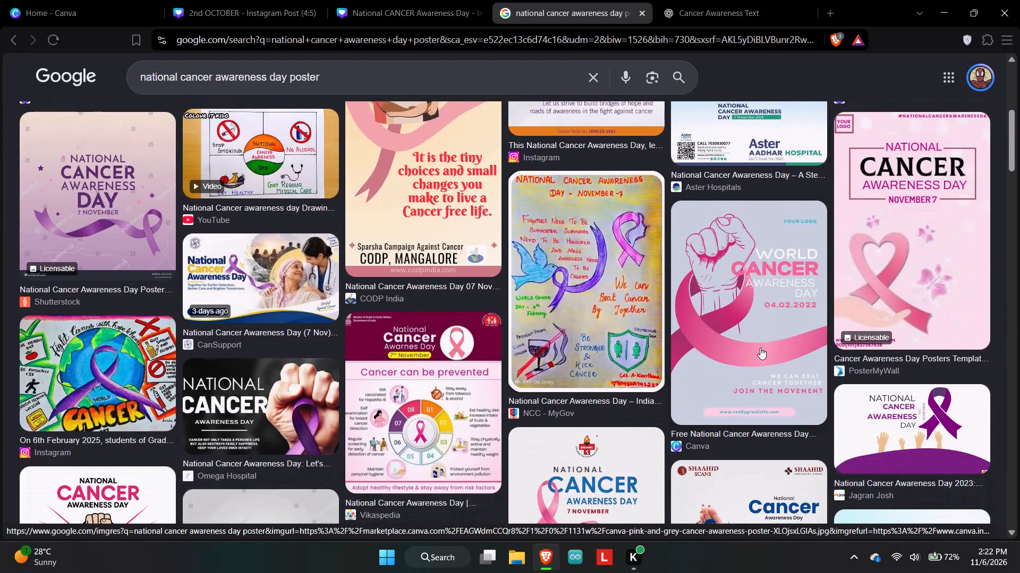
scroll(295, 358, down, 3)
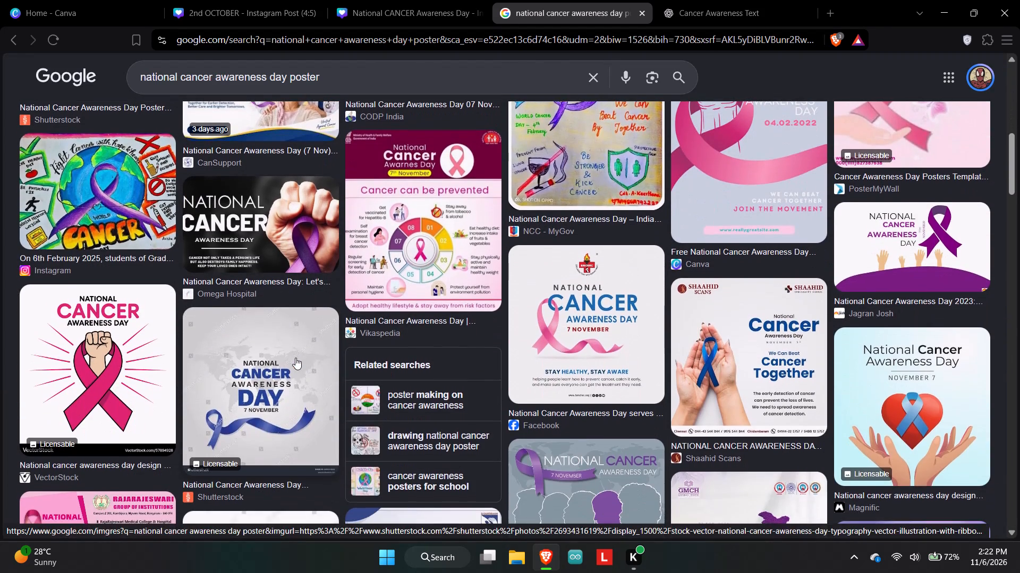
Examine the "Cancer can be prevented" infographic up close for its numbered prevention tips and layout.
scroll(390, 223, down, 1)
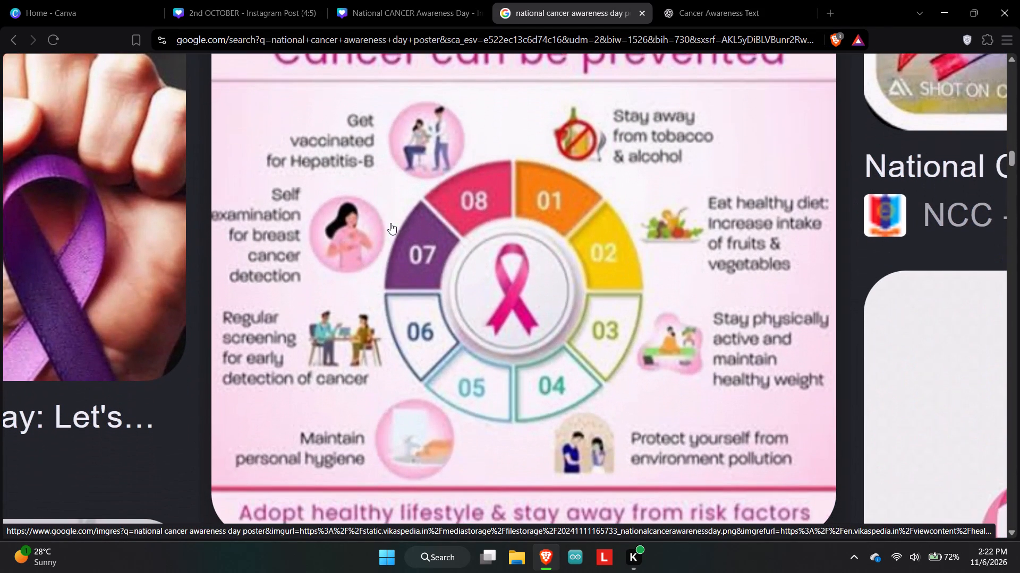
scroll(390, 223, down, 1)
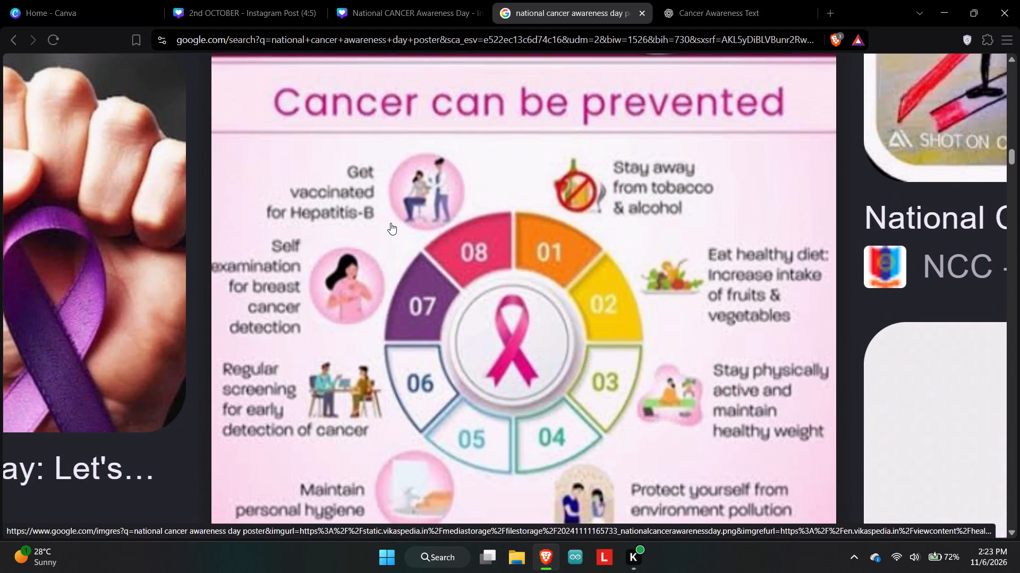
scroll(390, 223, down, 2)
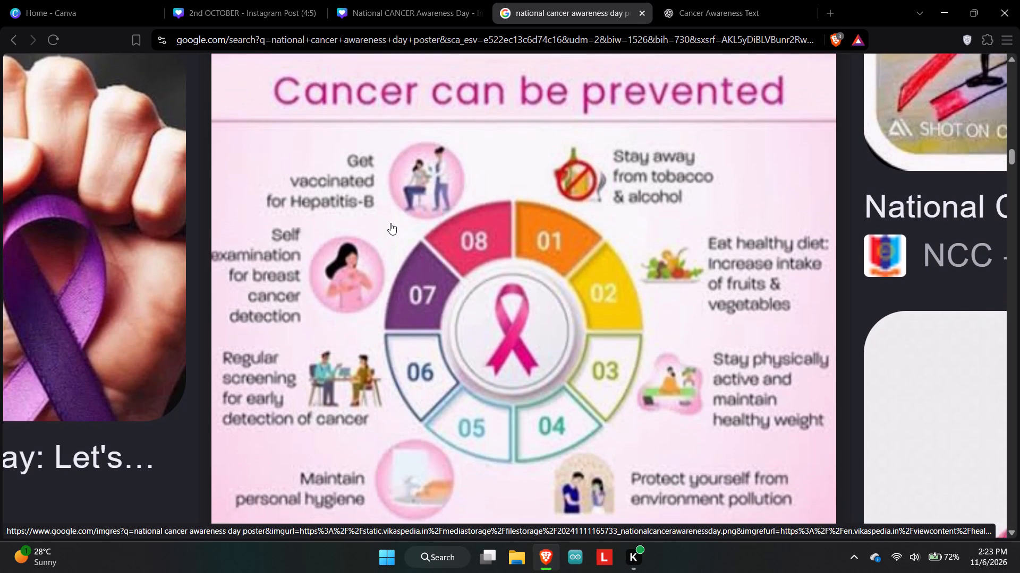
scroll(390, 223, down, 2)
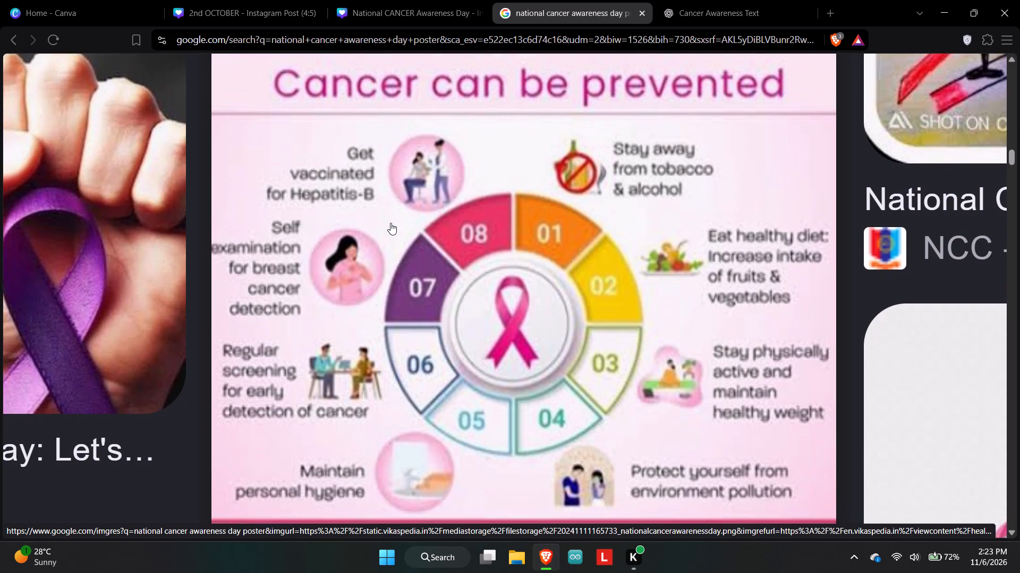
scroll(390, 223, down, 2)
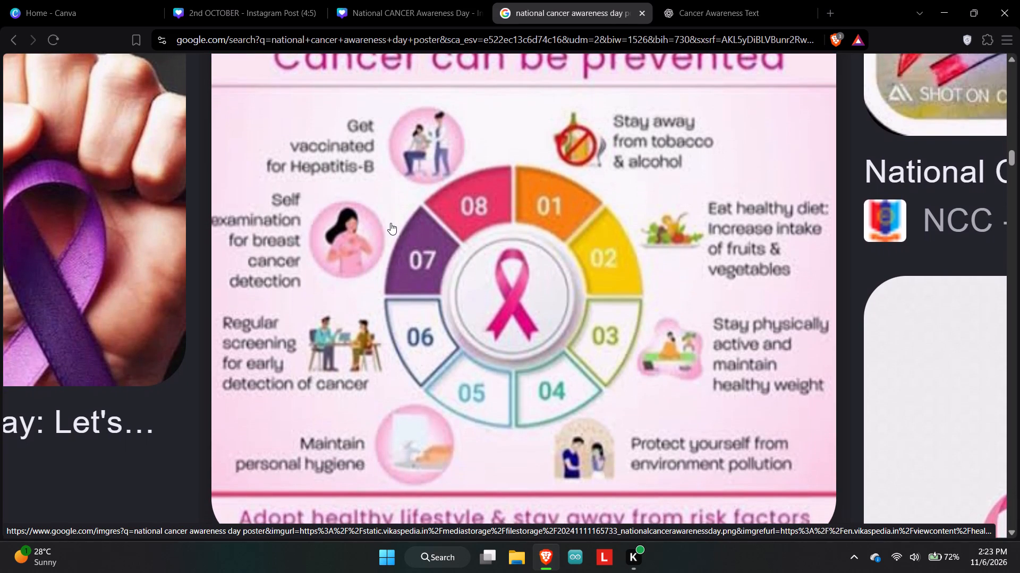
scroll(390, 223, down, 1)
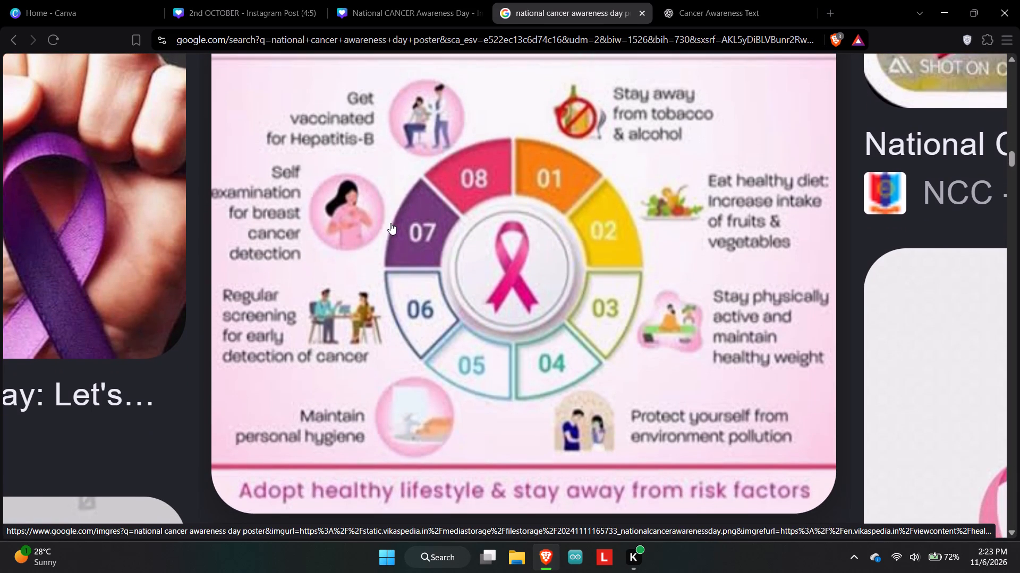
scroll(390, 223, down, 1)
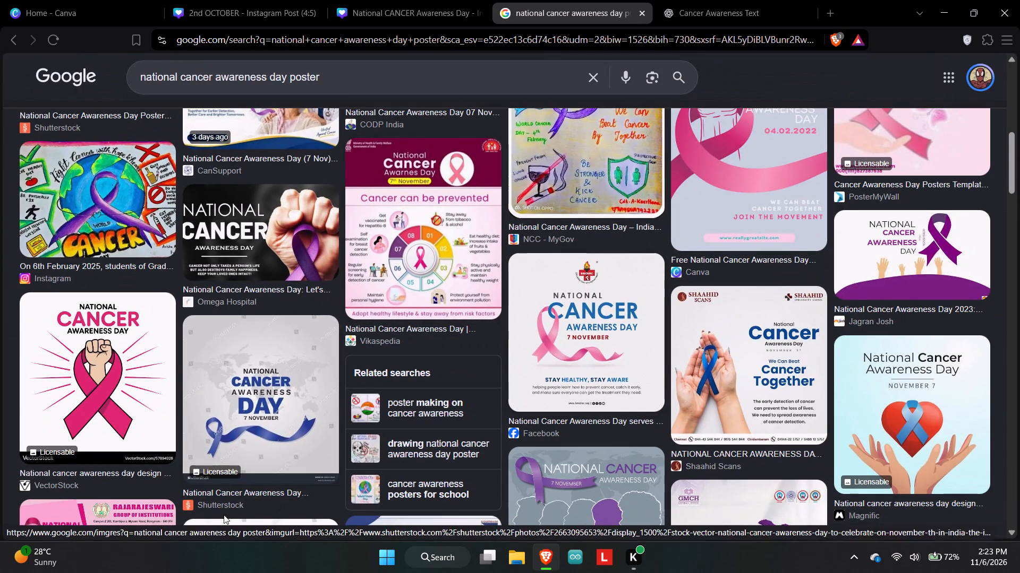
Examine further poster image results, including the purple-ribbon "Choose Prevention" poster up close for its ribbon, icons and wording.
scroll(223, 509, down, 5)
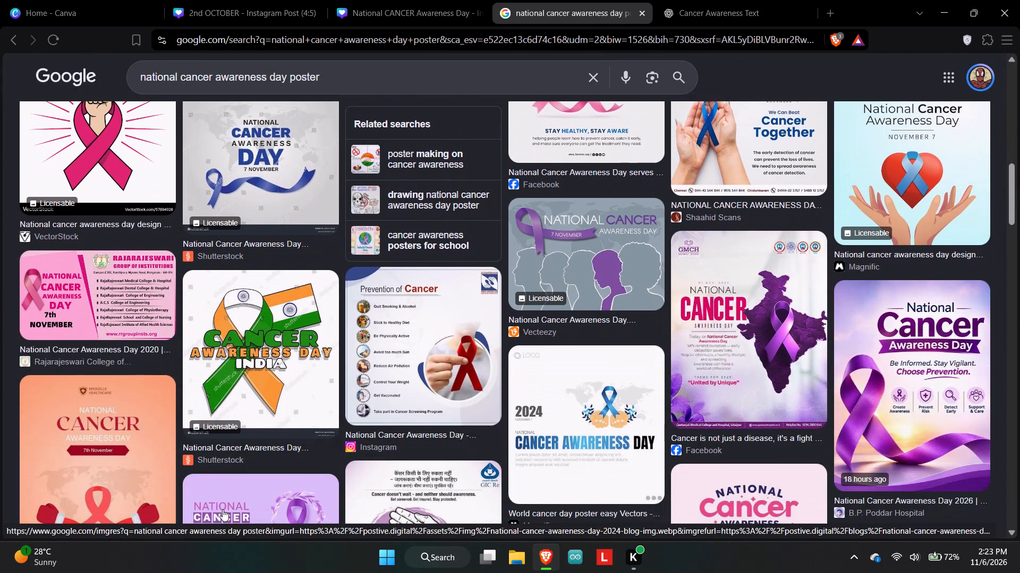
scroll(223, 509, down, 1)
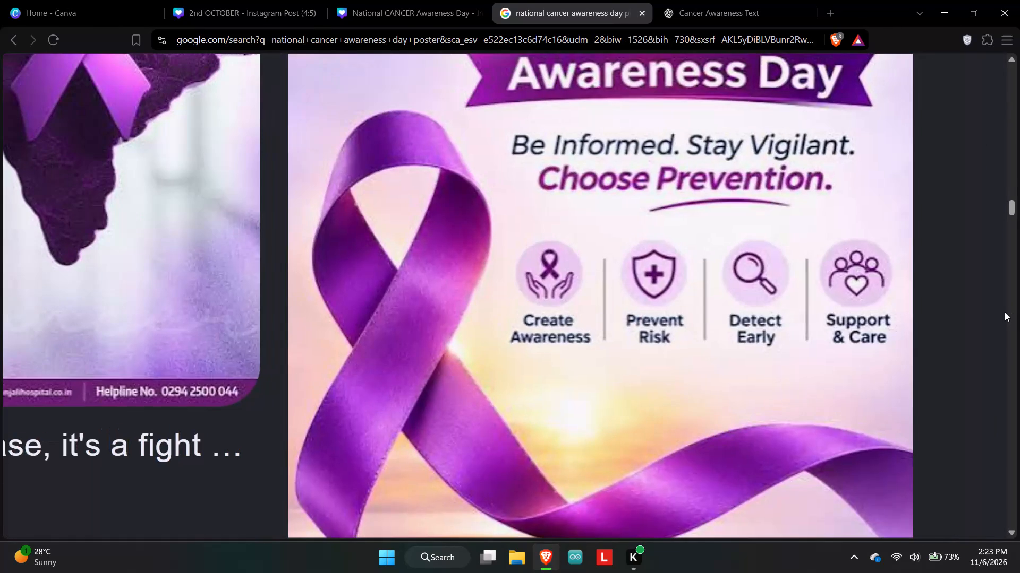
Return to the Canva poster and shift the purple awareness ribbon slightly left over the purple curved shape.
click(385, 0)
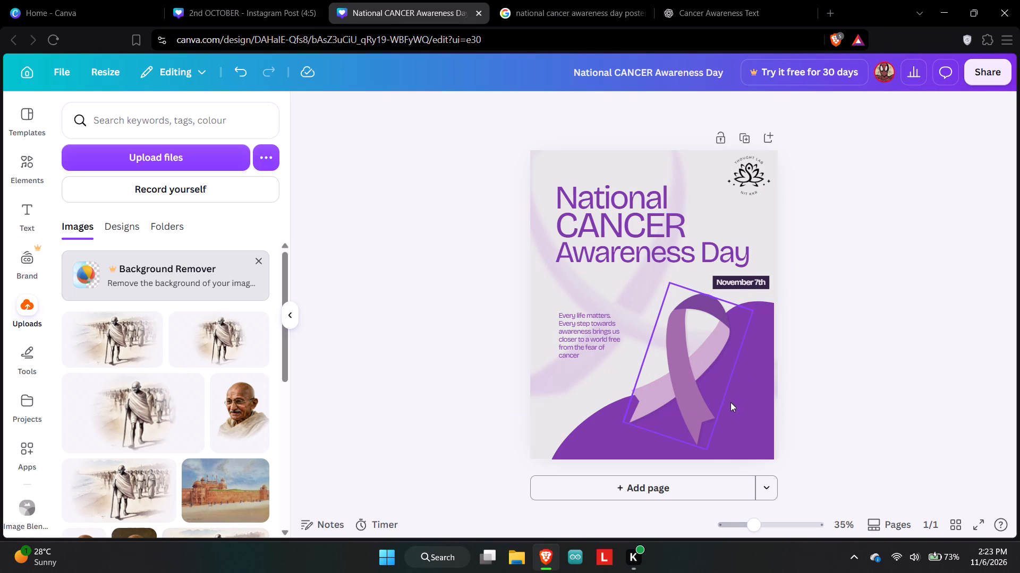
click(687, 380)
click(687, 380)
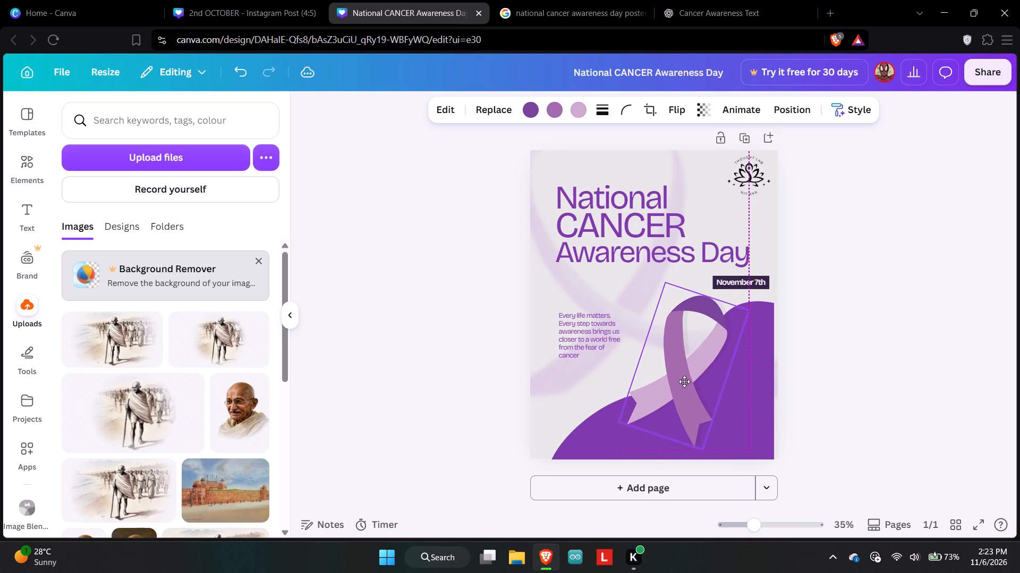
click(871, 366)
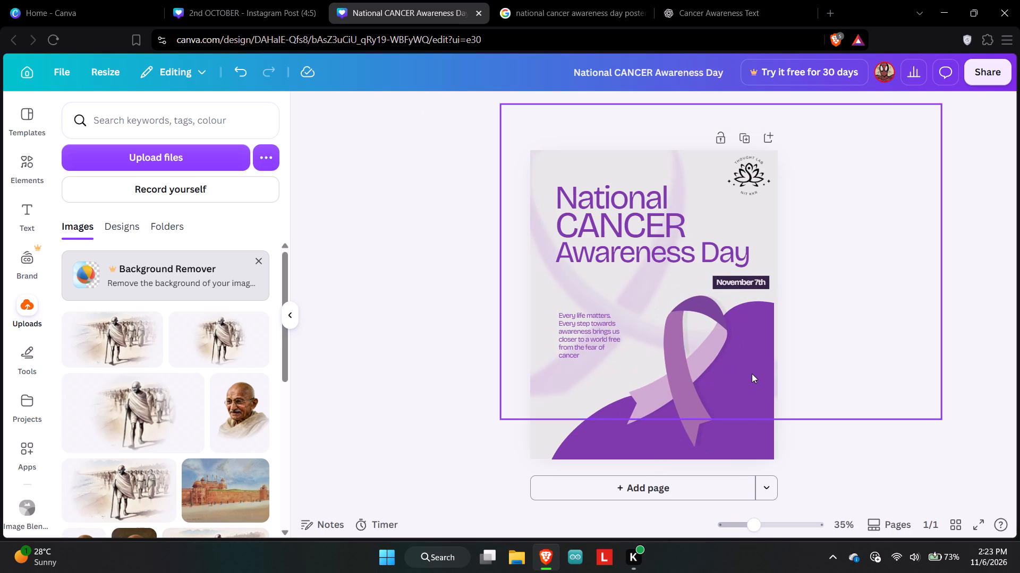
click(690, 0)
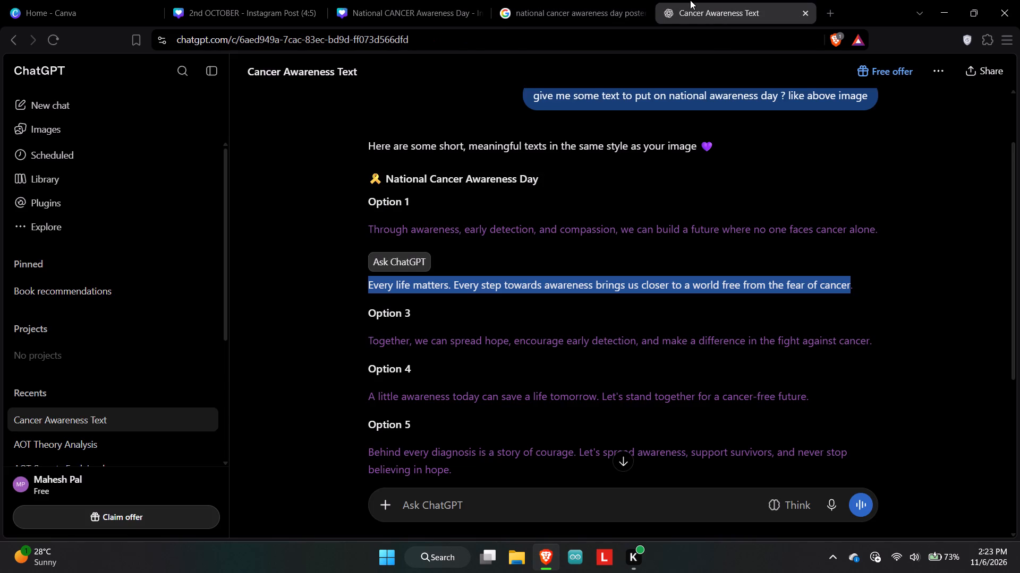
Return to the Google poster results and examine more National Cancer Awareness Day designs for reference.
click(567, 0)
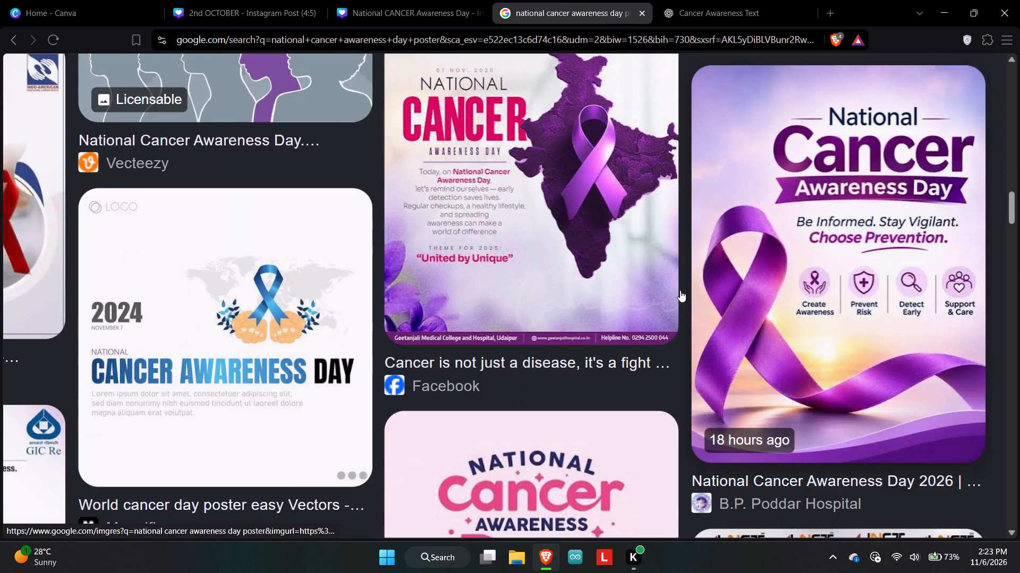
scroll(898, 406, down, 3)
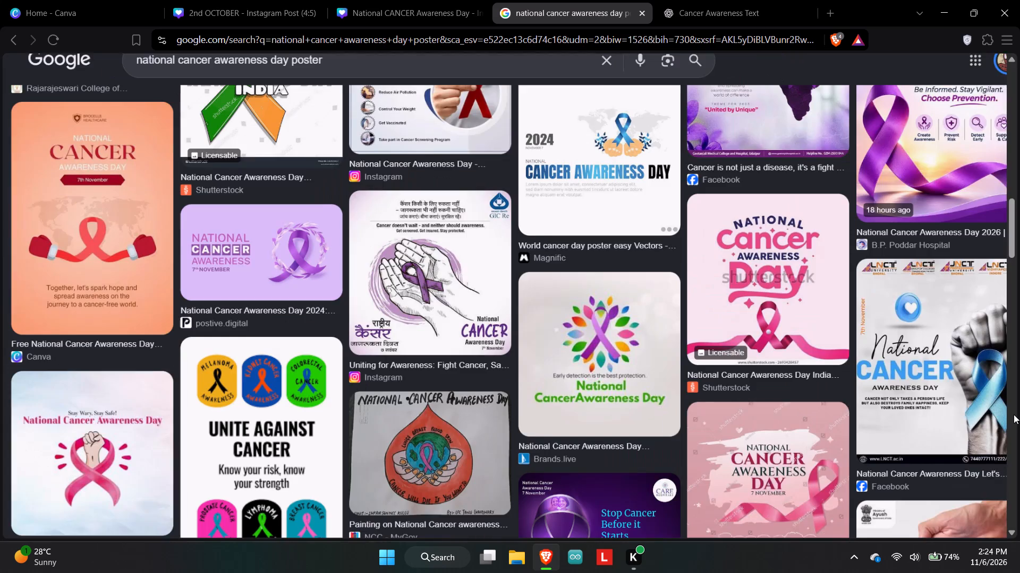
scroll(882, 351, down, 1)
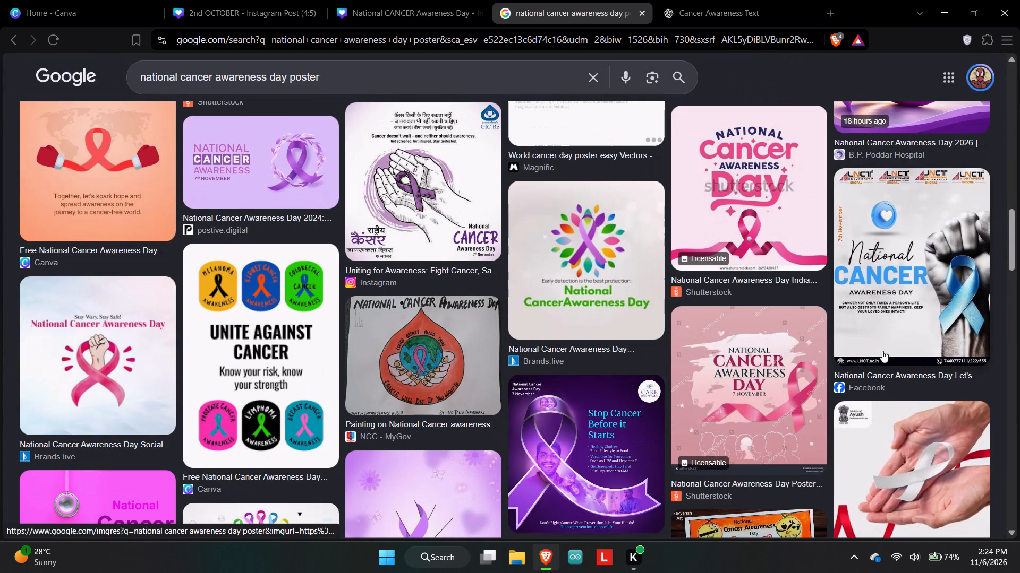
scroll(882, 351, down, 2)
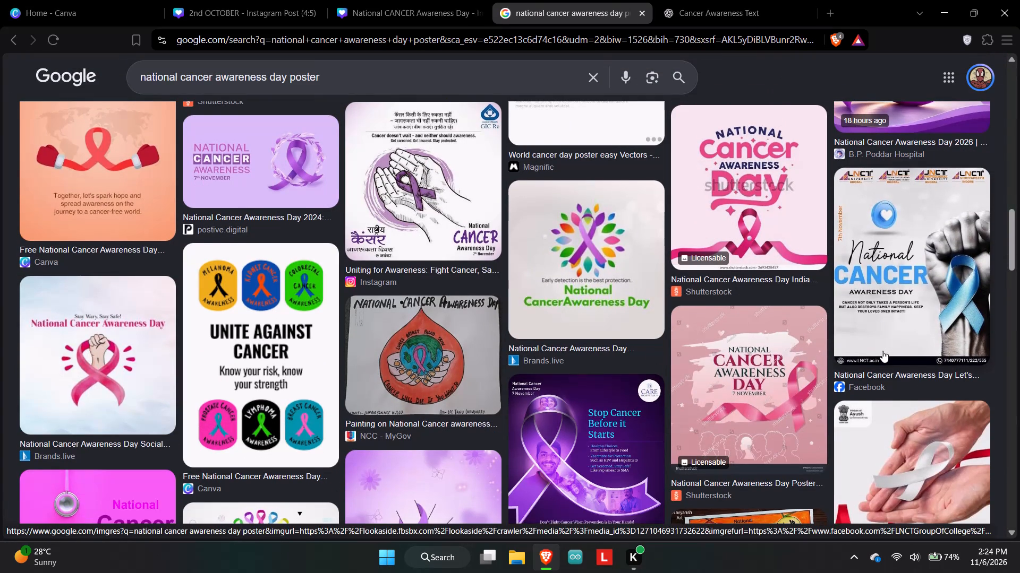
scroll(882, 351, down, 3)
Examine the purple "Stop Cancer Before it Starts" poster up close for its tagline and prevention points.
scroll(882, 351, down, 2)
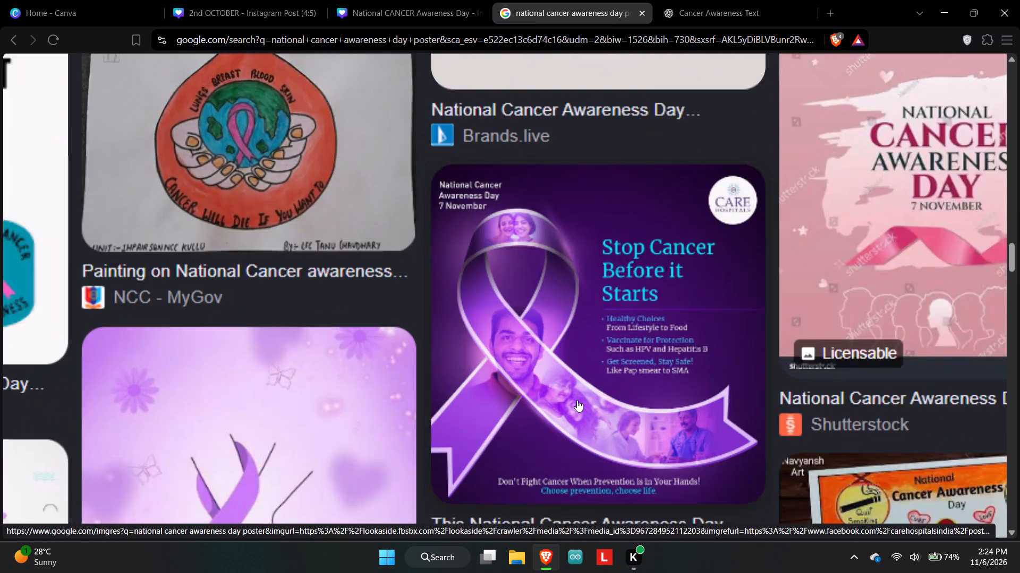
scroll(577, 400, down, 1)
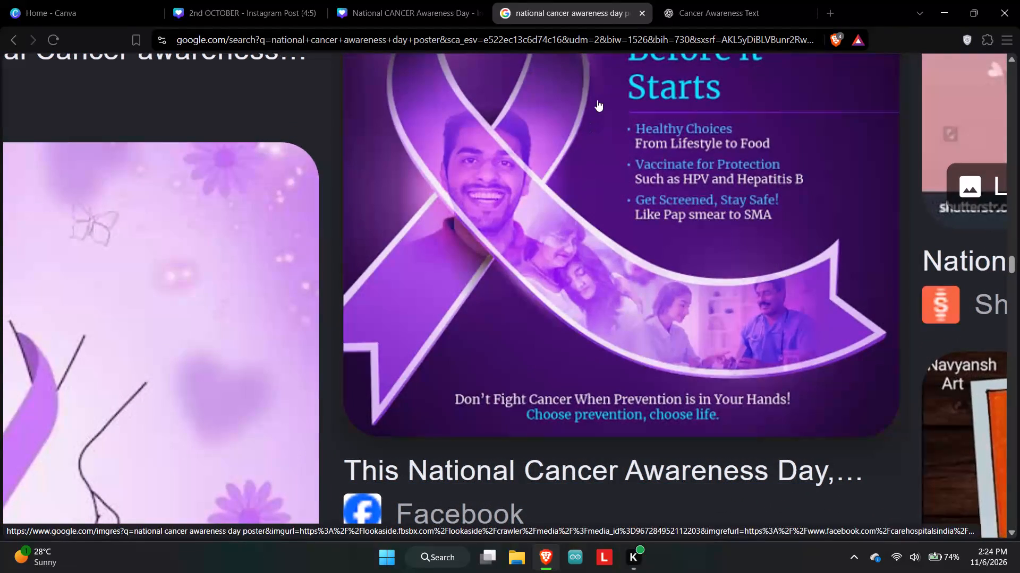
Switch to the Canva design, duplicate the "Every life matters" text and place the copy over the purple shape below the ribbon tails.
click(406, 0)
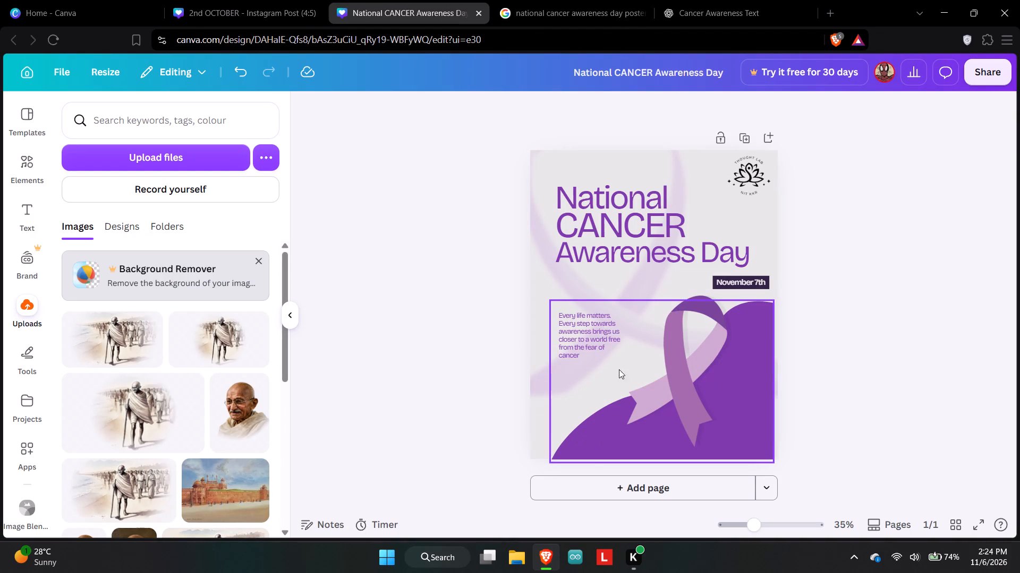
click(591, 334)
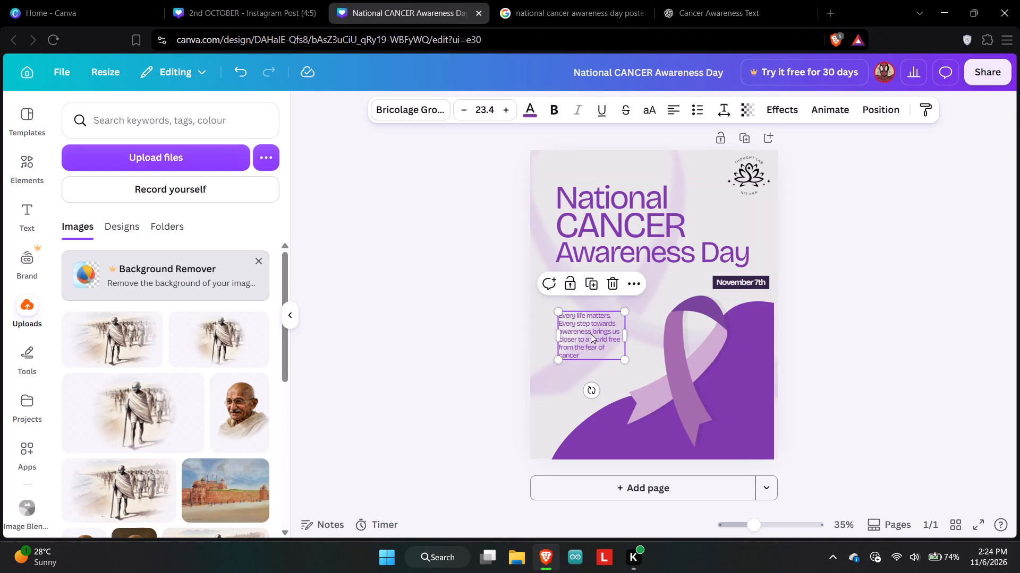
key(ctrl+c)
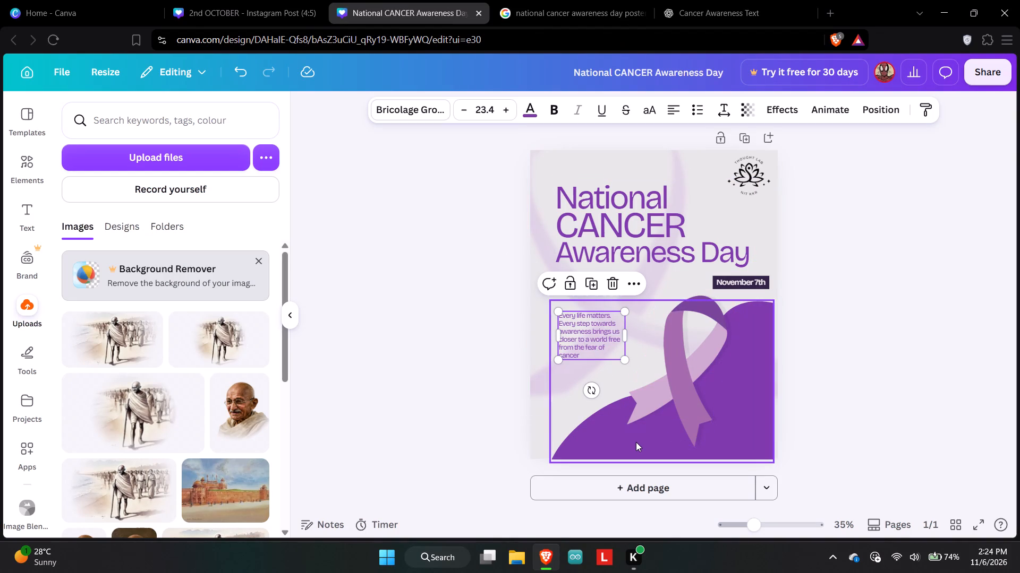
click(636, 442)
key(ctrl+v)
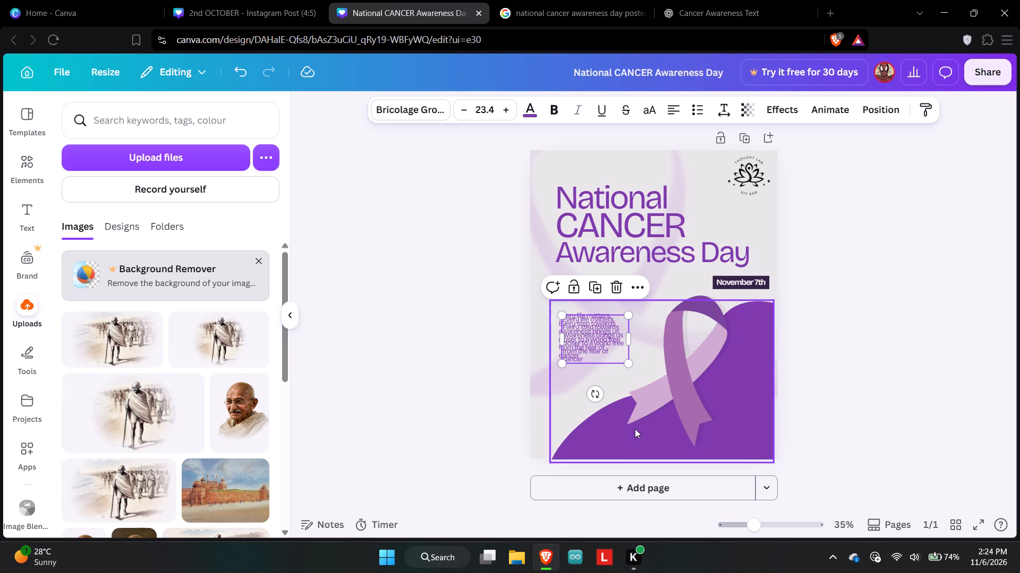
click(611, 353)
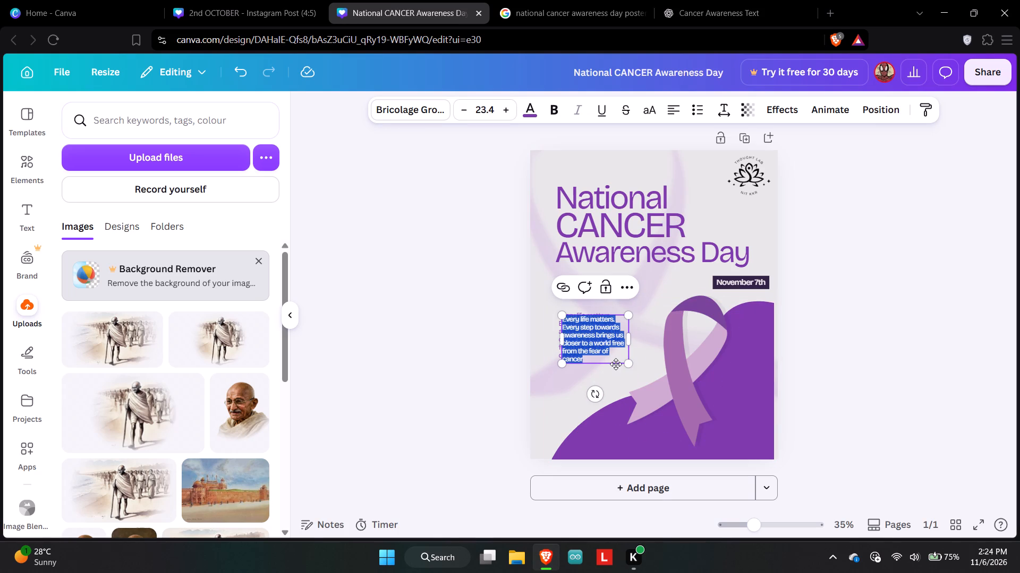
drag(616, 364, 672, 449)
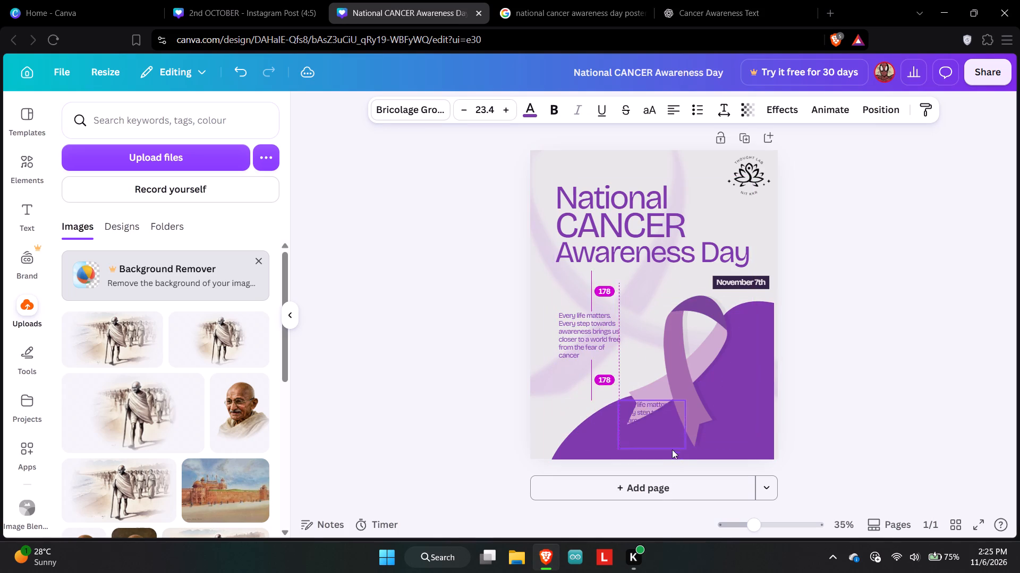
drag(672, 449, 671, 444)
Change the copied message's text colour to black (#000000).
click(667, 427)
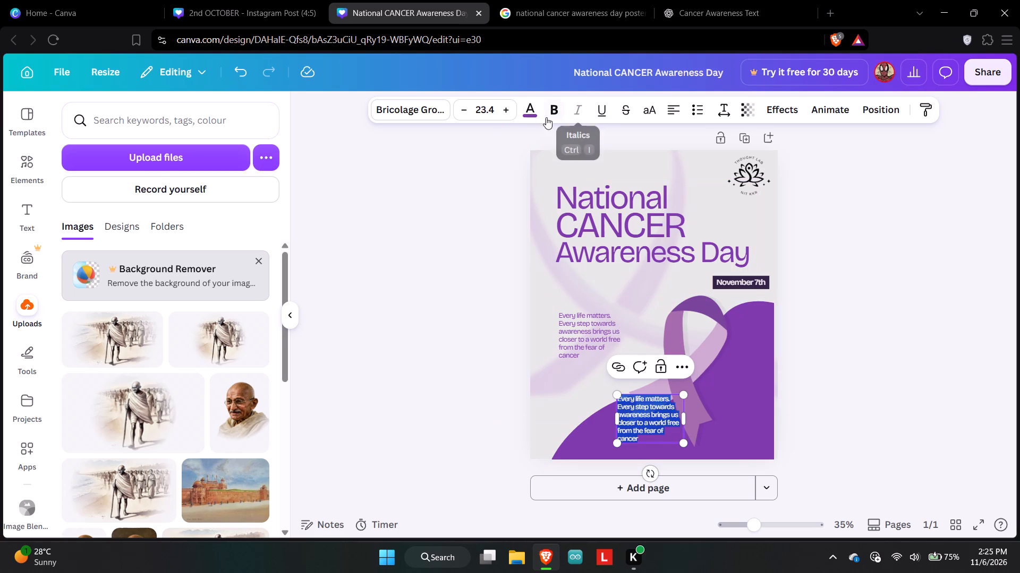
click(529, 112)
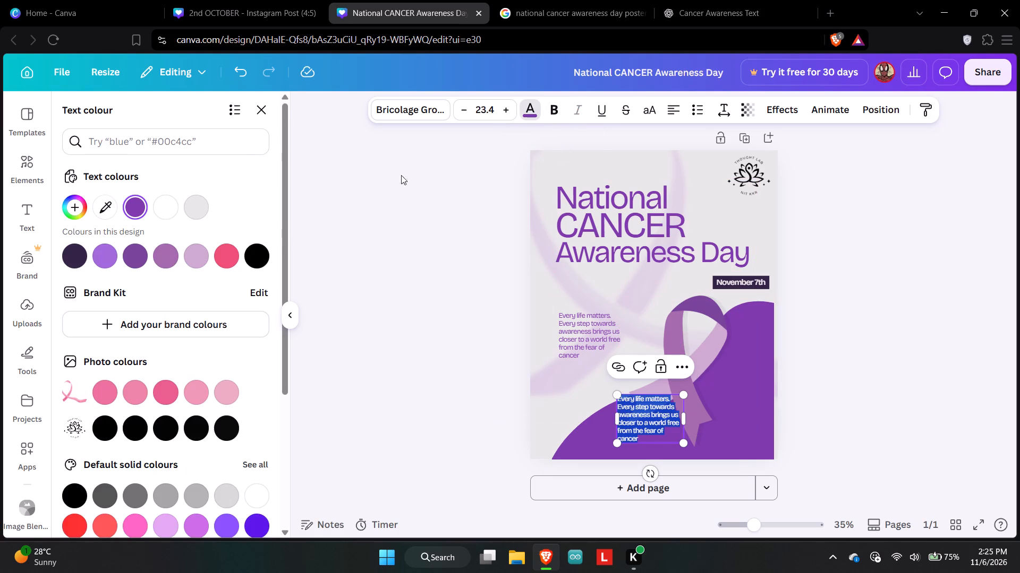
click(261, 257)
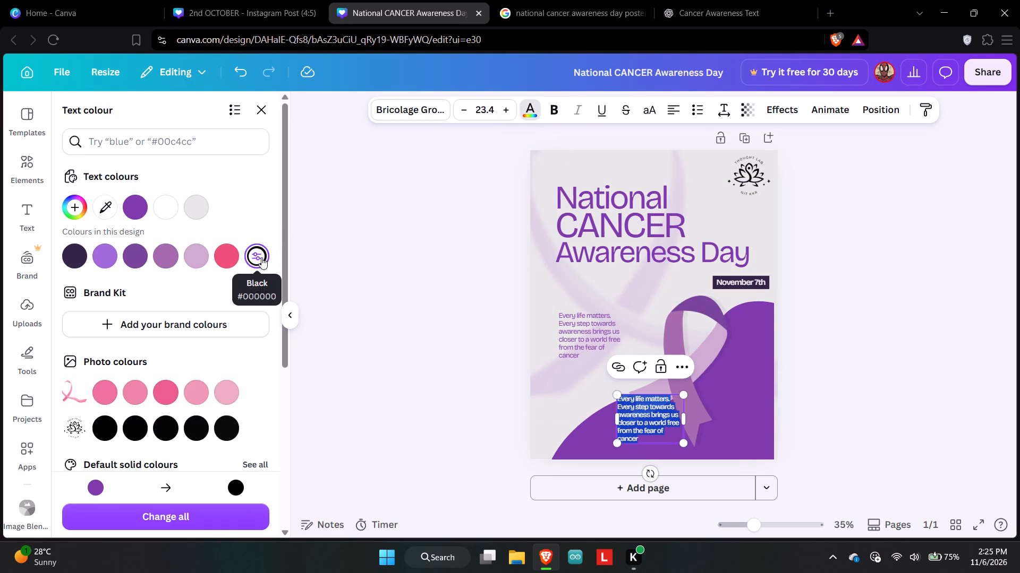
click(593, 450)
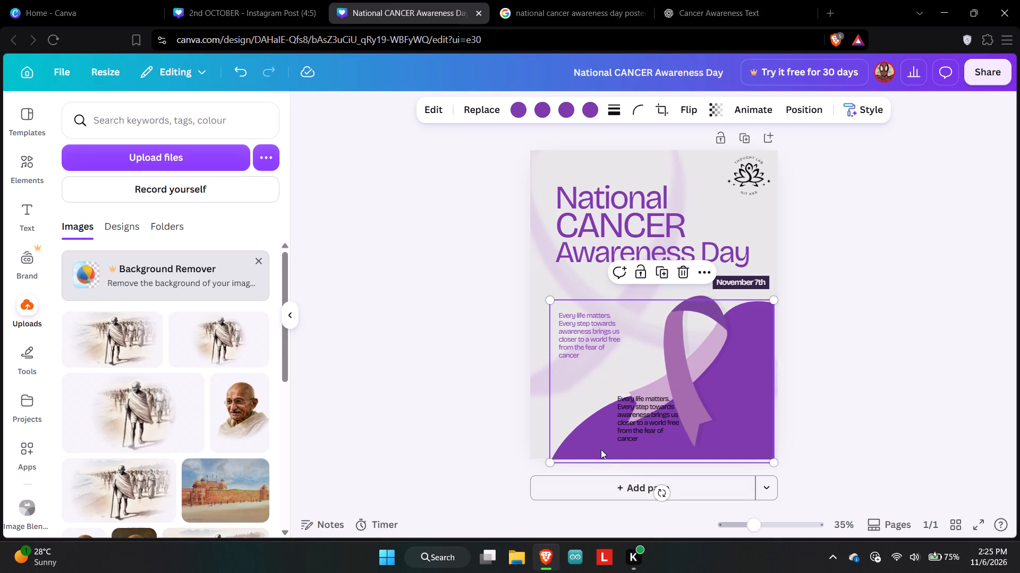
Replace the copied message with "Dont" and move its text box down to the bottom edge of the page.
click(646, 436)
click(646, 436)
click(646, 436)
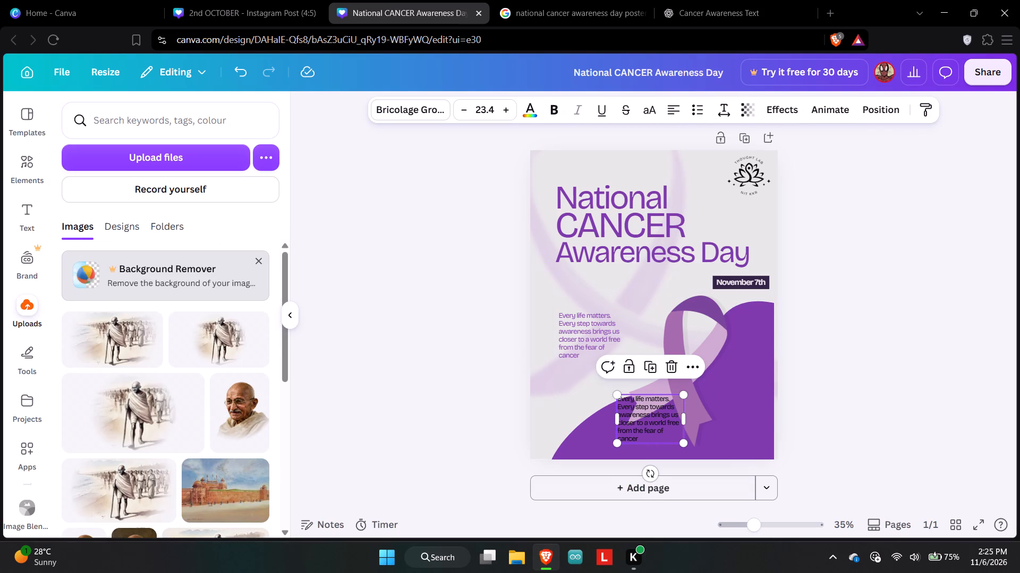
key(BackSpace)
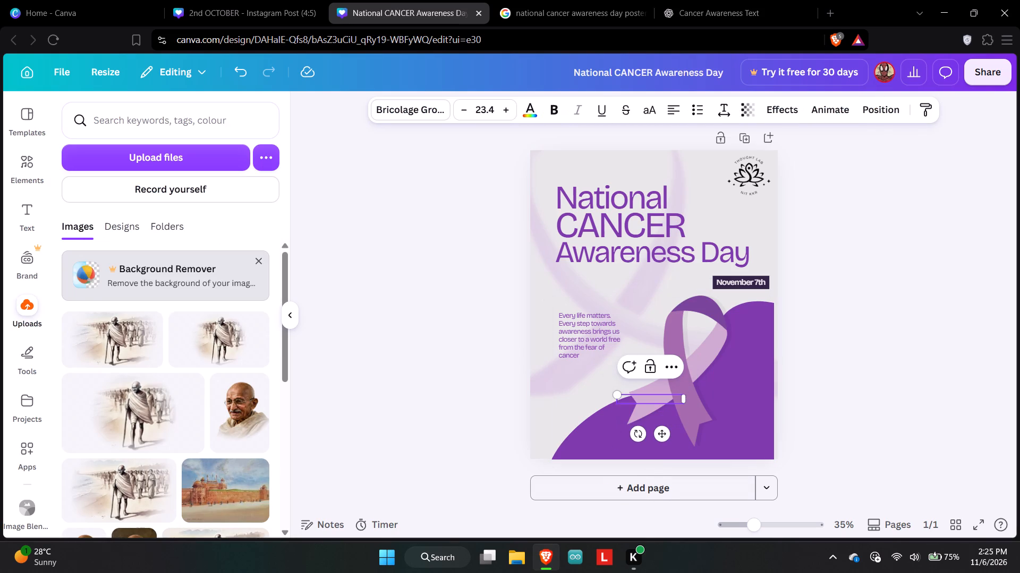
text(ont)
drag(661, 435, 669, 476)
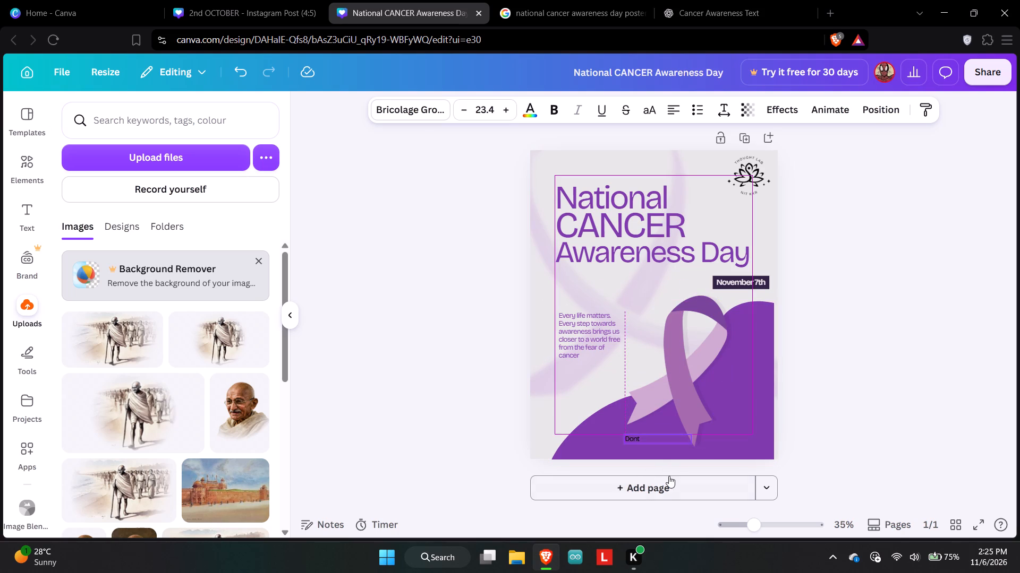
drag(669, 476, 658, 485)
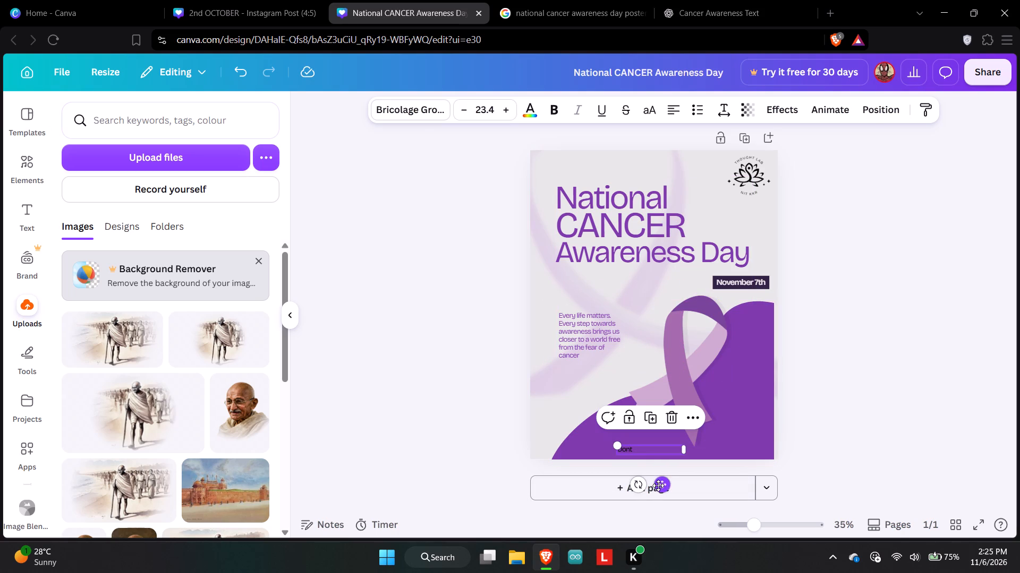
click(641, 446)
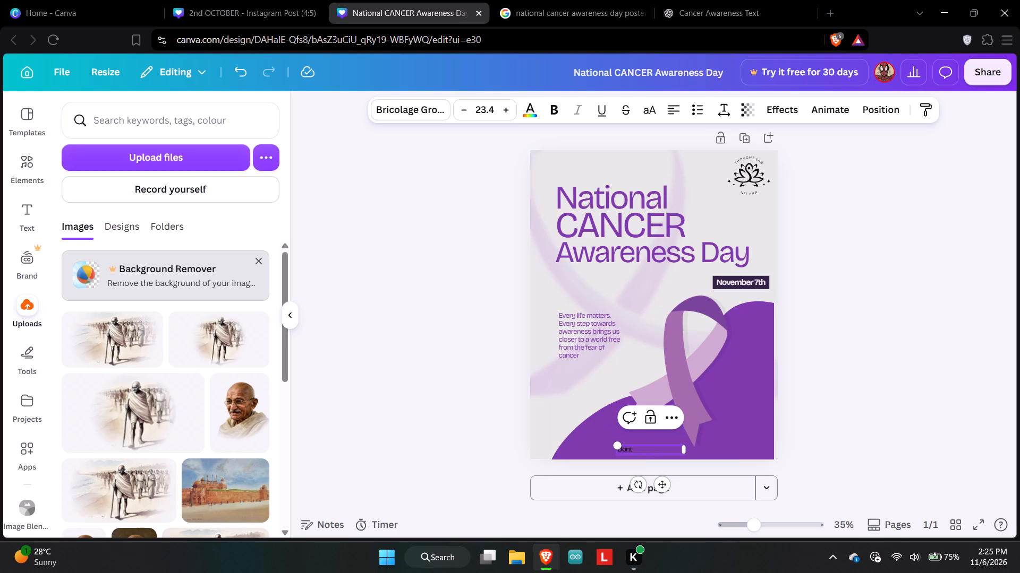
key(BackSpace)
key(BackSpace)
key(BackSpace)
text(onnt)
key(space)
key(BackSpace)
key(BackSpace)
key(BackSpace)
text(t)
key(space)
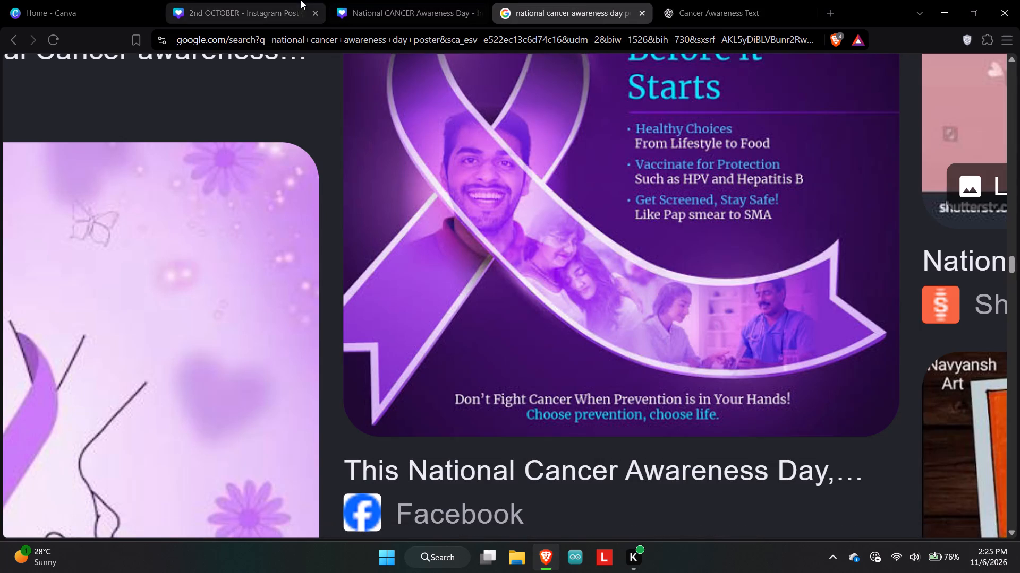
click(404, 1)
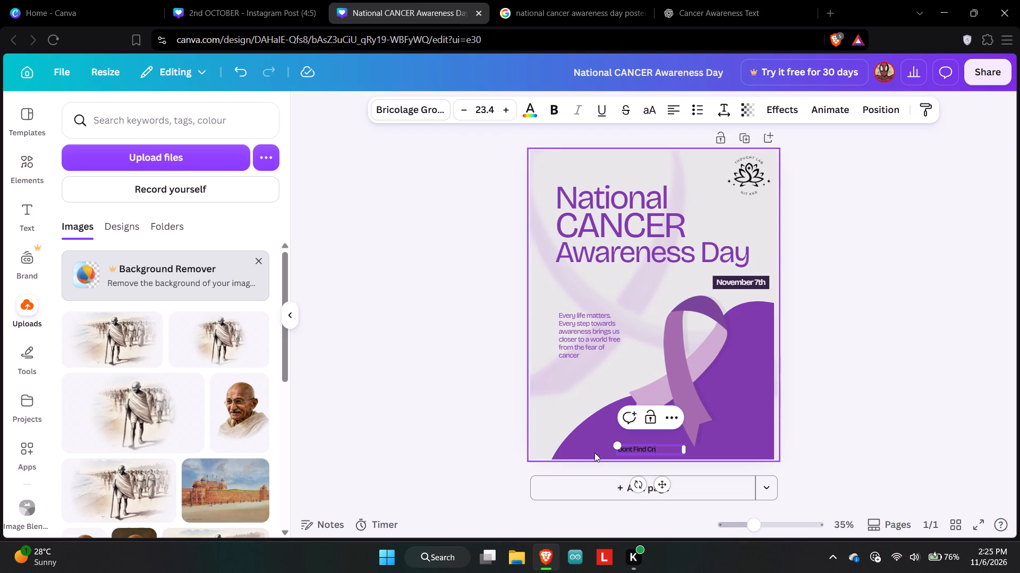
click(661, 449)
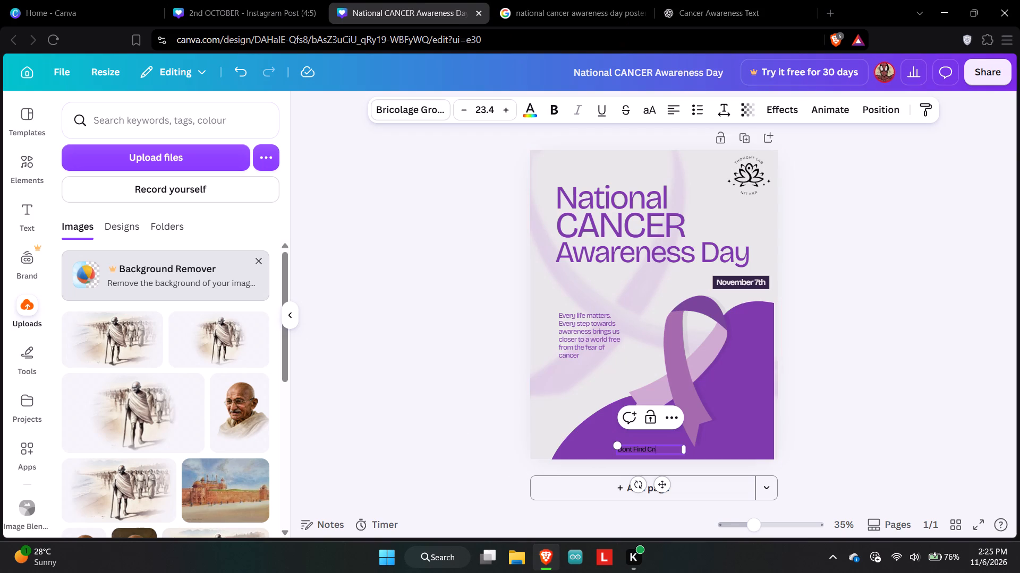
key(BackSpace)
key(BackSpace)
key(BackSpace)
key(BackSpace)
key(BackSpace)
key(BackSpace)
key(BackSpace)
key(BackSpace)
key(BackSpace)
key(BackSpace)
key(BackSpace)
key(BackSpace)
key(d)
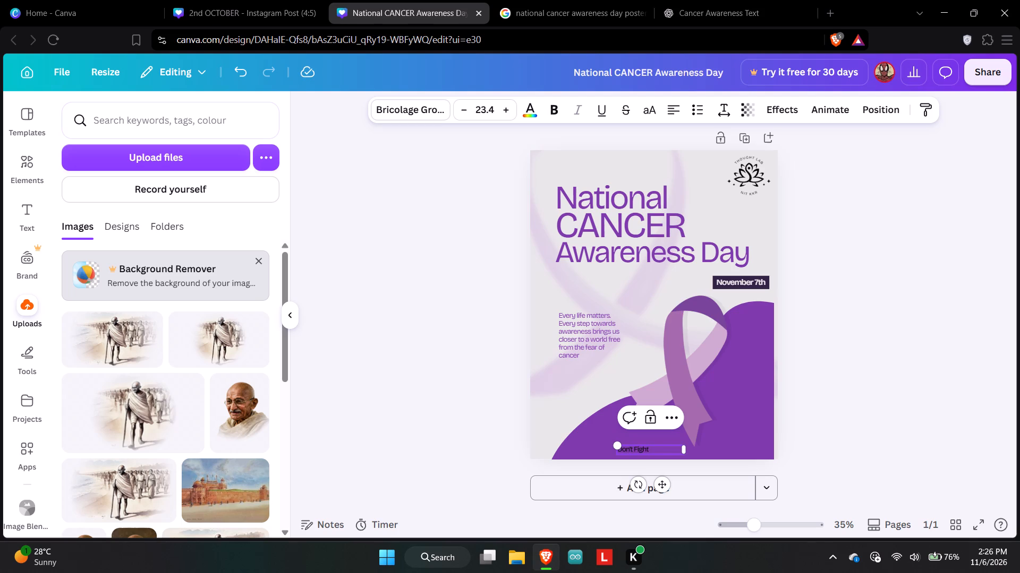
text(ancer)
key(space)
text(hen)
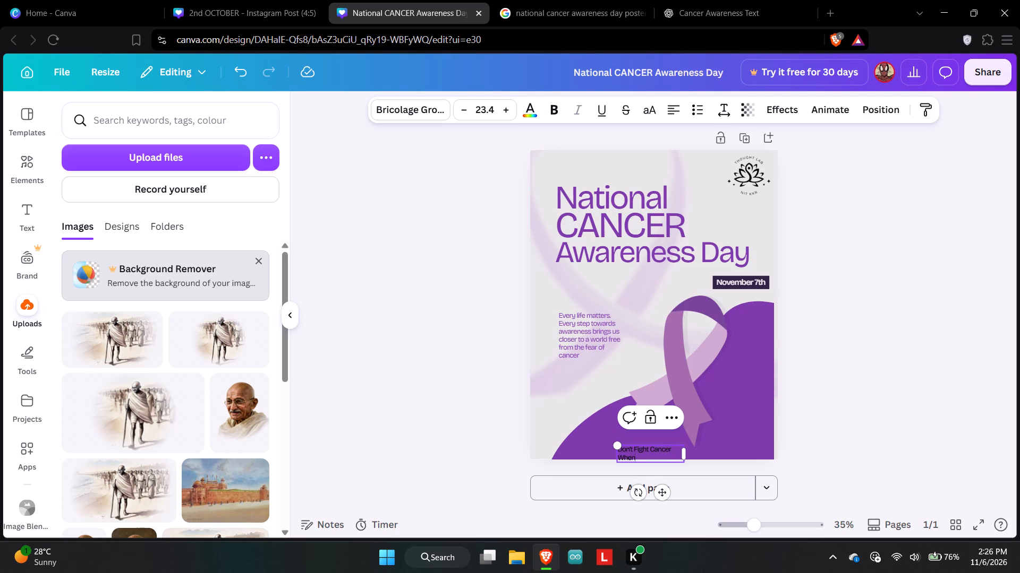
key(space)
text(re)
text(vention is in)
key(space)
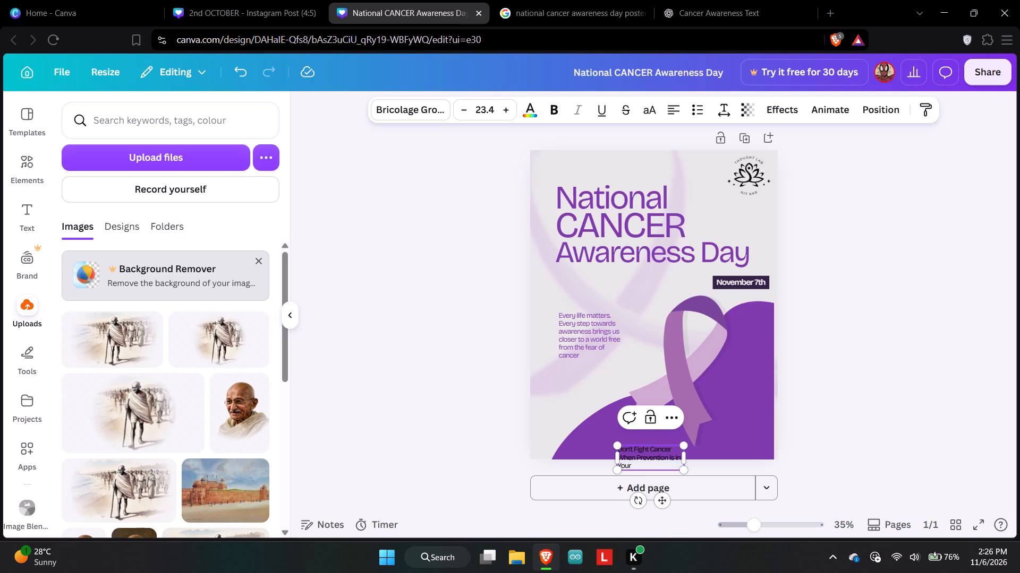
text(ands)
key(shift+exclam)
Widen the tagline's text box so it fits on one line and place it just above the page's bottom edge.
drag(684, 458, 677, 447)
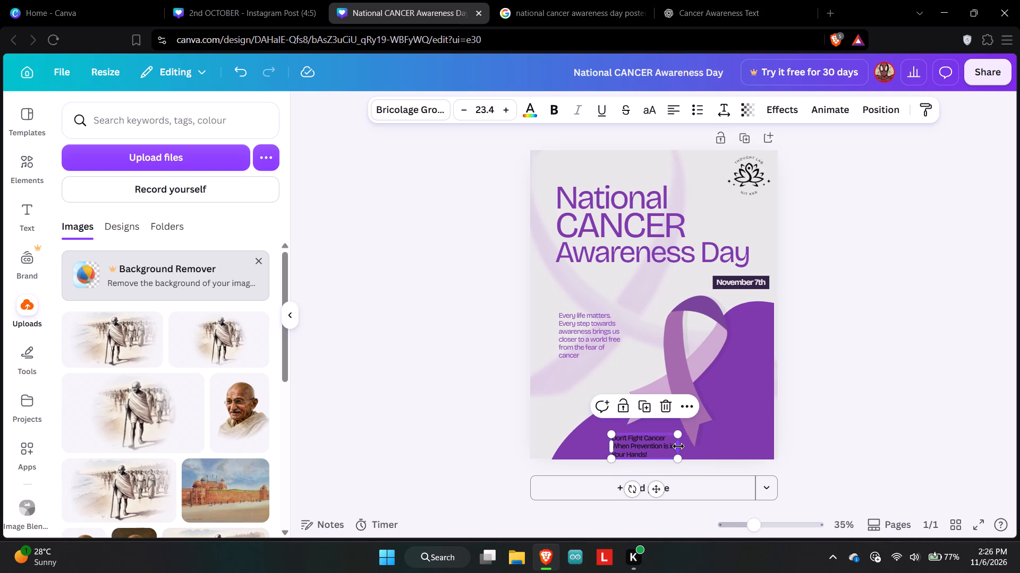
drag(678, 446, 773, 433)
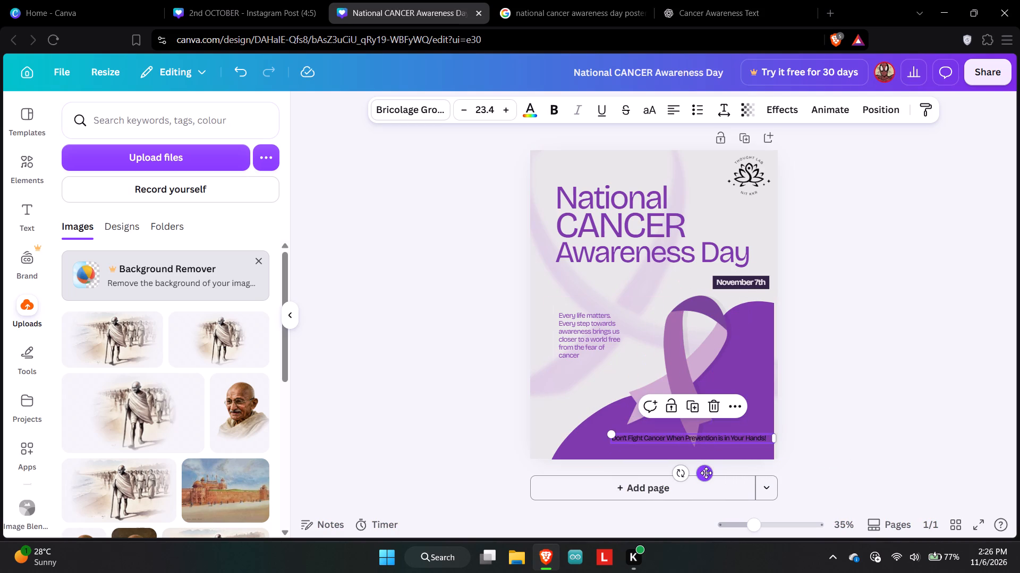
drag(706, 473, 671, 486)
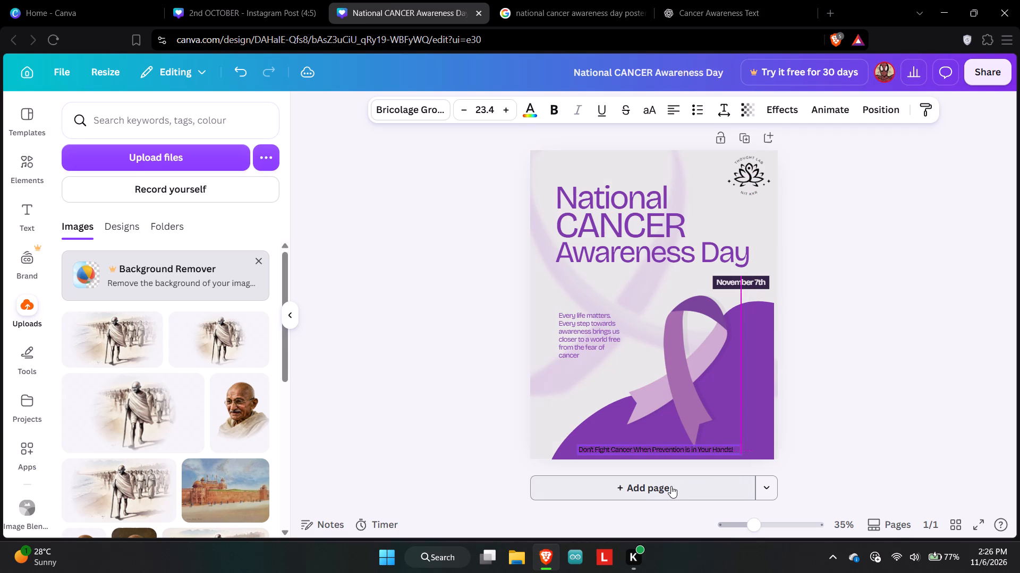
drag(671, 486, 672, 486)
click(834, 425)
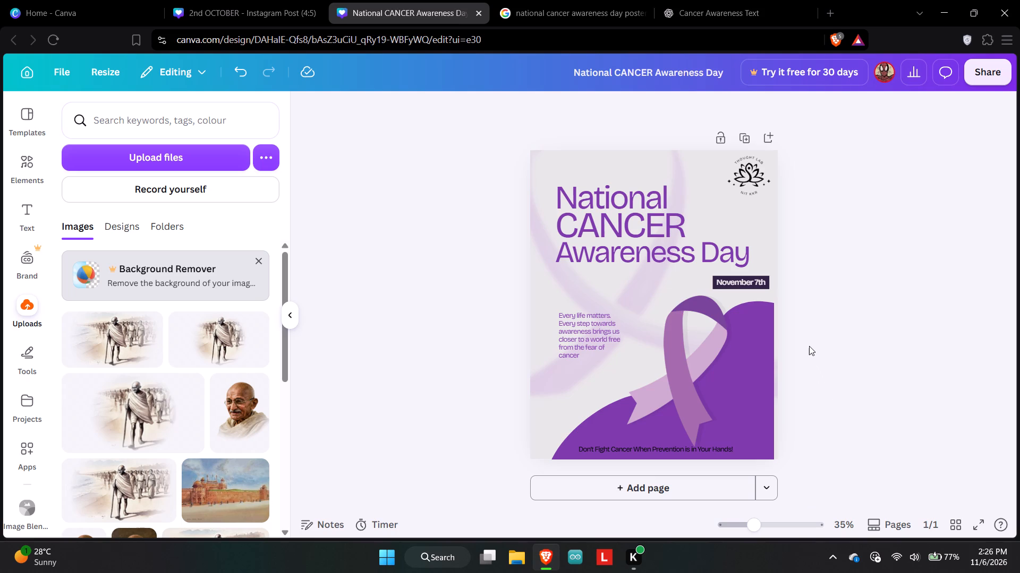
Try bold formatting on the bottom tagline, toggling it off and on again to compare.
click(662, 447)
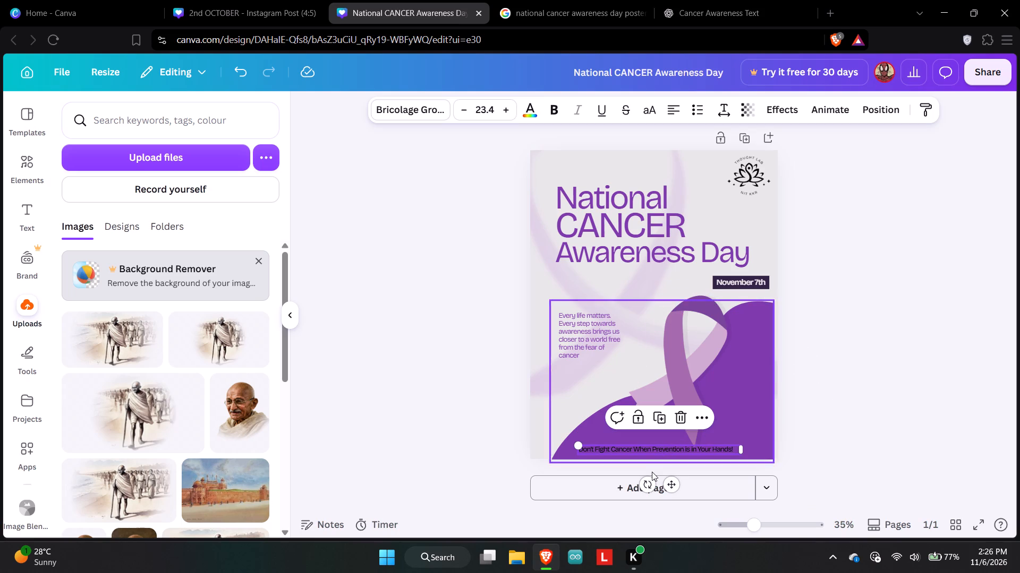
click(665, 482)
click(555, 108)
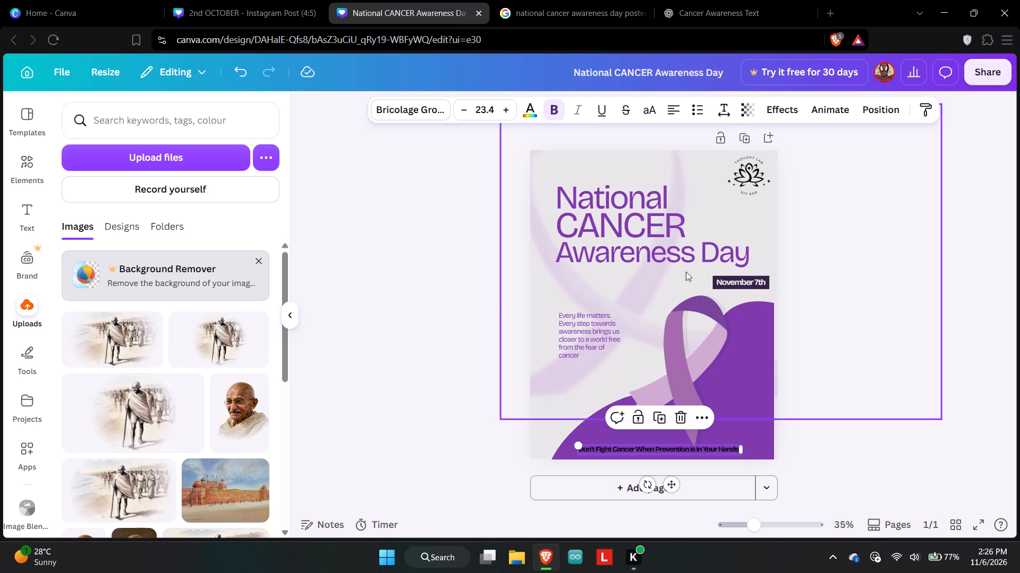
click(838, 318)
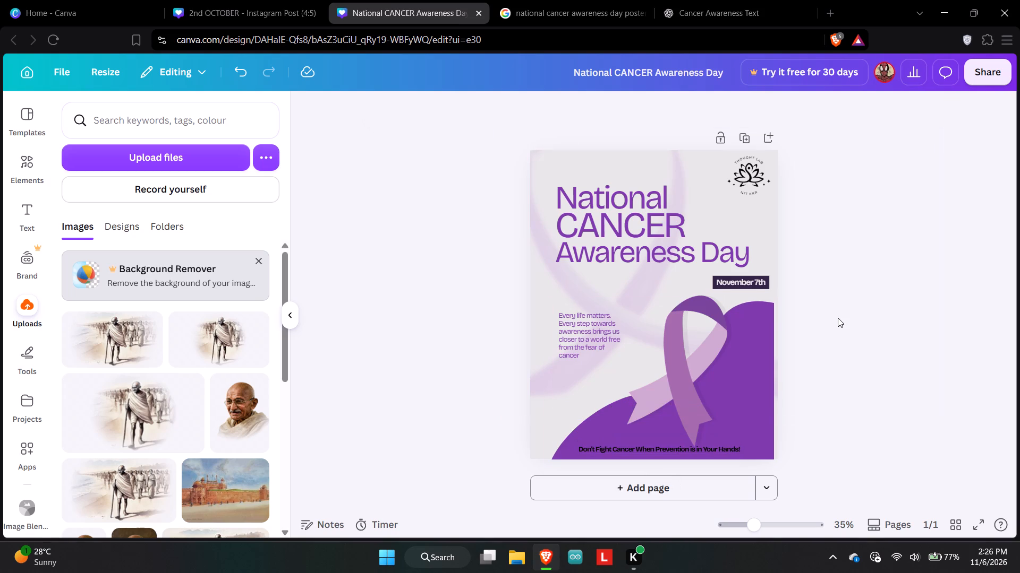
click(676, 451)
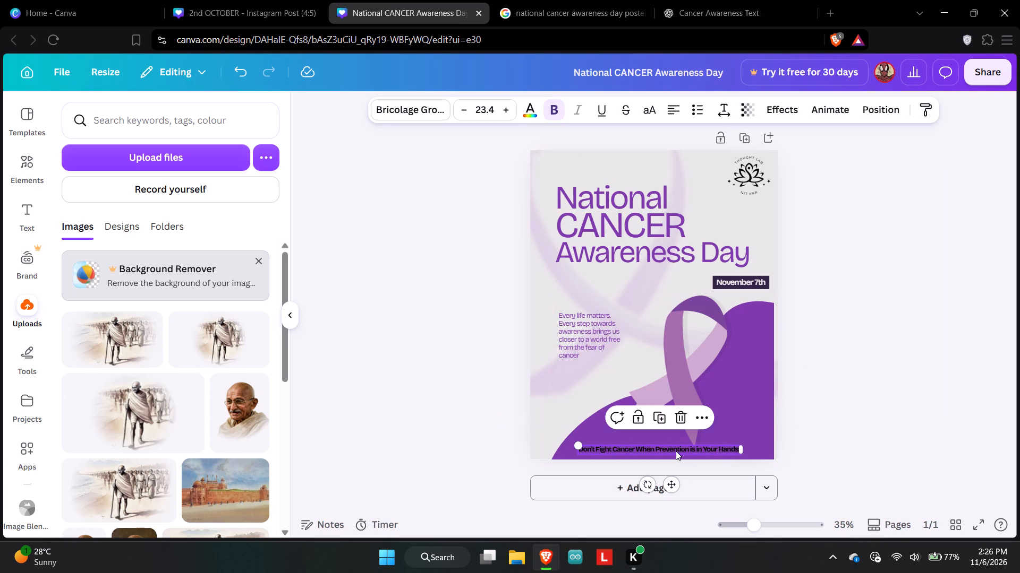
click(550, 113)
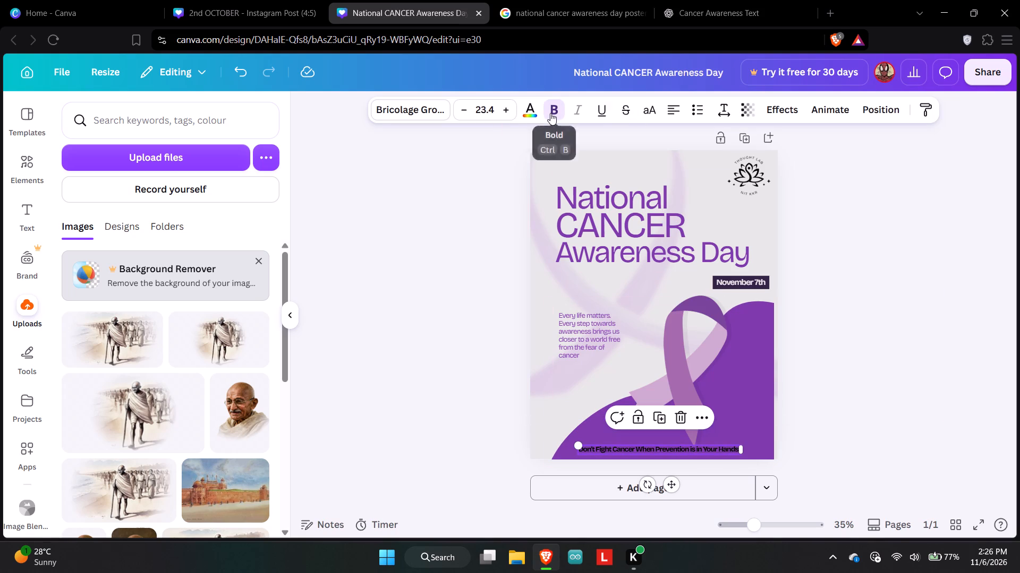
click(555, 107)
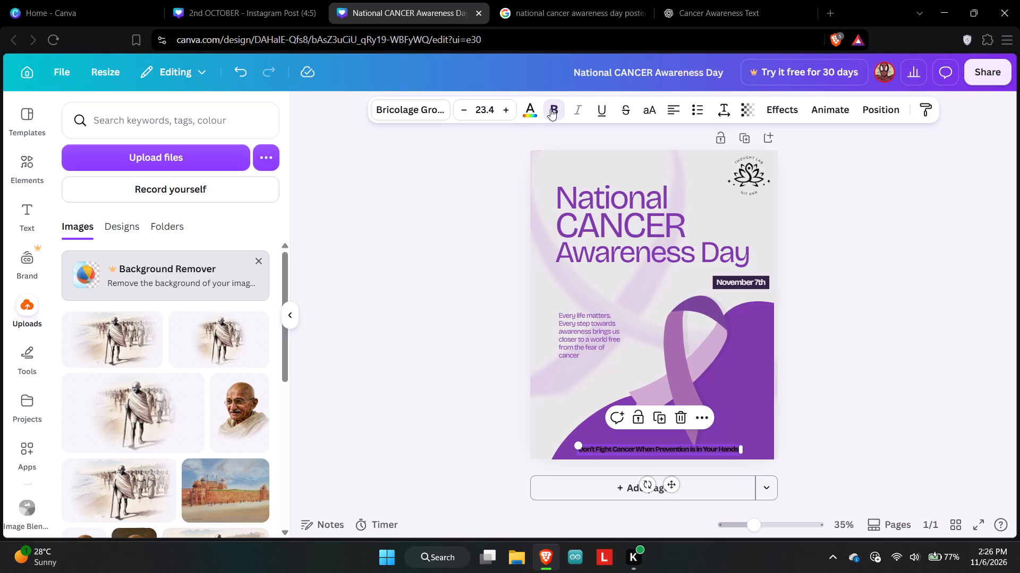
Change the bottom tagline's text colour to white (#ffffff).
click(528, 112)
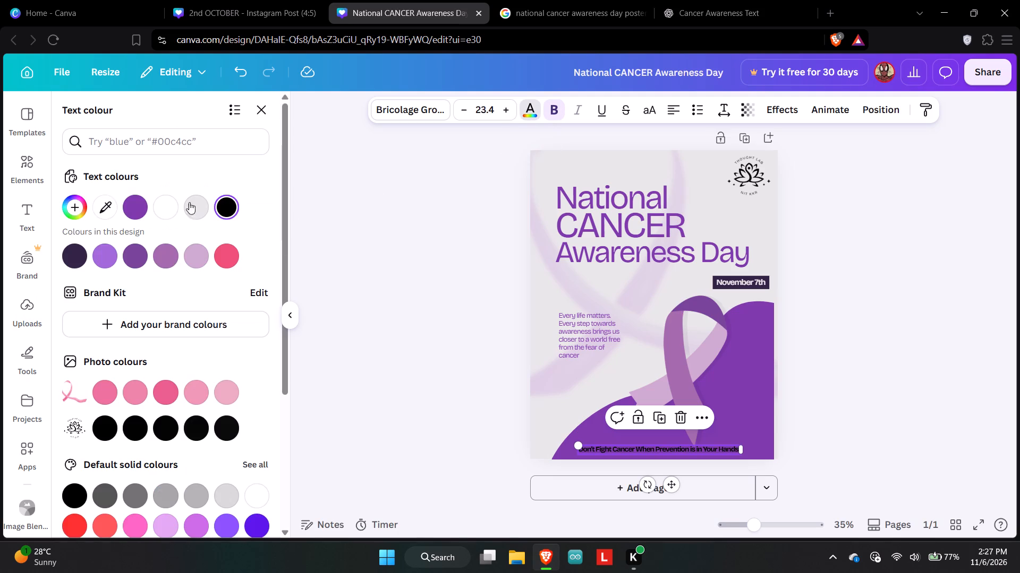
click(168, 204)
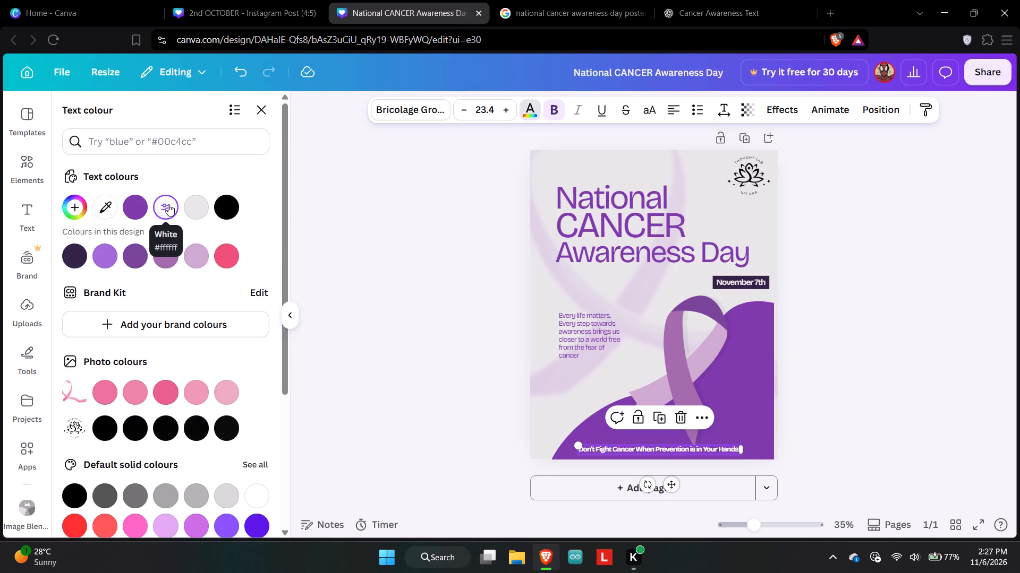
click(399, 369)
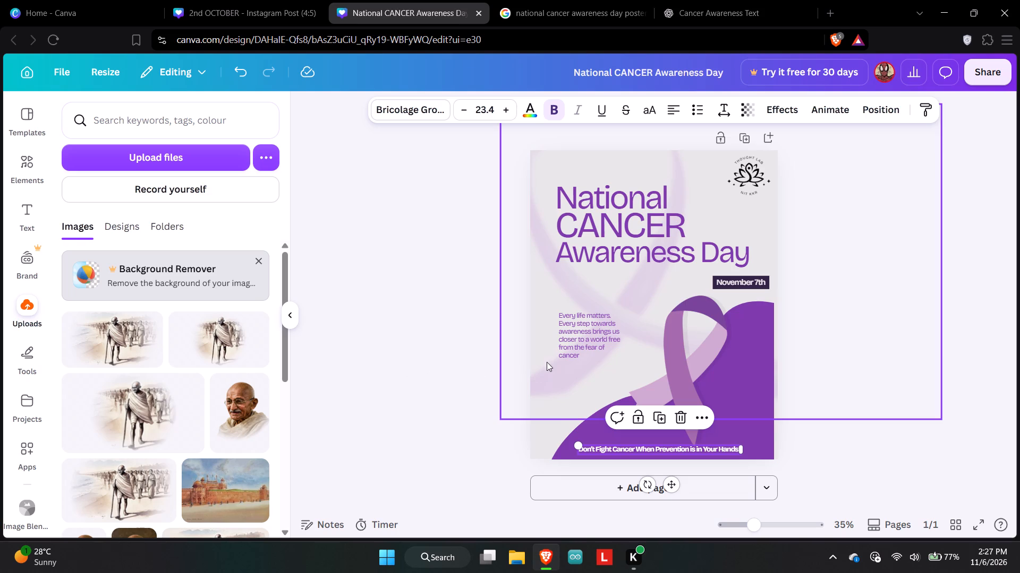
click(544, 424)
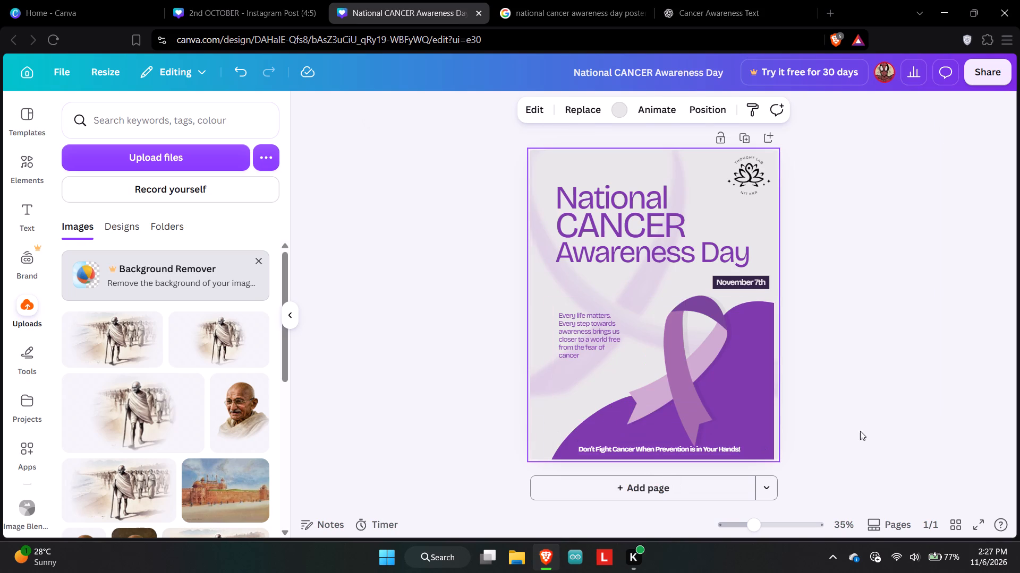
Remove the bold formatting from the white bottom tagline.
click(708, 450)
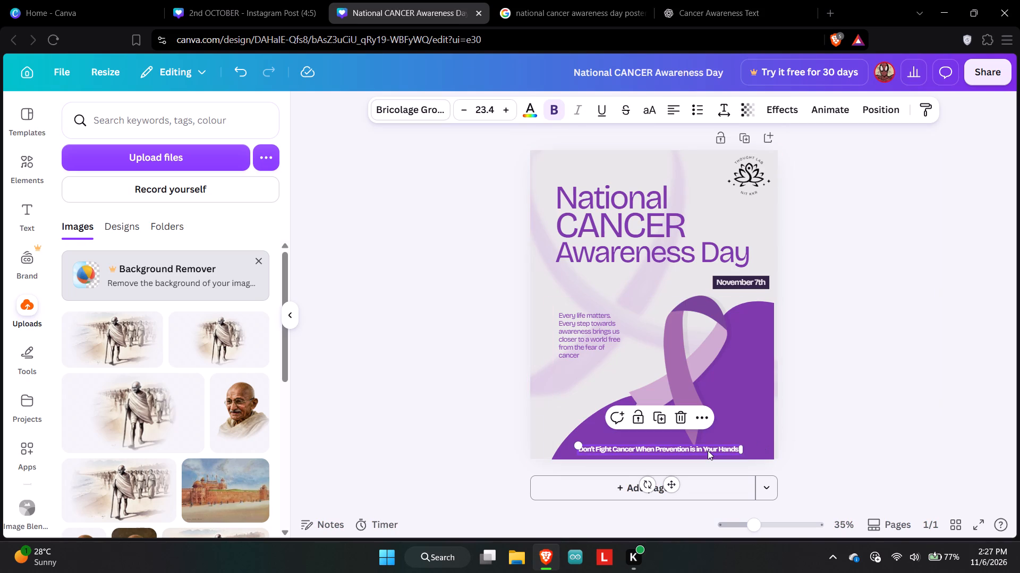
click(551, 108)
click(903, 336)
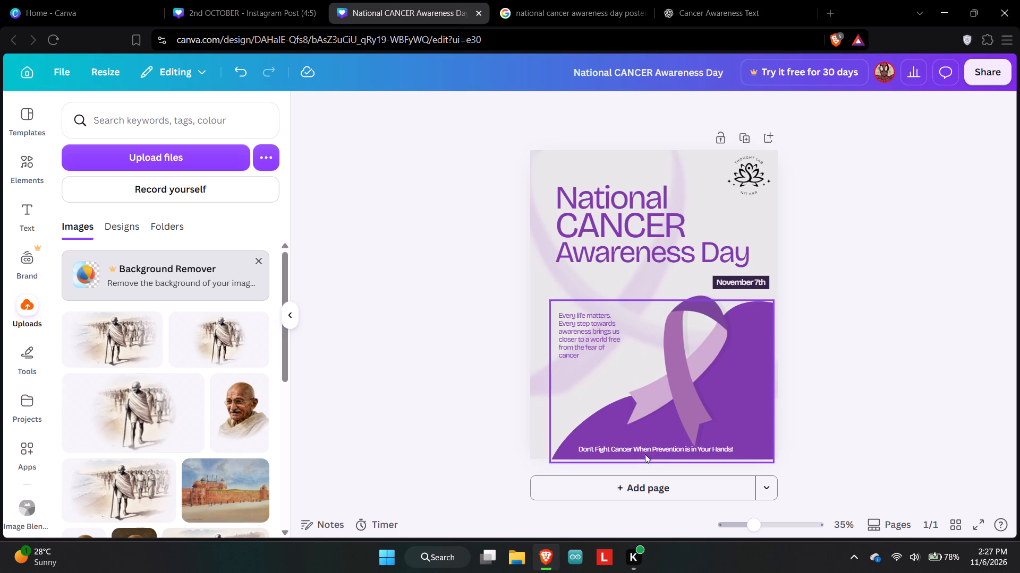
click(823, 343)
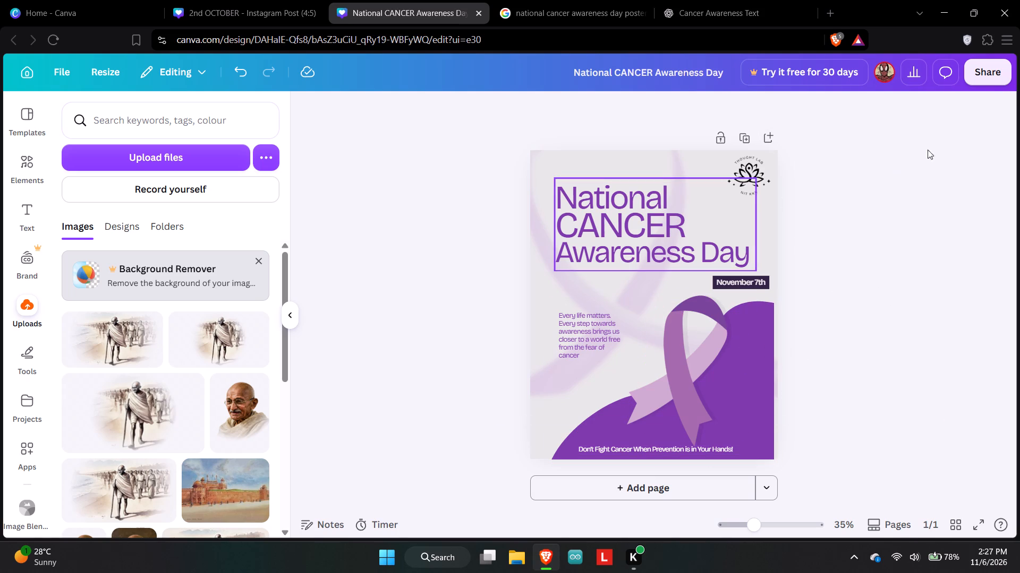
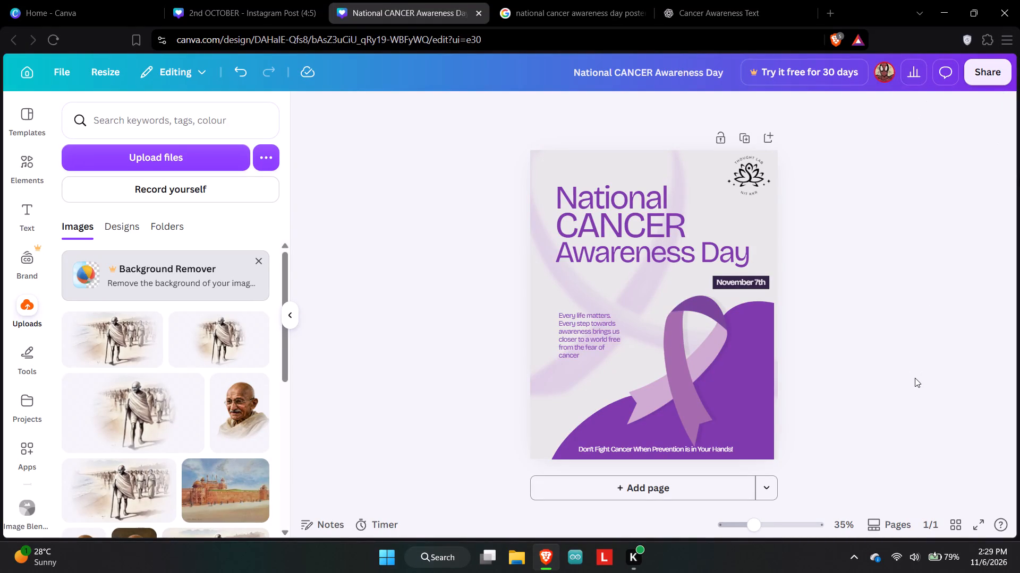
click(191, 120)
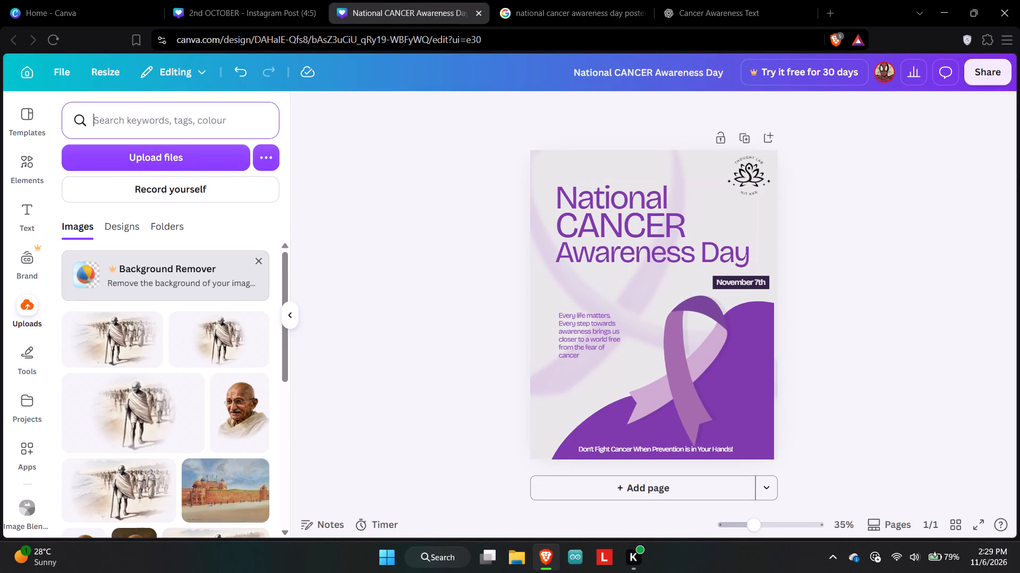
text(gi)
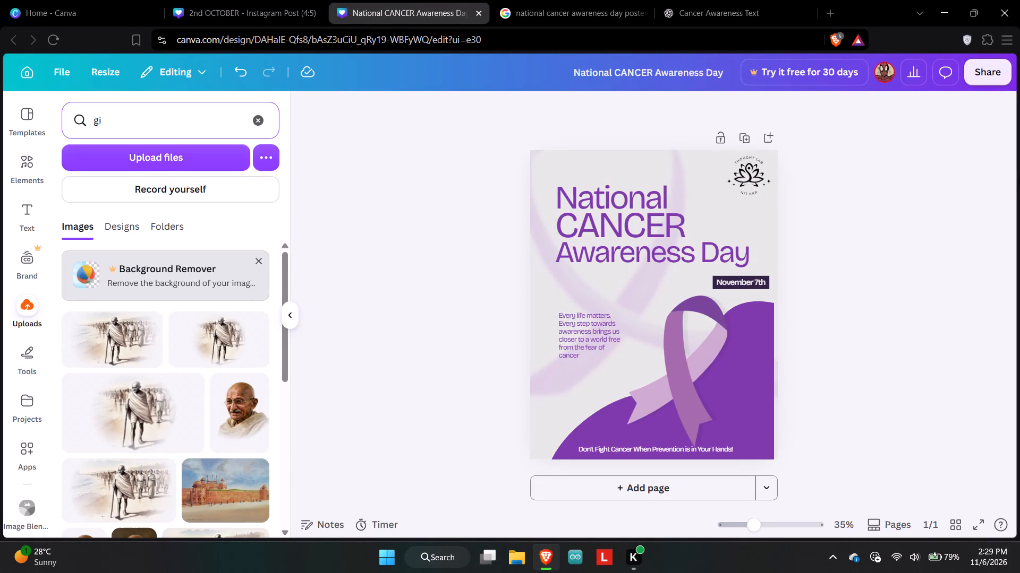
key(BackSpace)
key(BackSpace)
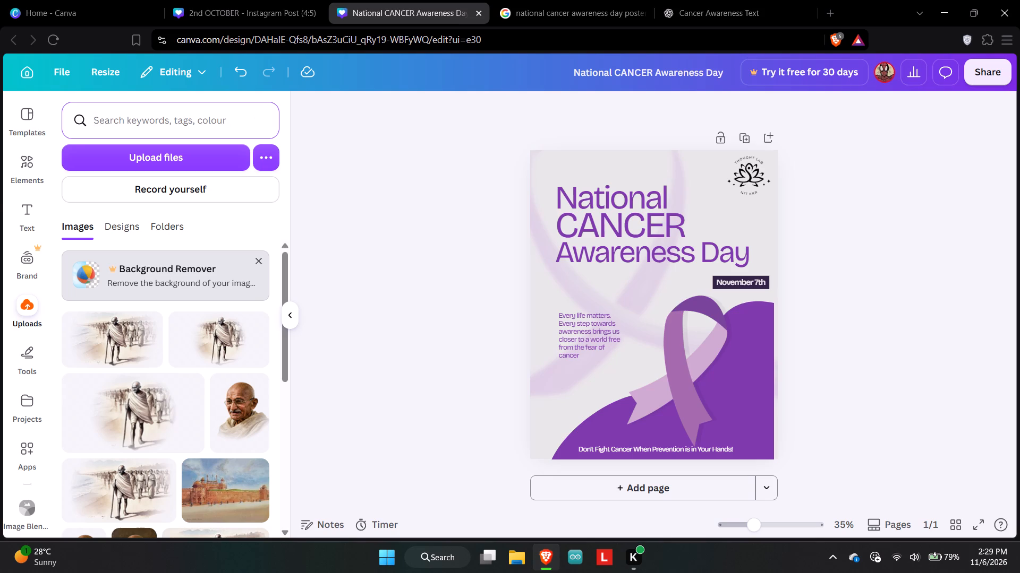
Enter "happy patient" in the elements search and browse the Photos category for a suitable picture.
click(40, 159)
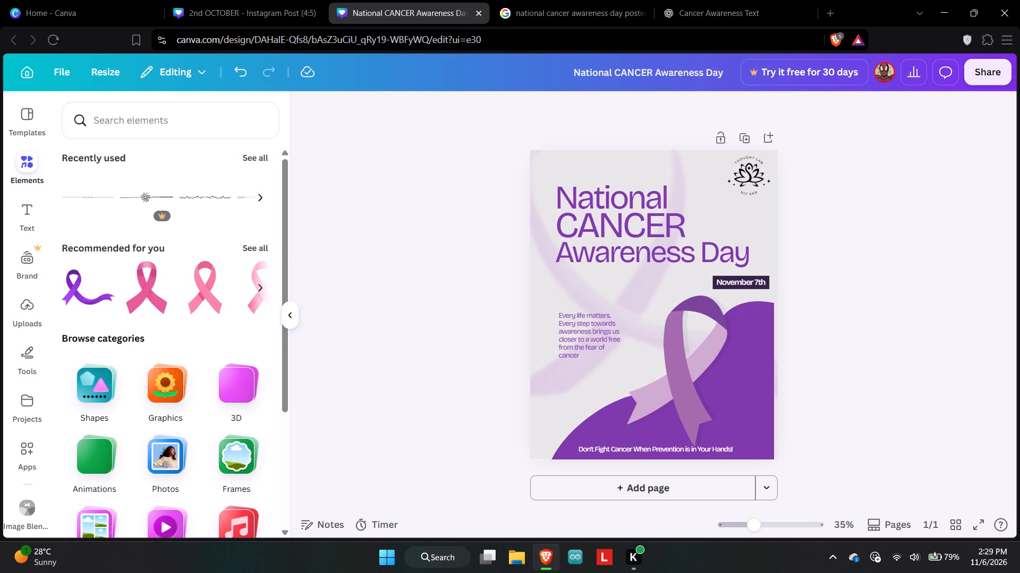
click(186, 115)
text(happy)
key(space)
text(patient)
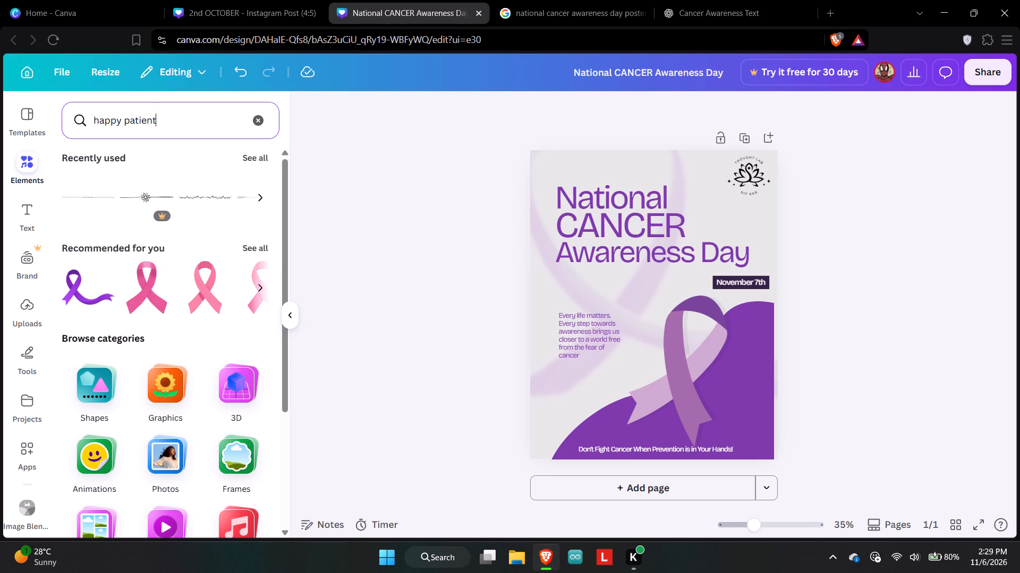
scroll(181, 281, down, 3)
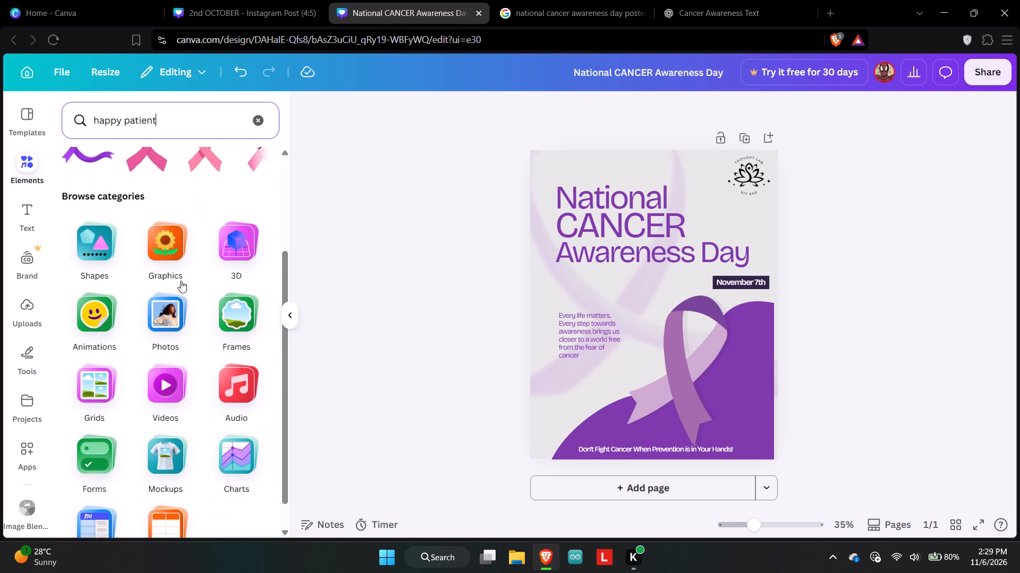
scroll(181, 281, down, 2)
click(156, 285)
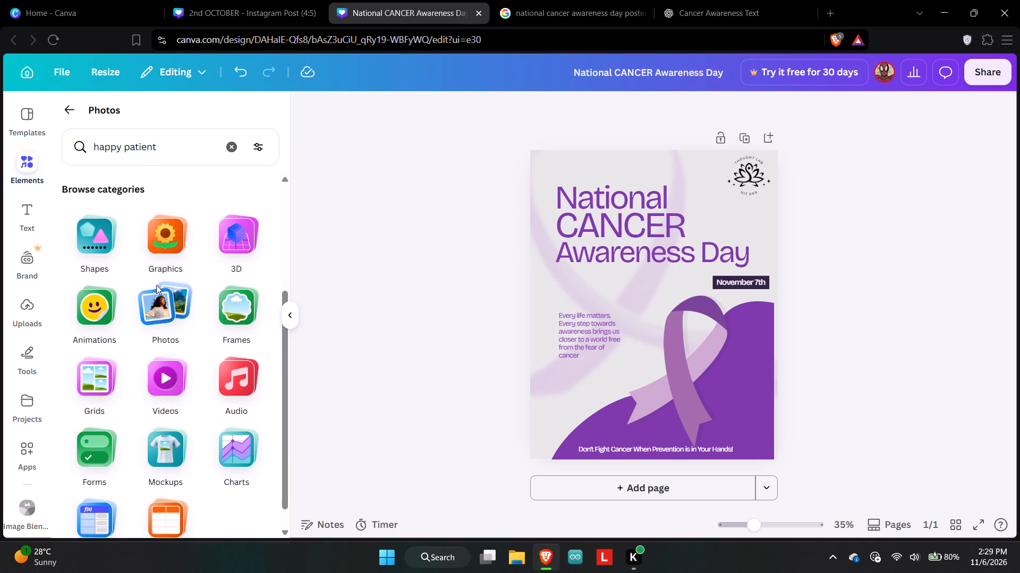
scroll(207, 449, down, 3)
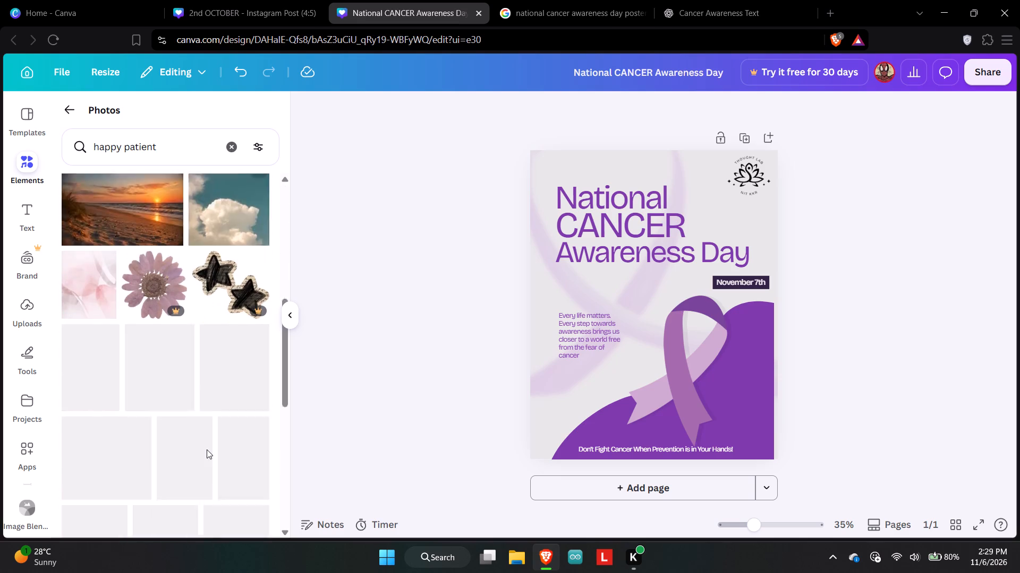
scroll(207, 449, down, 1)
scroll(207, 449, up, 2)
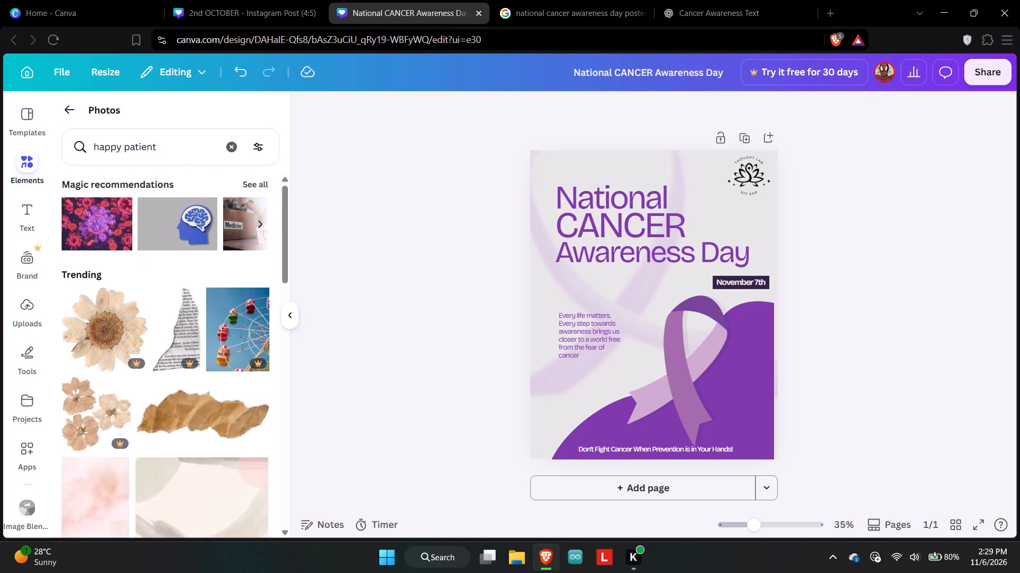
Search the photos for "happy patient illustration" and look through the results for a suitable picture.
click(183, 145)
key(space)
text(illustration)
key(Return)
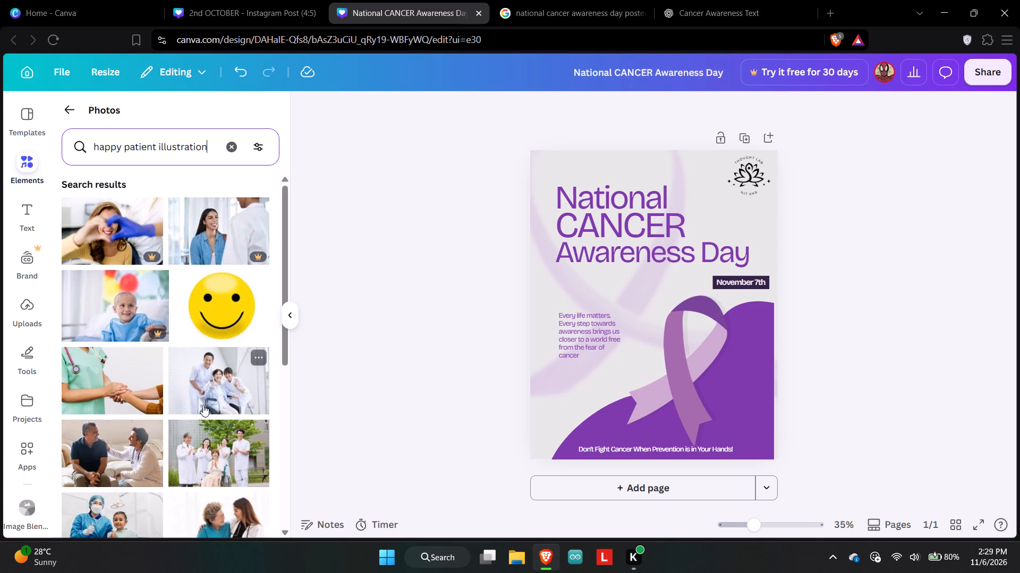
scroll(203, 405, down, 3)
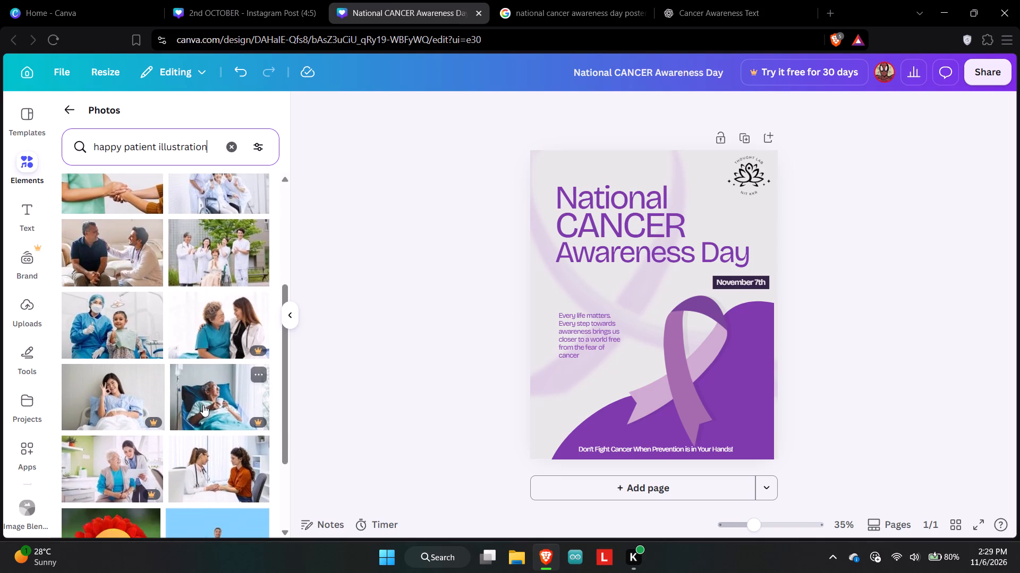
scroll(203, 405, down, 5)
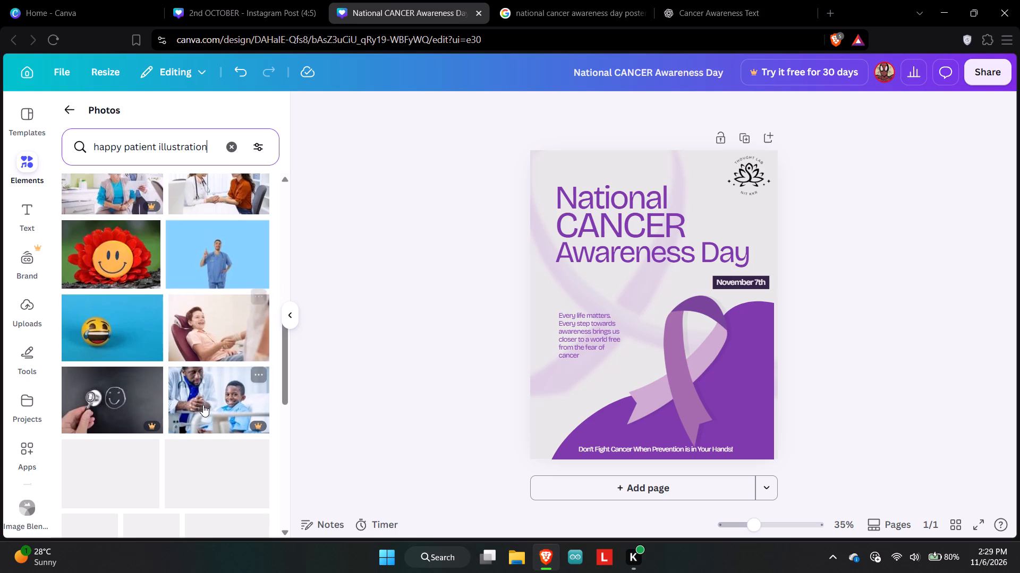
scroll(203, 405, up, 2)
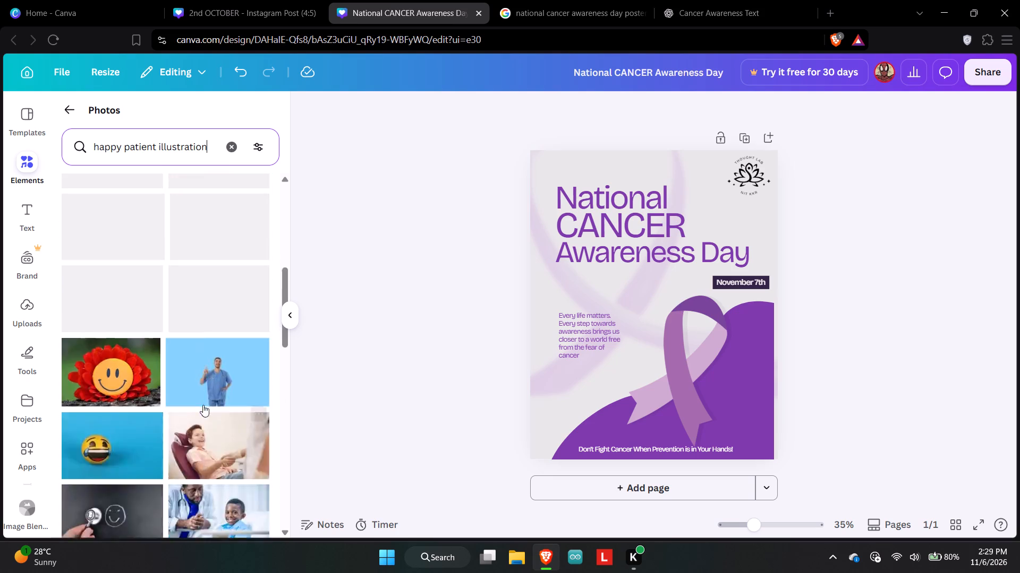
Download the National CANCER Awareness Day design as a PNG and find a folder to save it in.
click(996, 67)
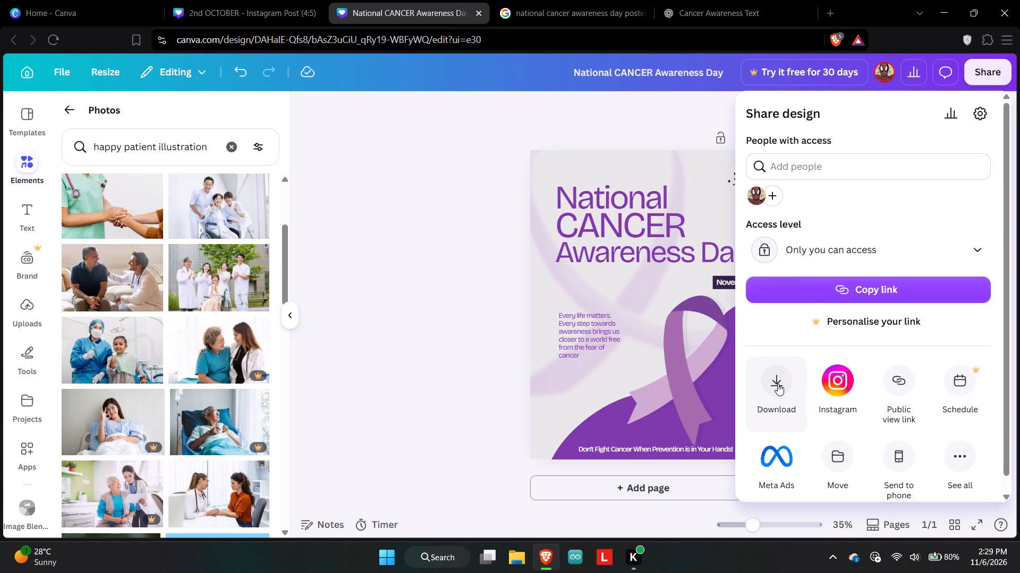
click(778, 384)
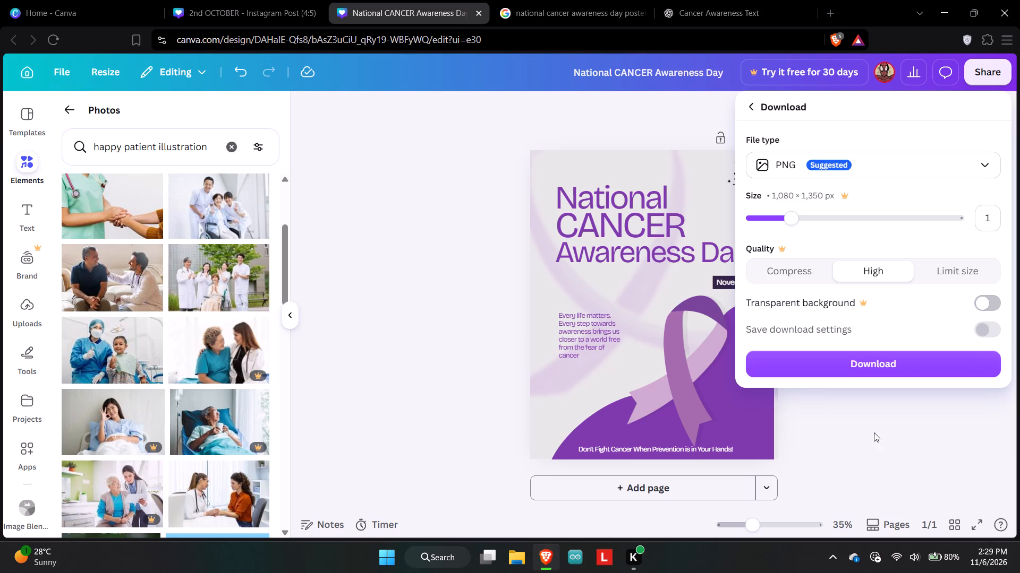
click(890, 364)
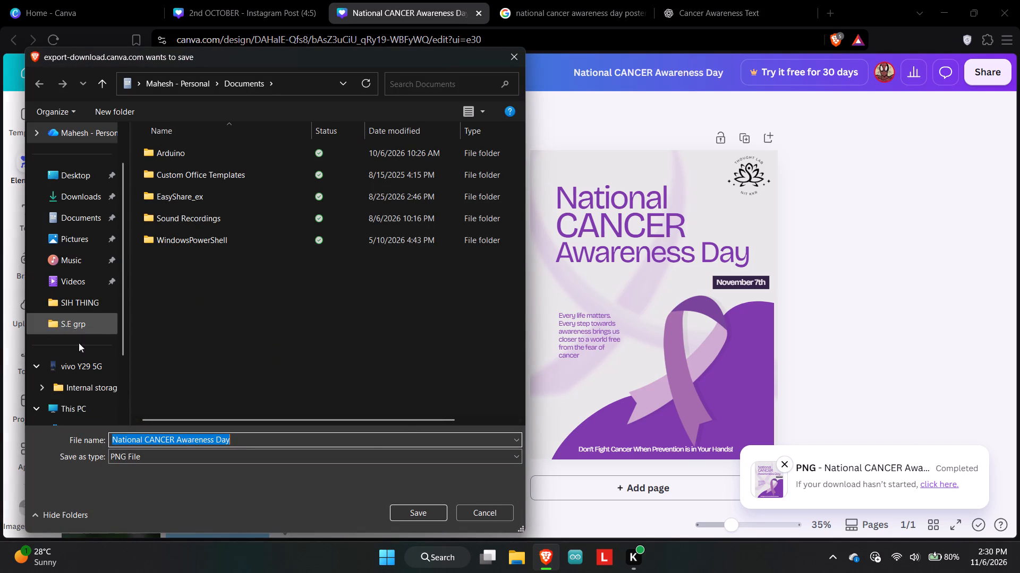
scroll(89, 250, down, 2)
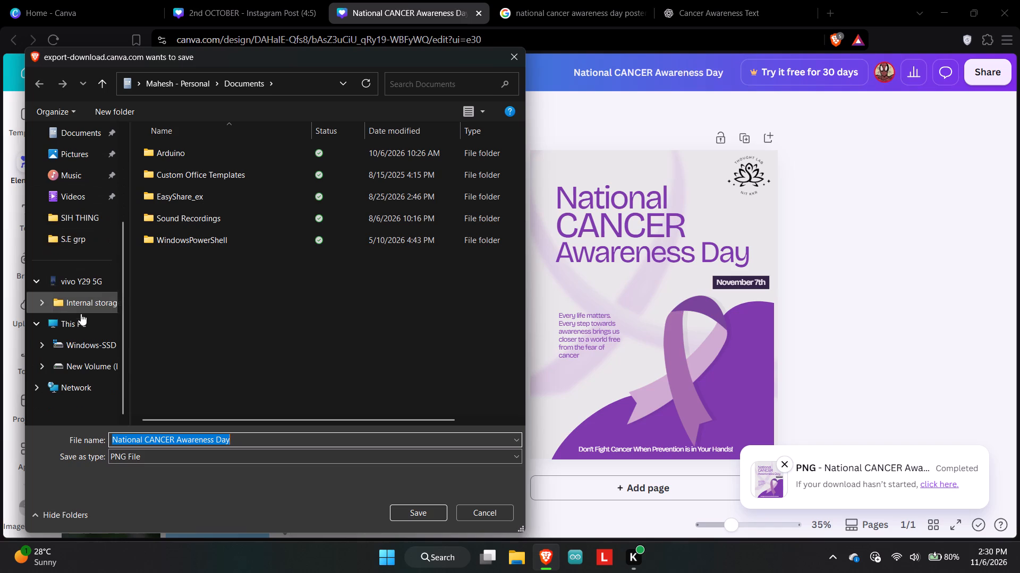
Check the NIT folder on New Volume (D:) as a save location for the PNG, and switch to the Desktop folder instead.
click(81, 359)
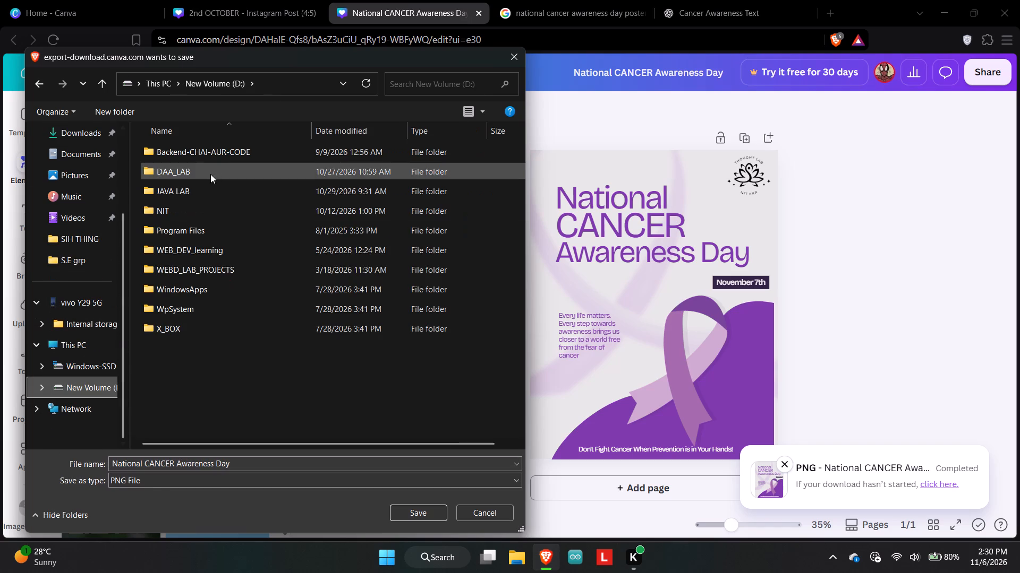
double_click(216, 211)
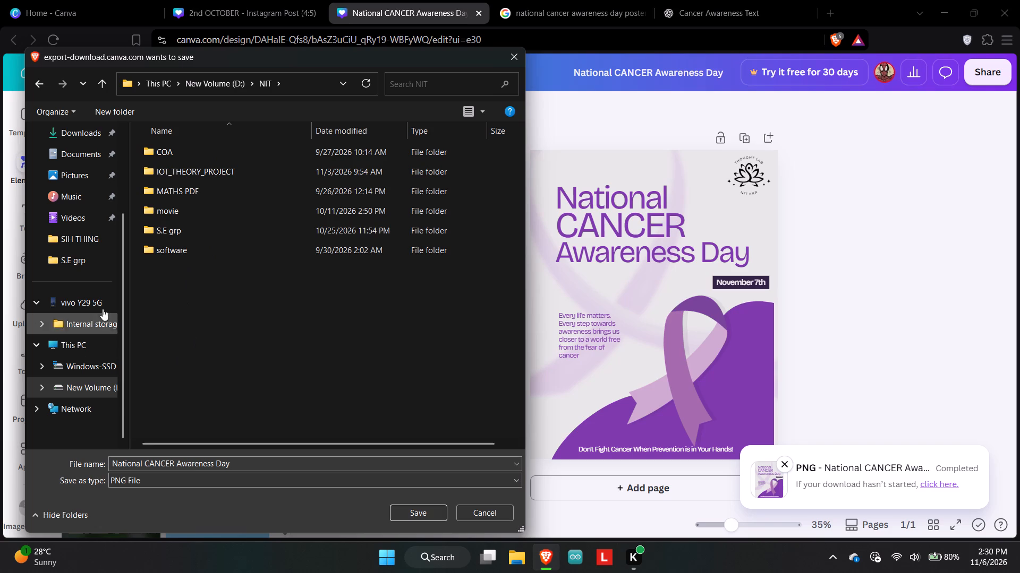
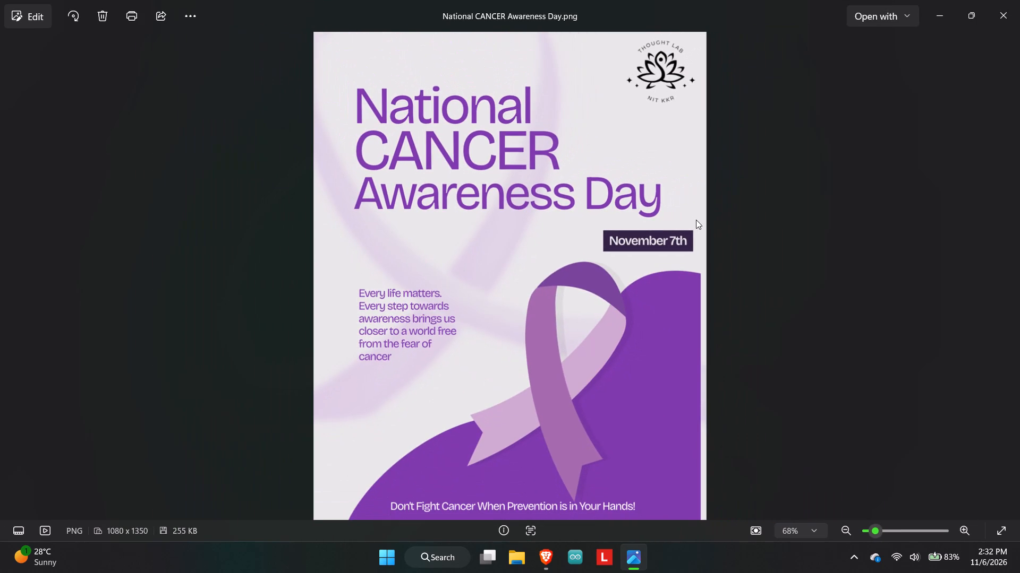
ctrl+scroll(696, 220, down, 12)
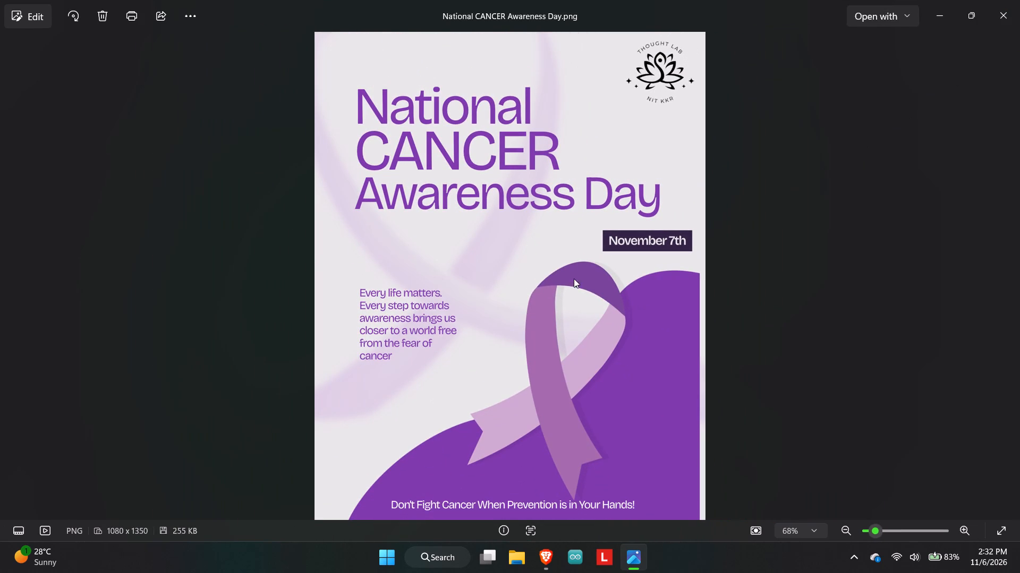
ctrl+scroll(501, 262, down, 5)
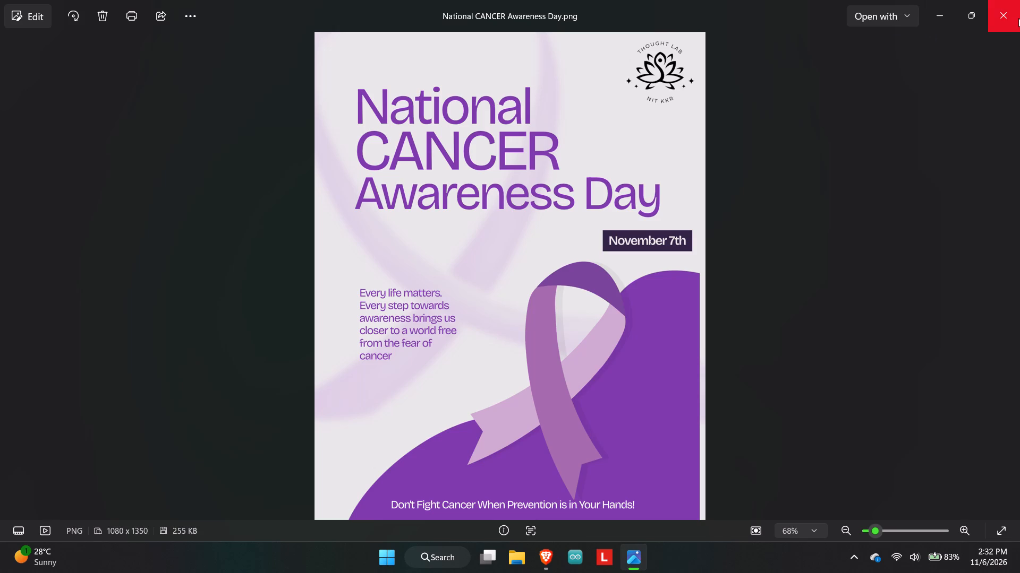
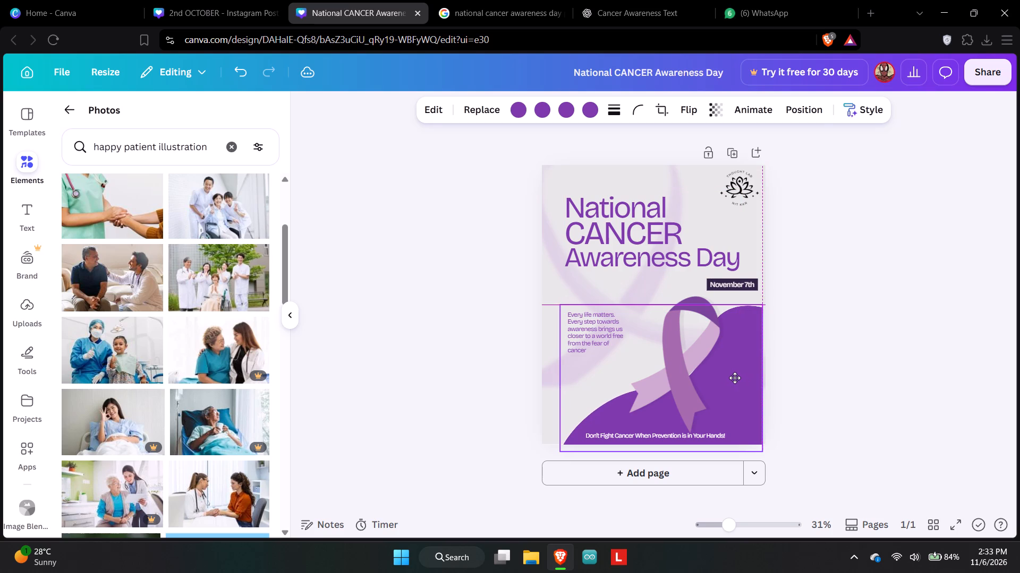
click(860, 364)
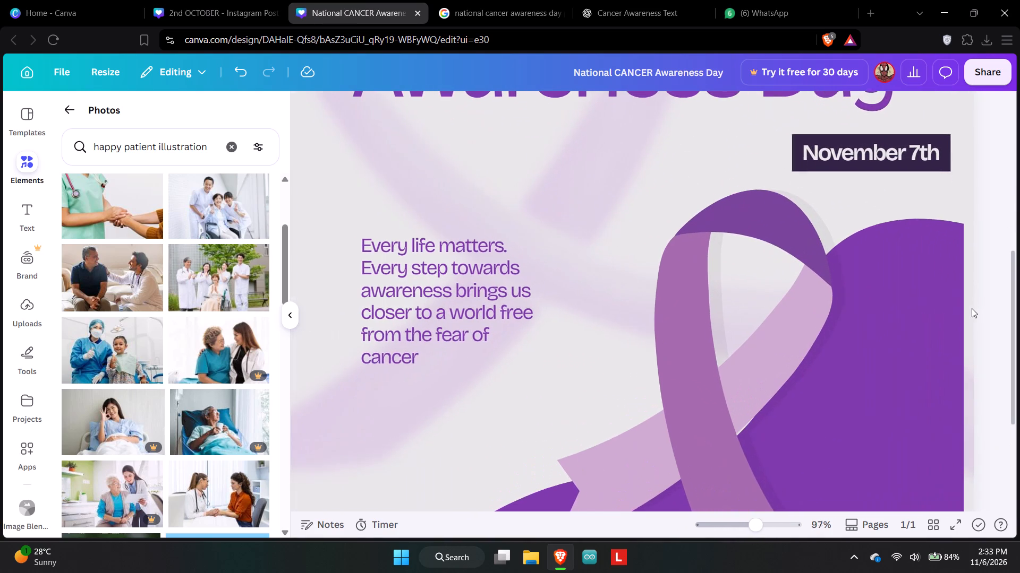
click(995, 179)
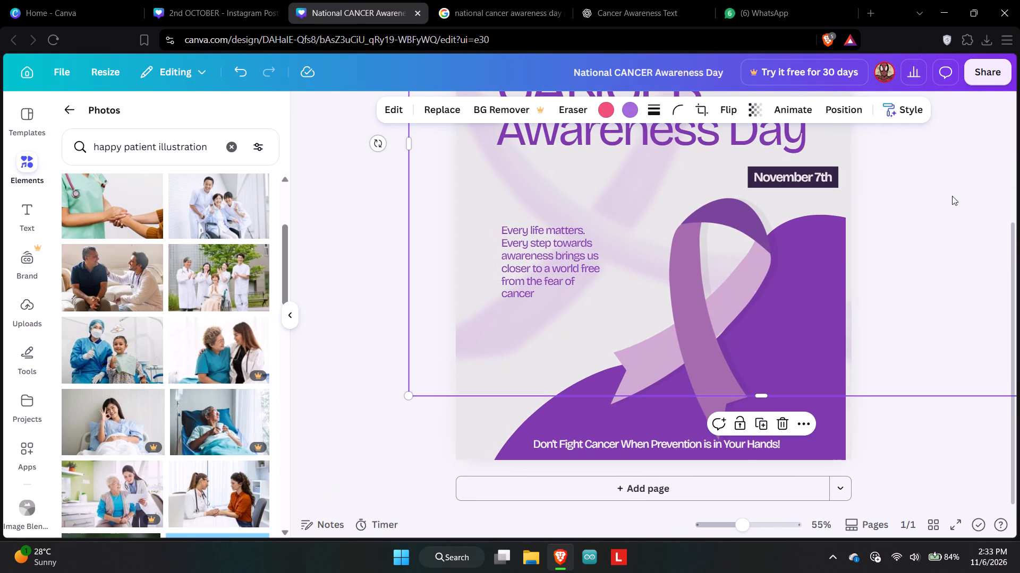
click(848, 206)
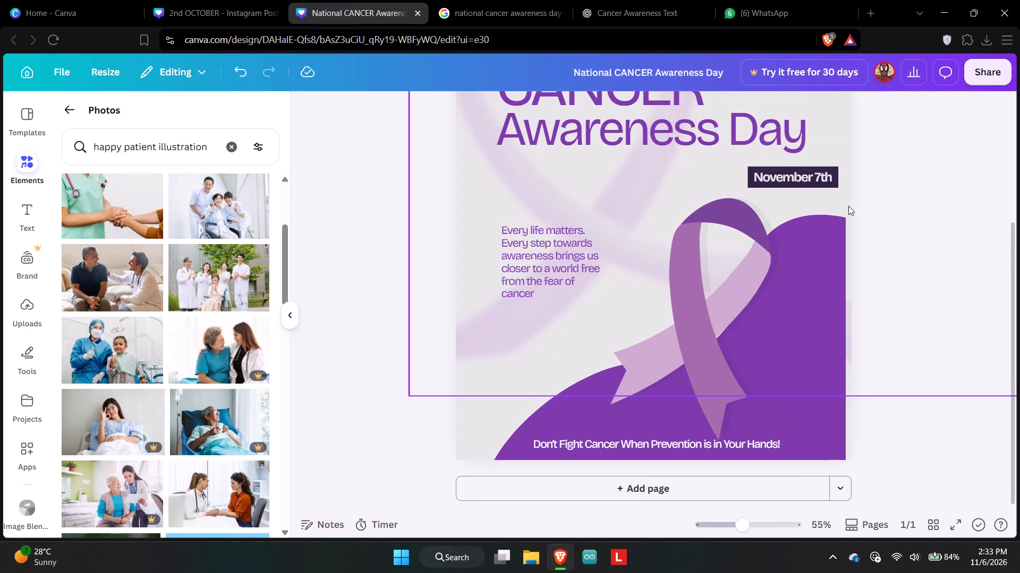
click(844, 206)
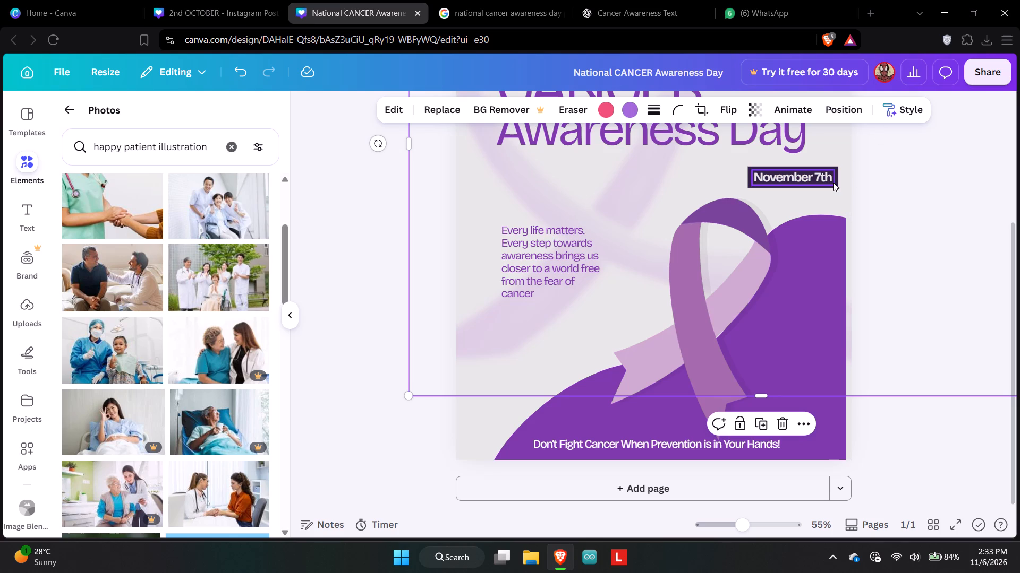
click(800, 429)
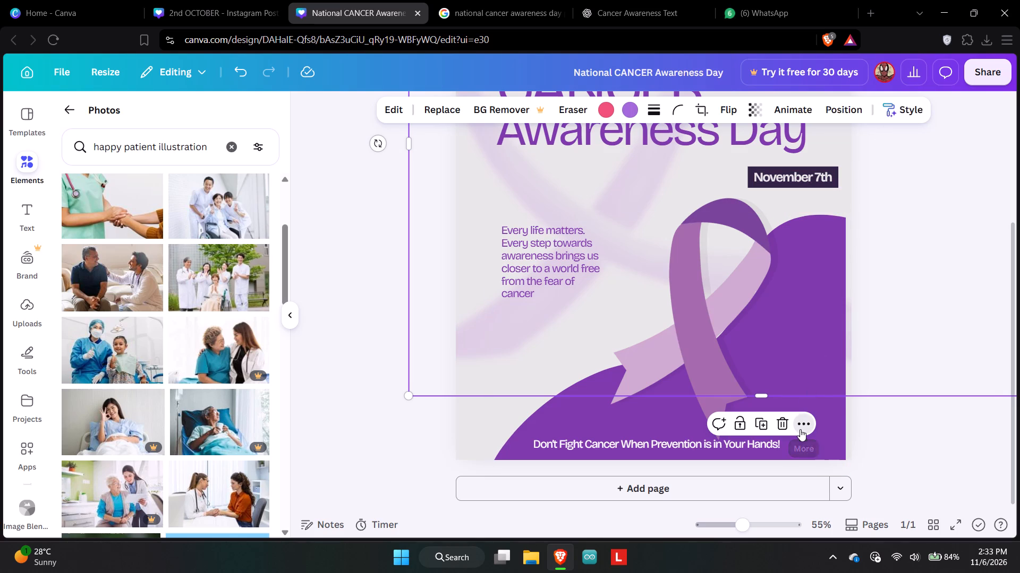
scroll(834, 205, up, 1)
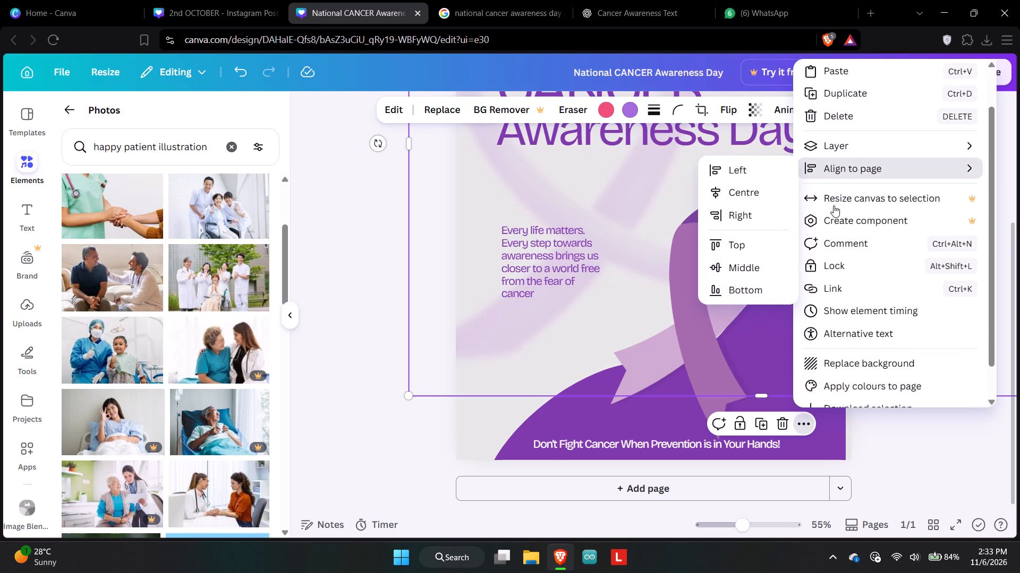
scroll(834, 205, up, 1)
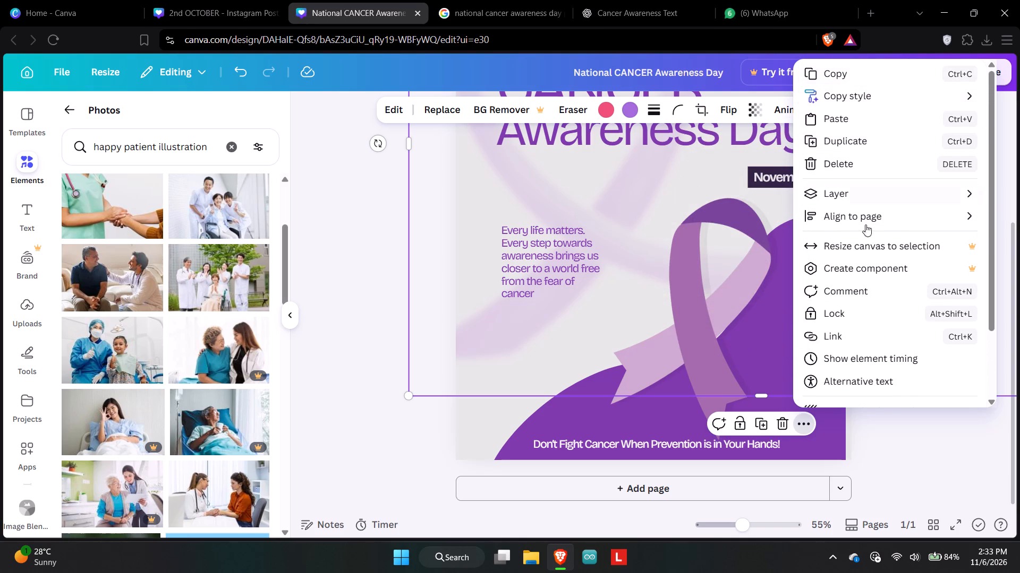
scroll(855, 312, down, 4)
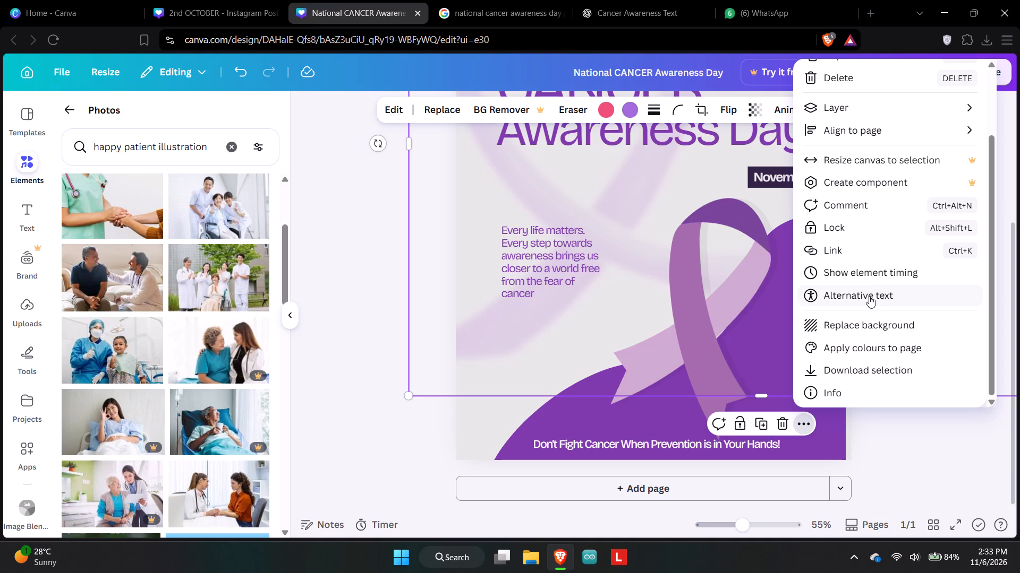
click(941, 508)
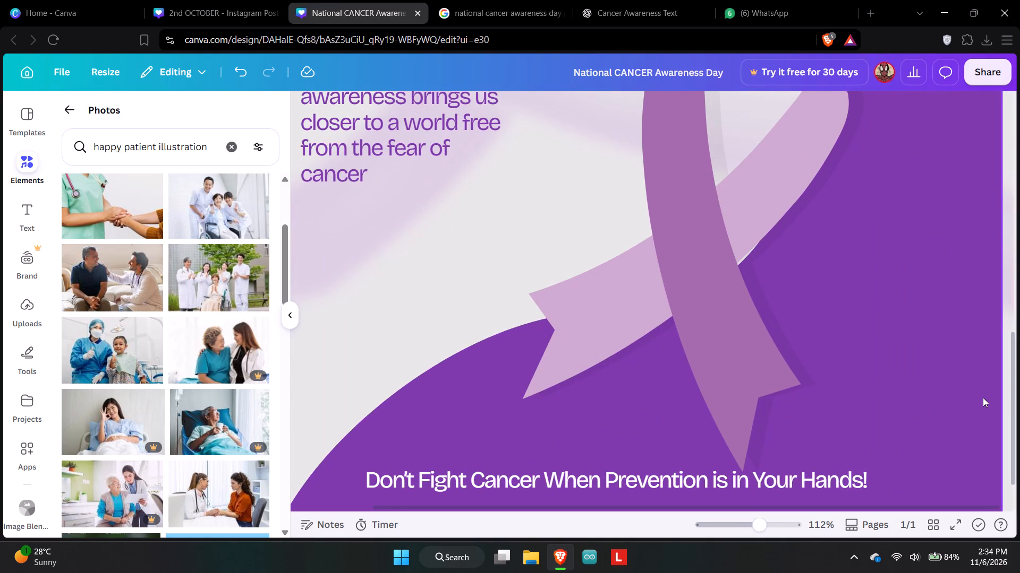
Move the purple curved shape slightly right so it sits flush with the page's right edge.
scroll(983, 397, left, 4)
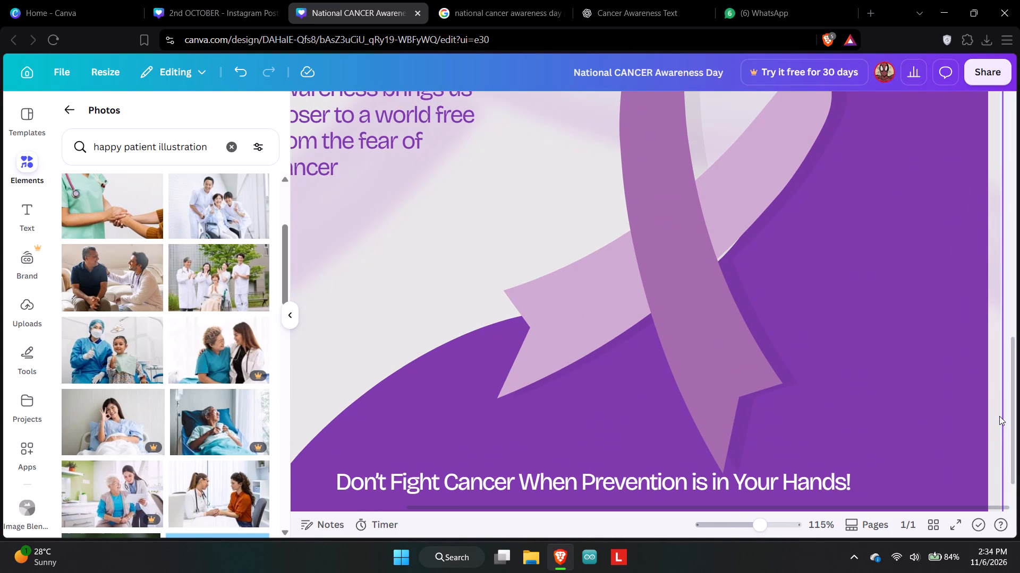
click(998, 416)
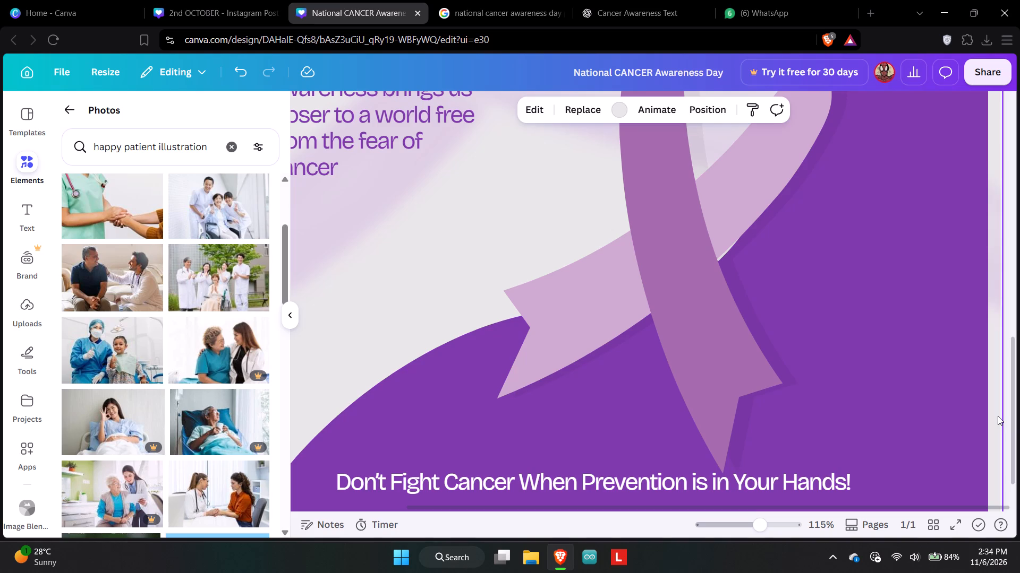
triple_click(998, 416)
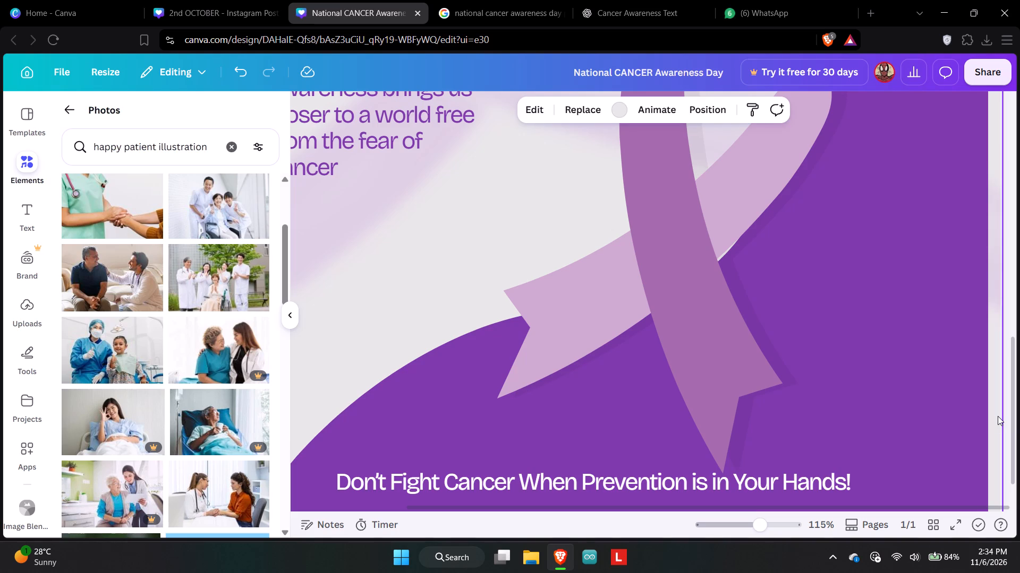
click(950, 432)
drag(950, 432, 959, 431)
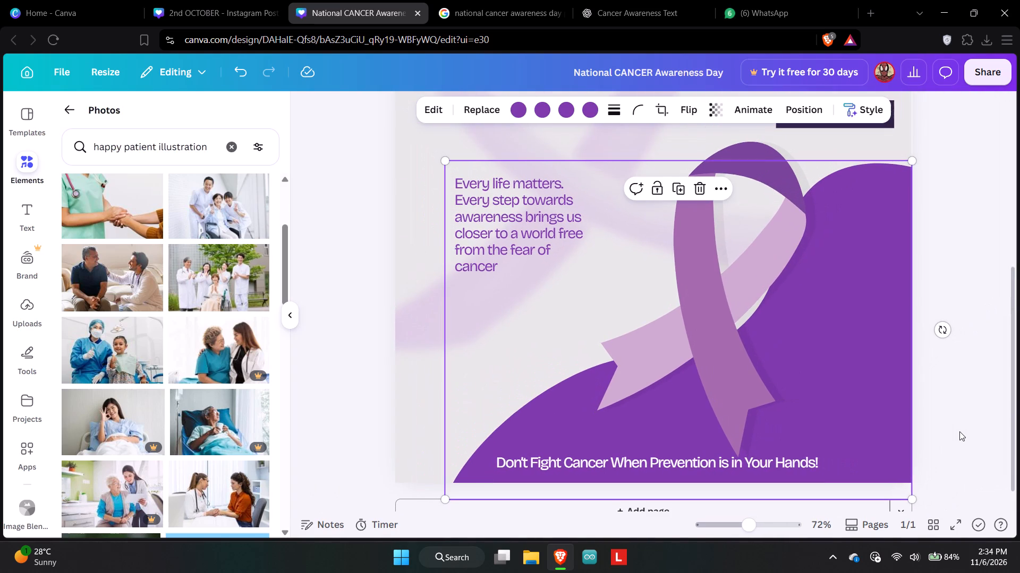
click(963, 468)
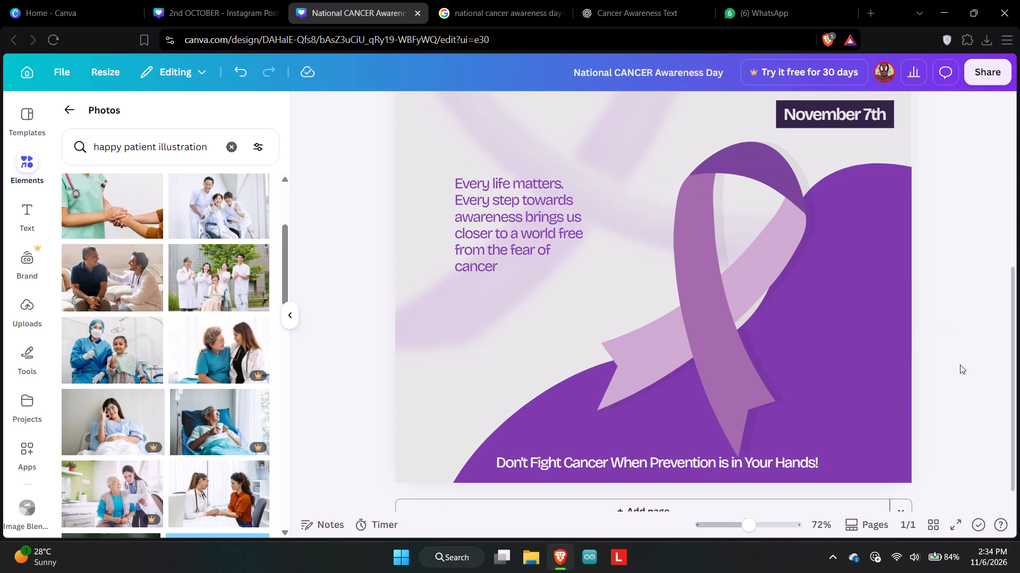
Move the purple ribbon slightly to the right and up on the curved shape, clear of the bottom tagline.
click(746, 302)
drag(746, 302, 765, 306)
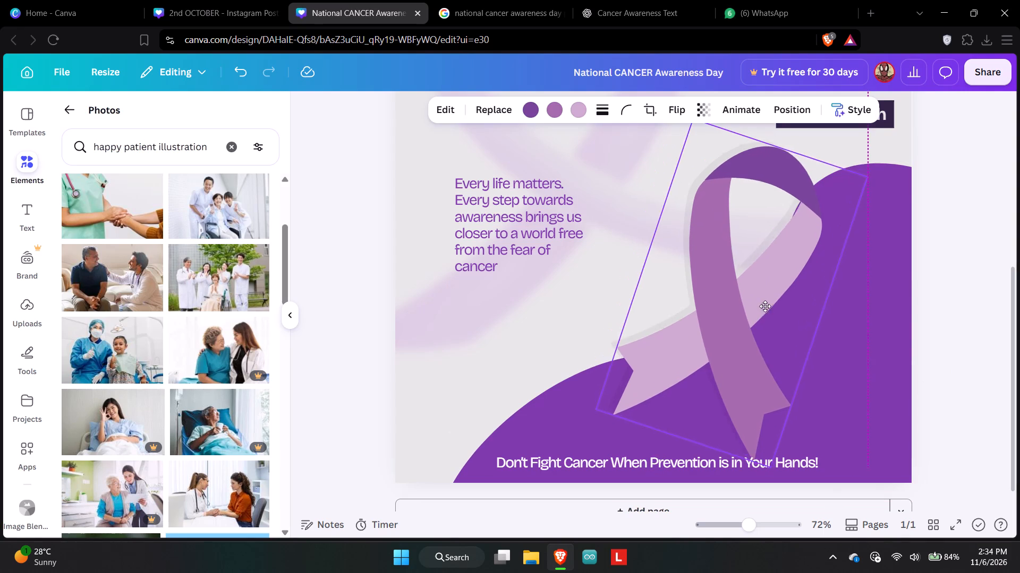
drag(765, 306, 763, 293)
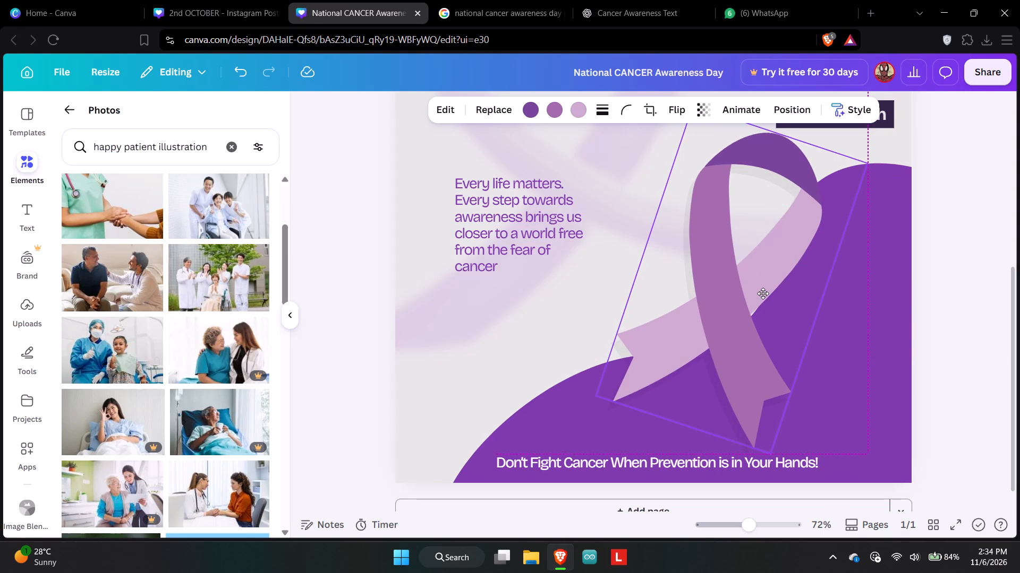
drag(763, 293, 767, 294)
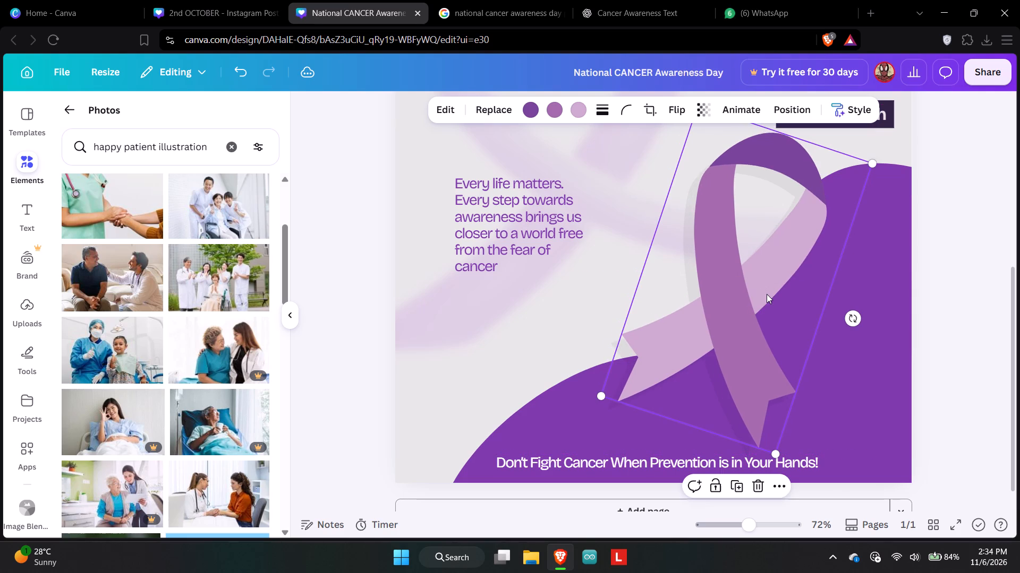
click(969, 325)
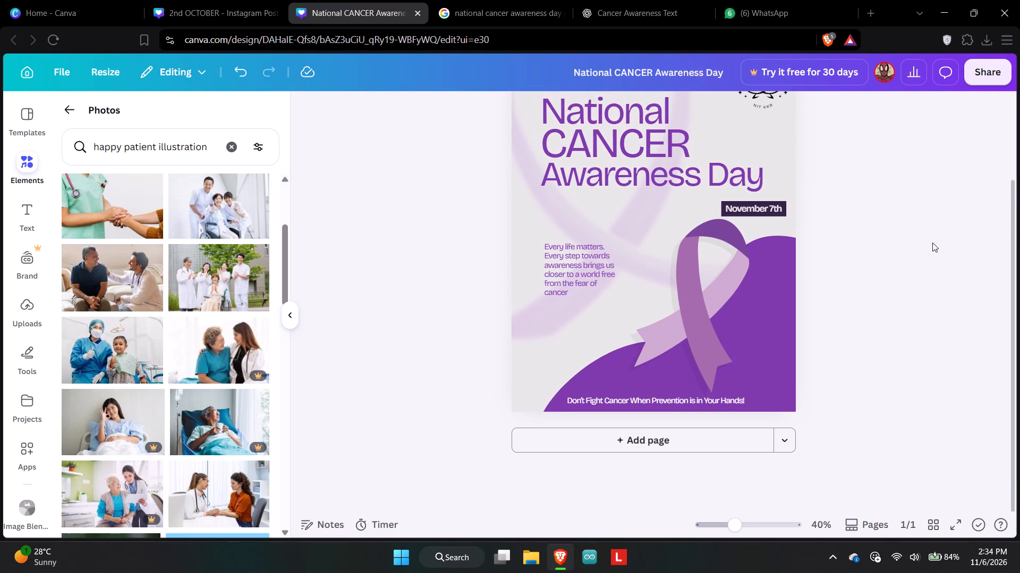
Shift the "National CANCER Awareness Day" title slightly left, away from the logo, keeping its height on the page.
scroll(919, 231, up, 1)
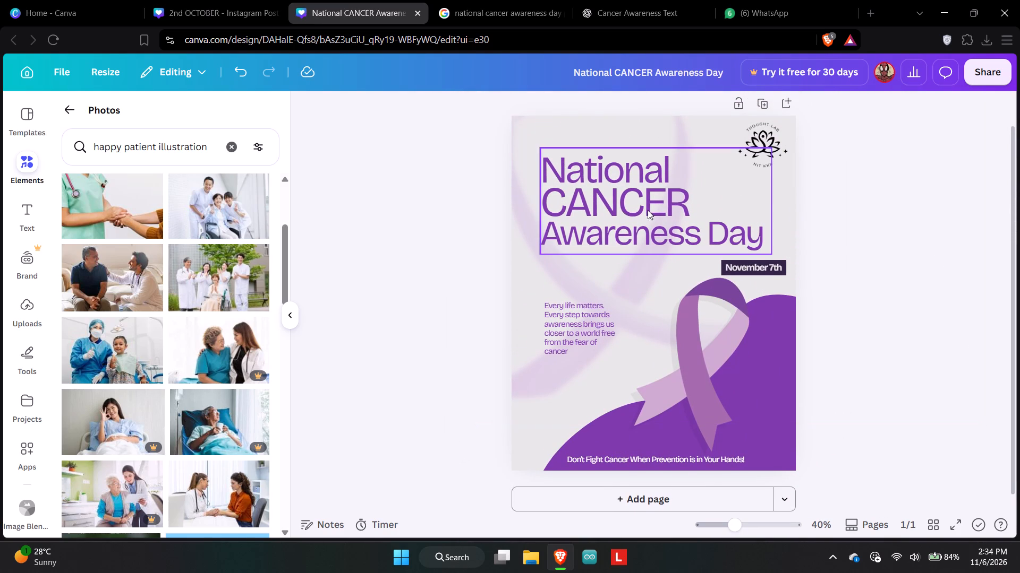
click(643, 206)
drag(707, 206, 702, 205)
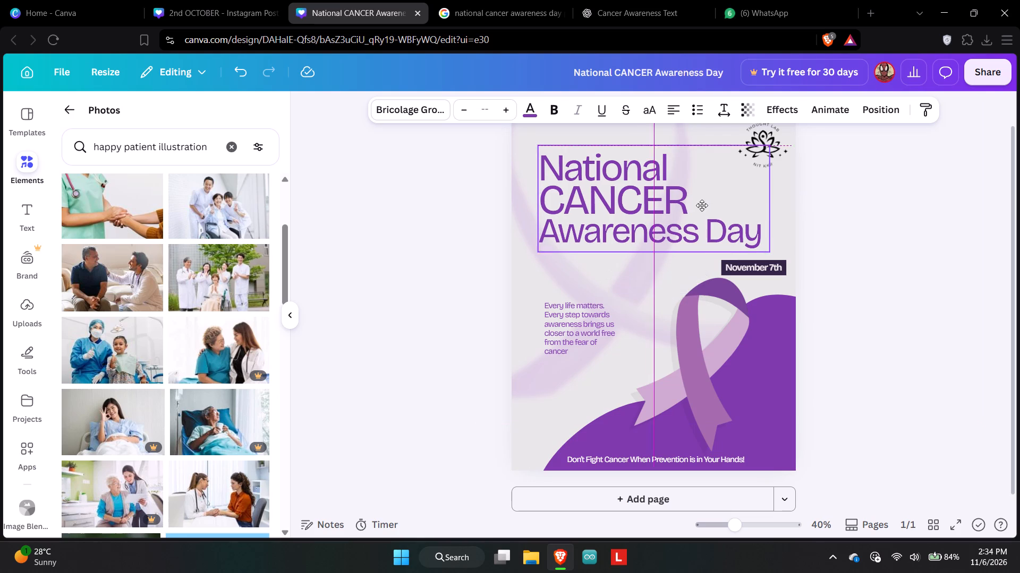
drag(702, 205, 695, 207)
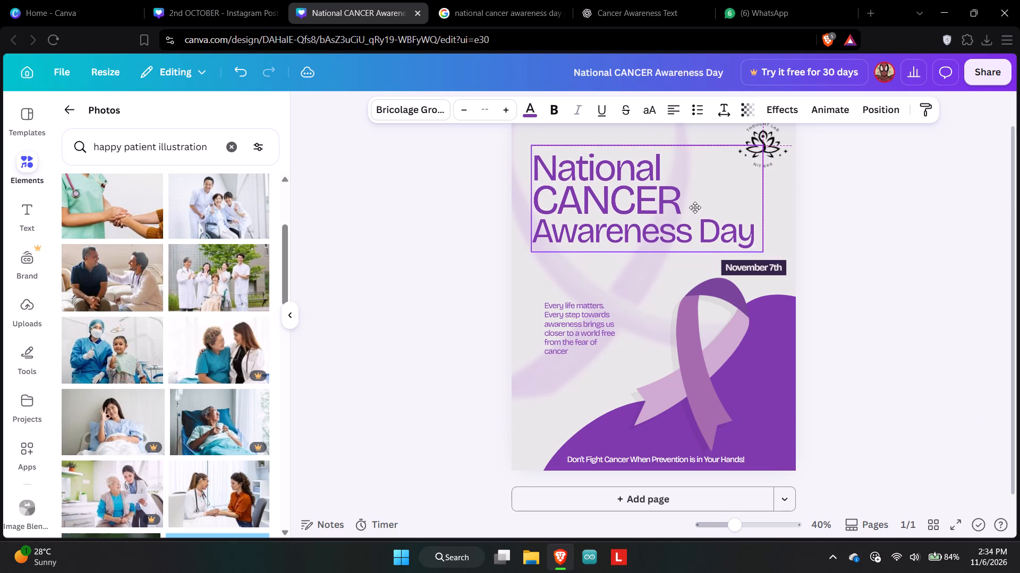
drag(695, 207, 694, 209)
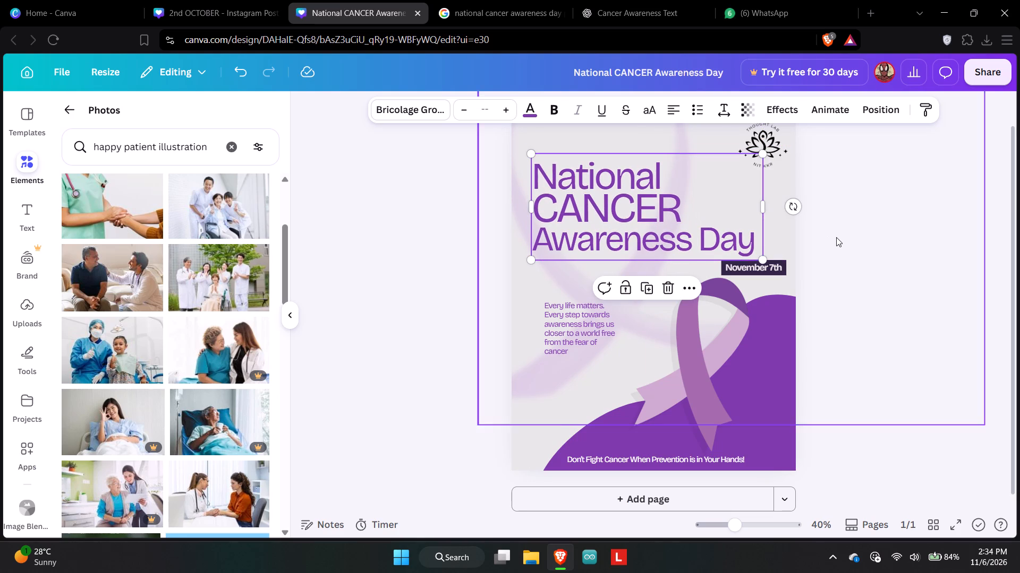
click(836, 237)
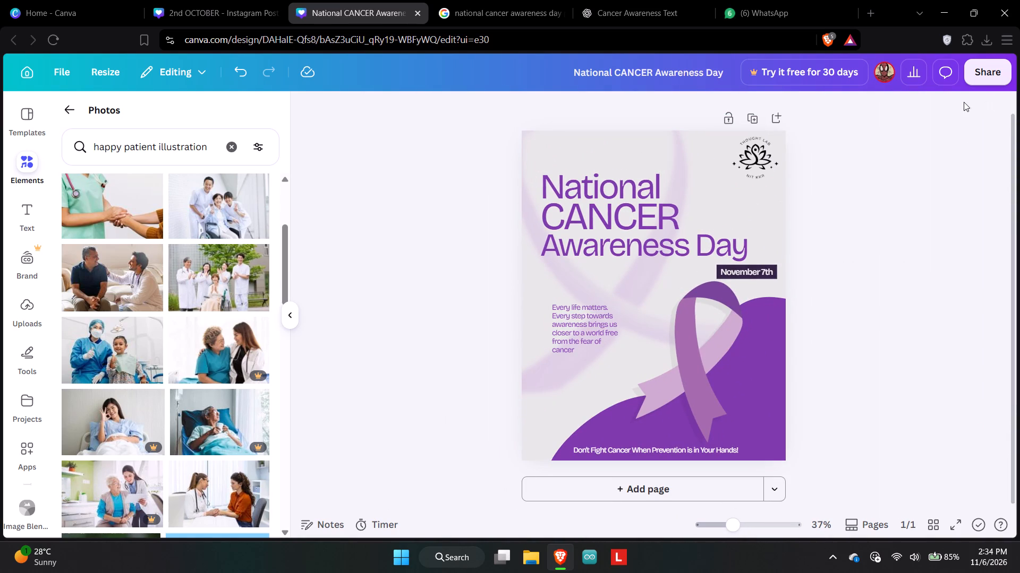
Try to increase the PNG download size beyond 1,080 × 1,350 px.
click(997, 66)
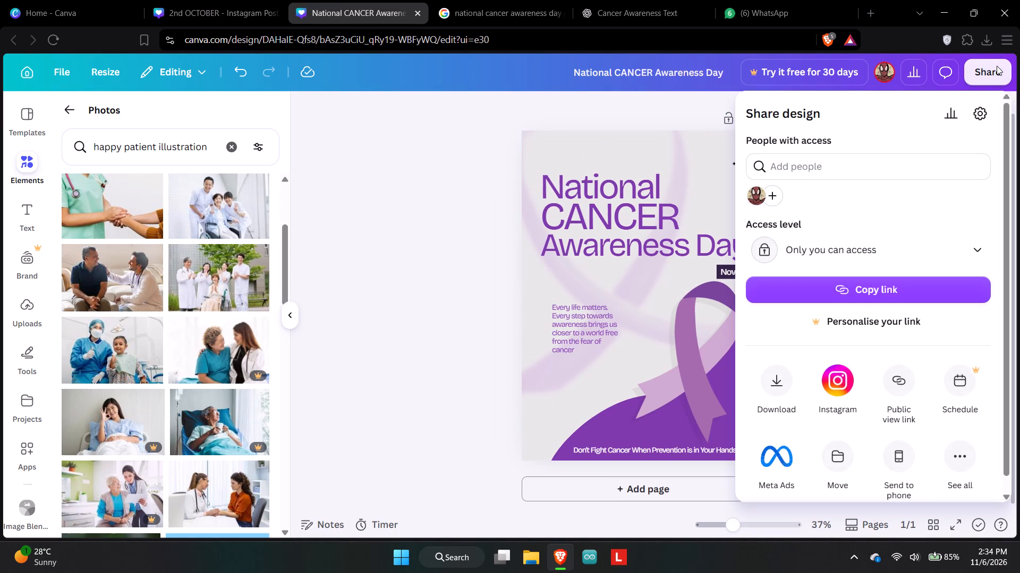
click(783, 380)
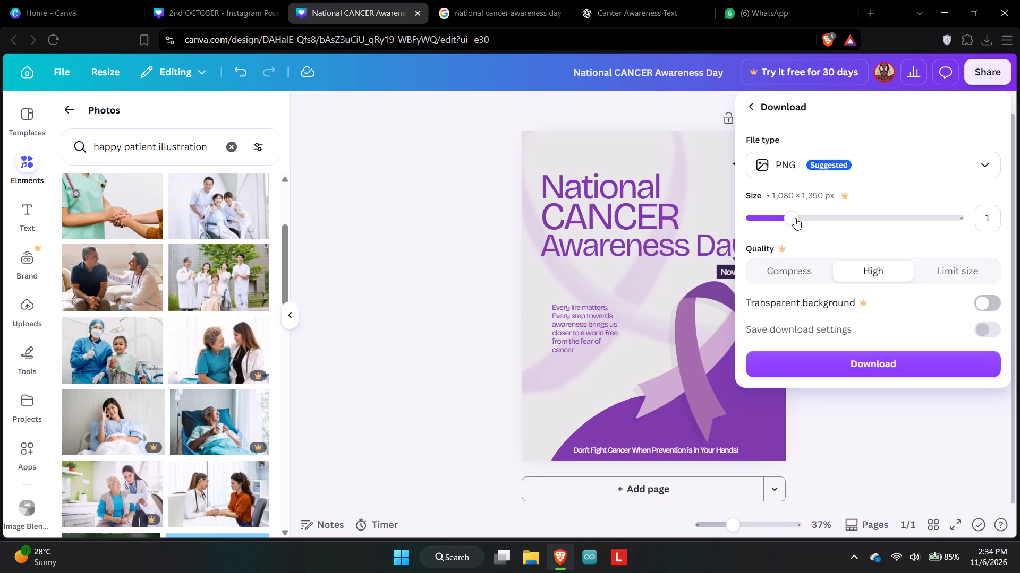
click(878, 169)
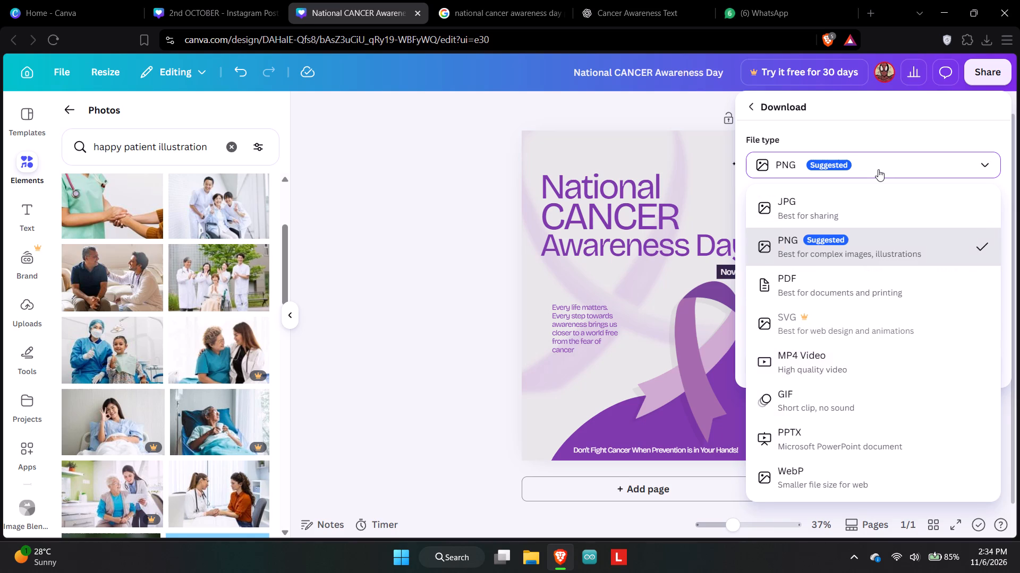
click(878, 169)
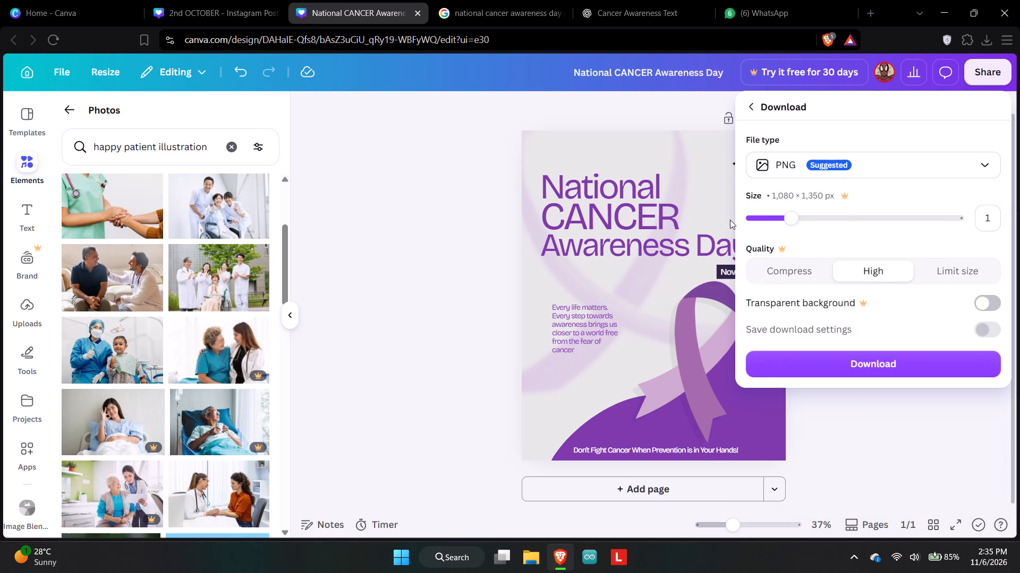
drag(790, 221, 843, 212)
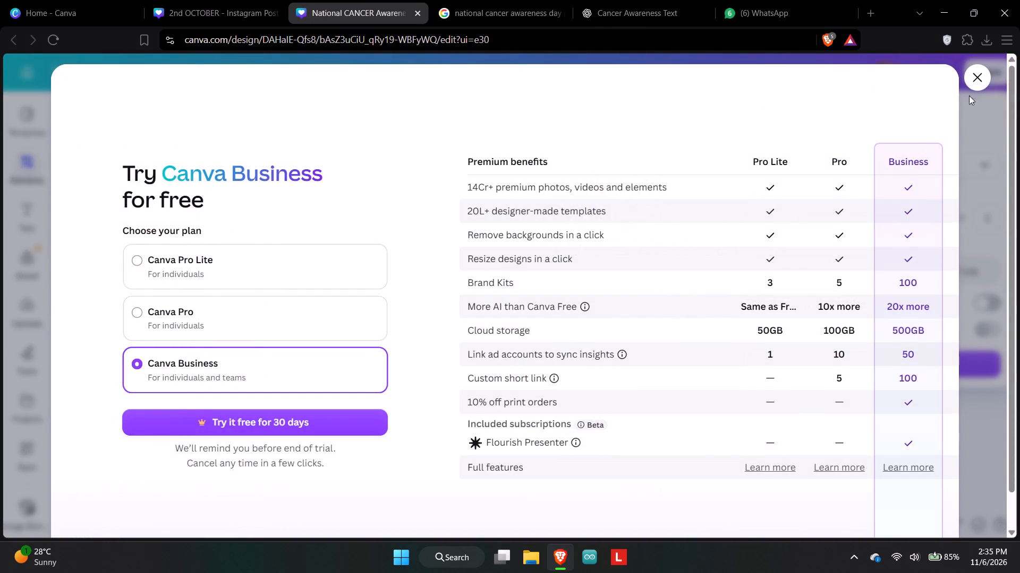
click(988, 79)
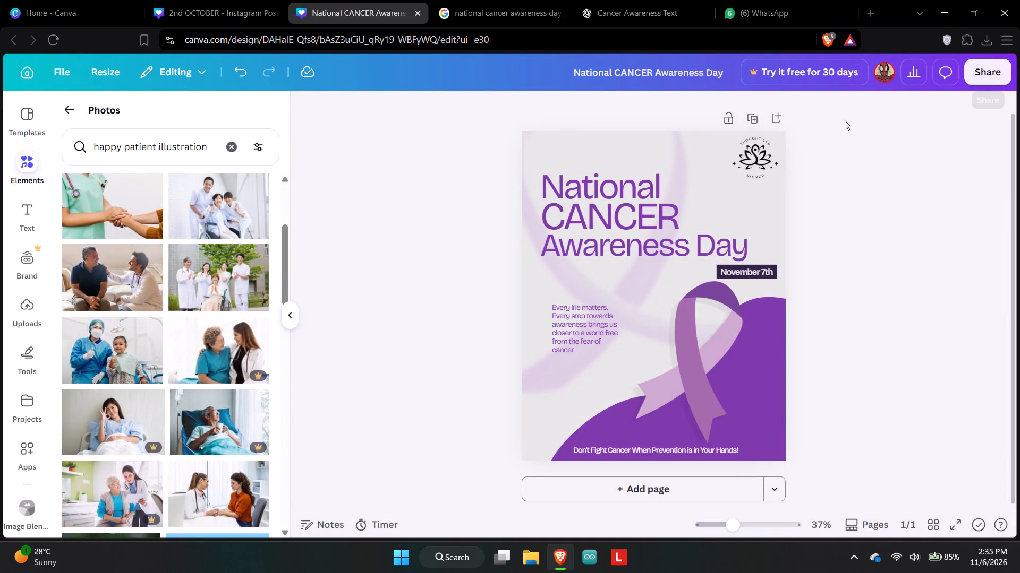
Download the design as a PNG at standard size and save it to the Desktop as "National CANCER Awareness Day (1)".
click(993, 79)
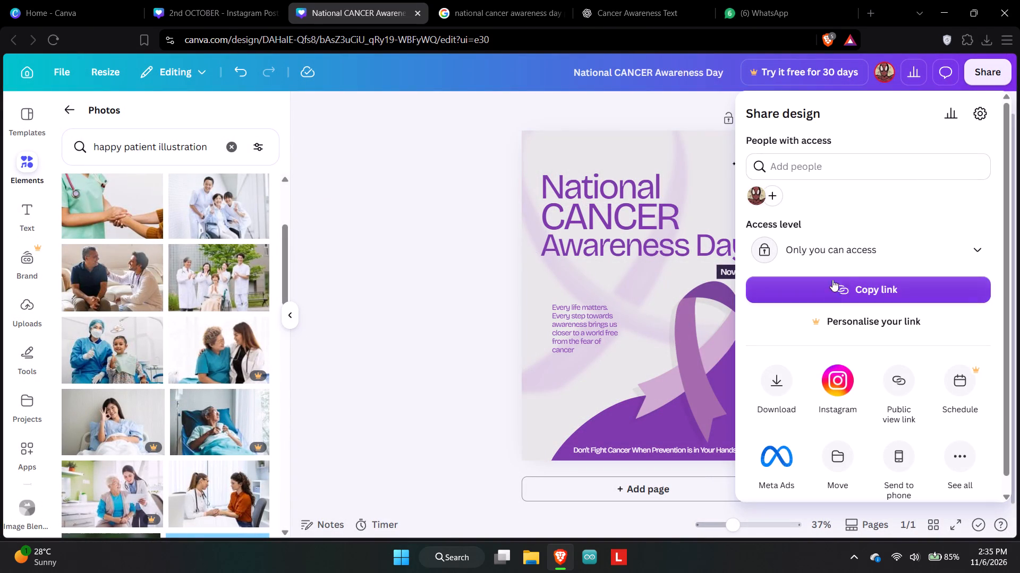
click(798, 374)
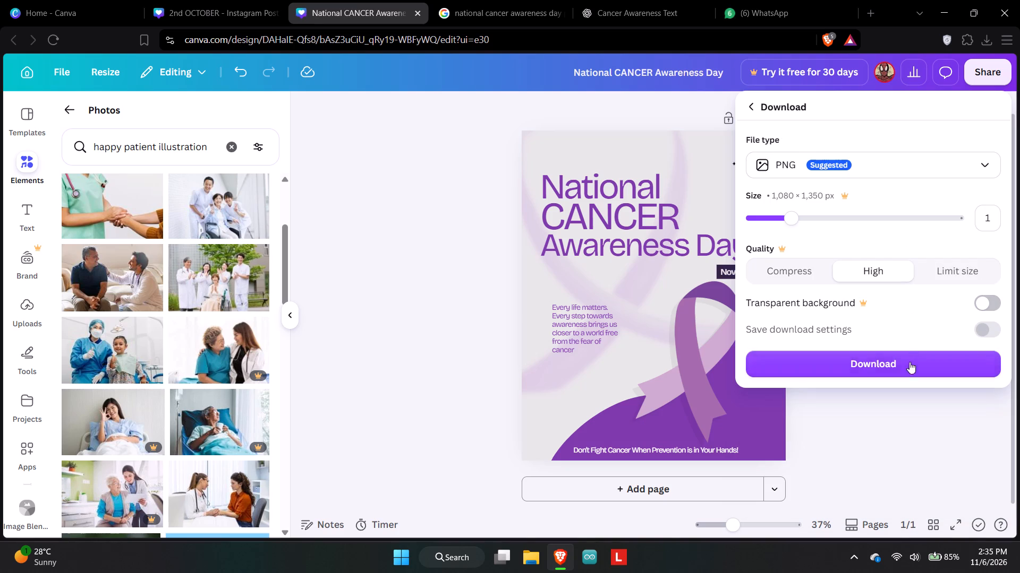
click(908, 366)
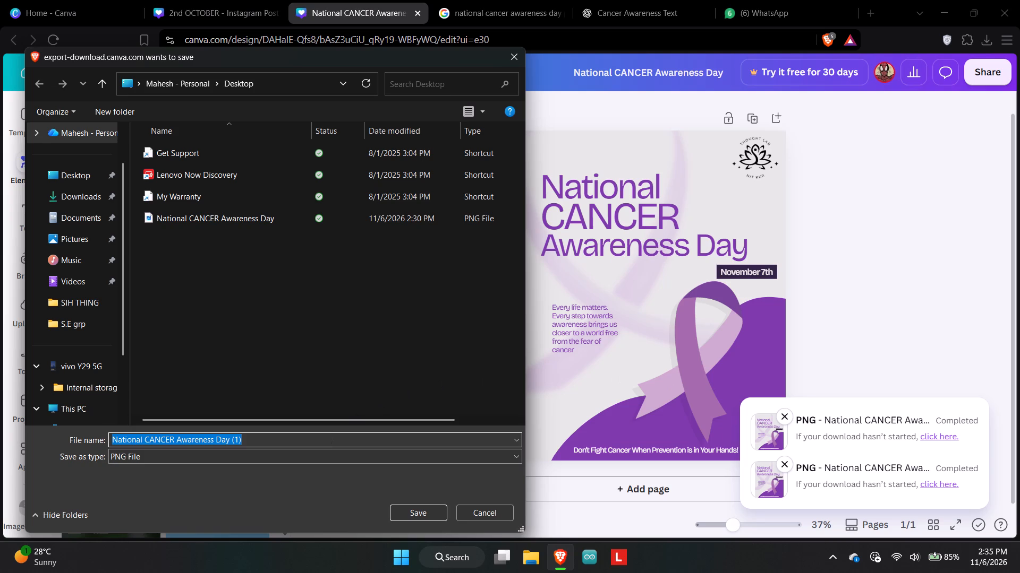
click(412, 511)
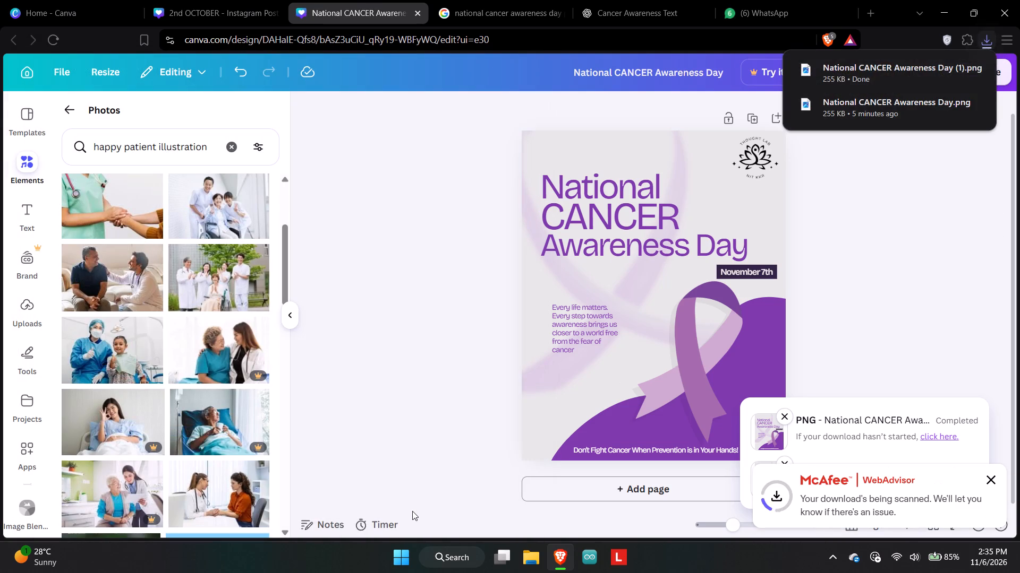
Open the newly downloaded PNG to check the finished post, and close the viewer.
click(849, 71)
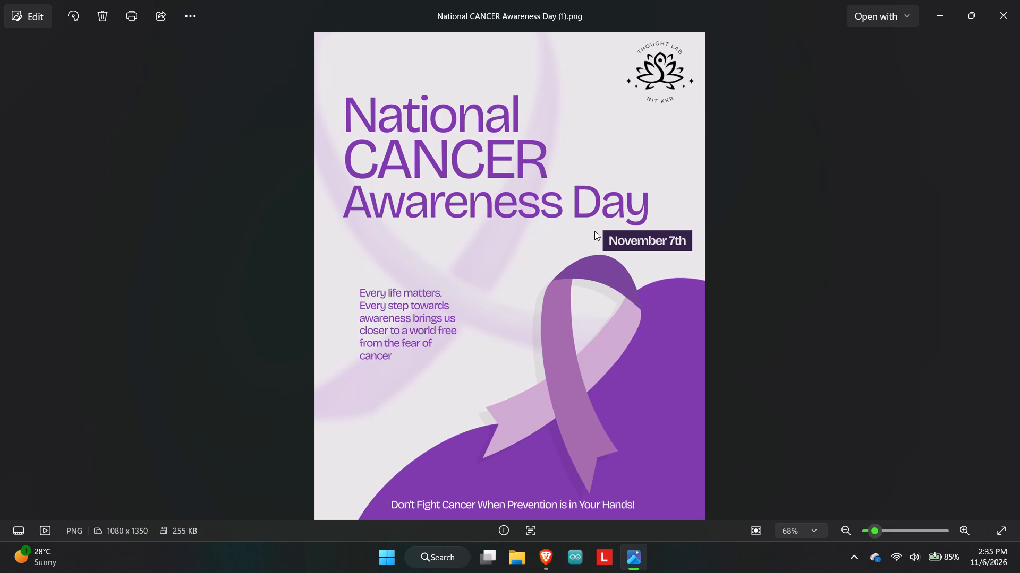
ctrl+scroll(594, 231, down, 6)
click(1016, 3)
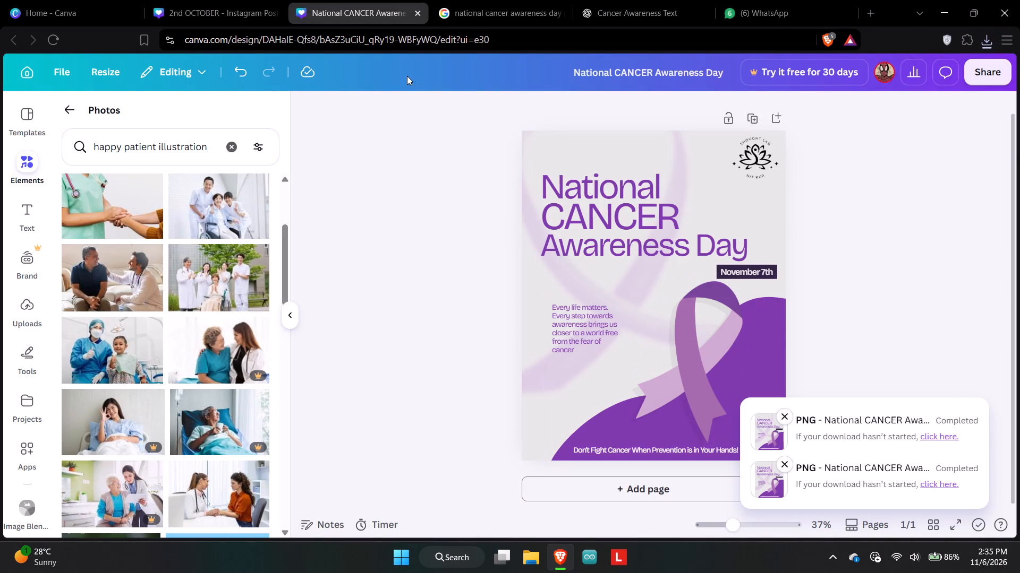
Open the latest National CANCER Awareness Day PNG from the desktop and return to the 2nd OCTOBER design in the browser.
click(491, 0)
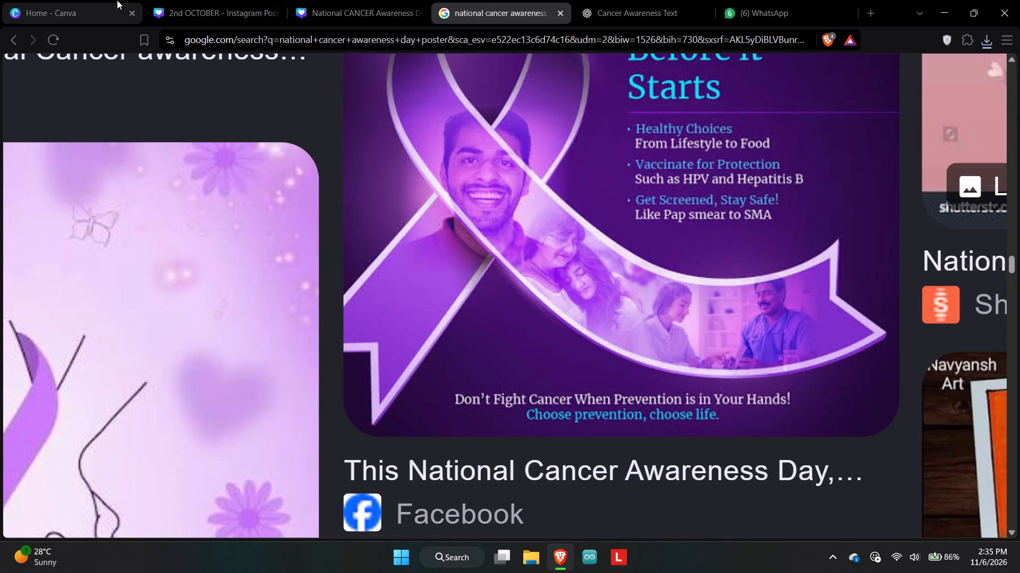
click(167, 0)
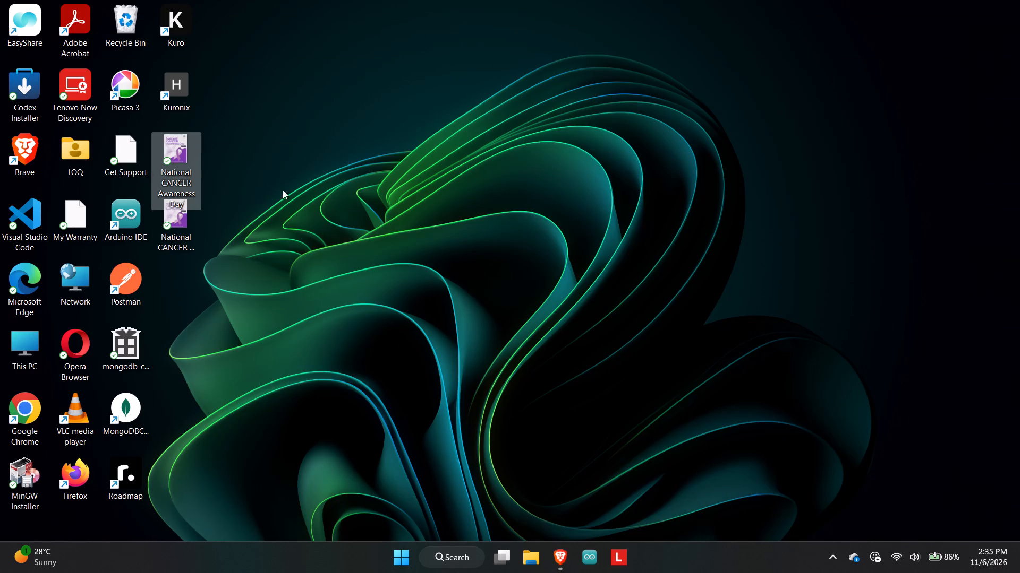
double_click(174, 217)
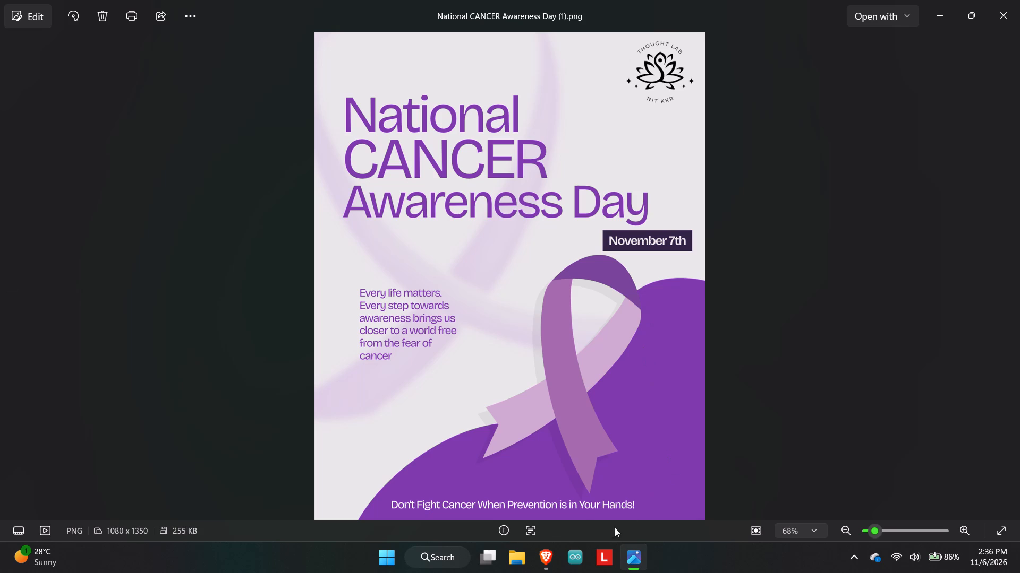
click(542, 563)
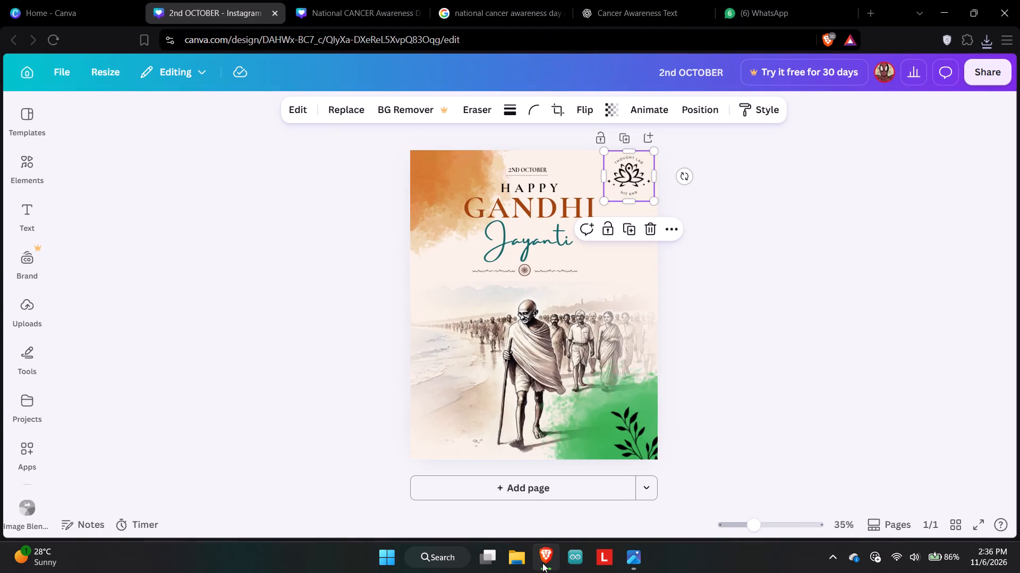
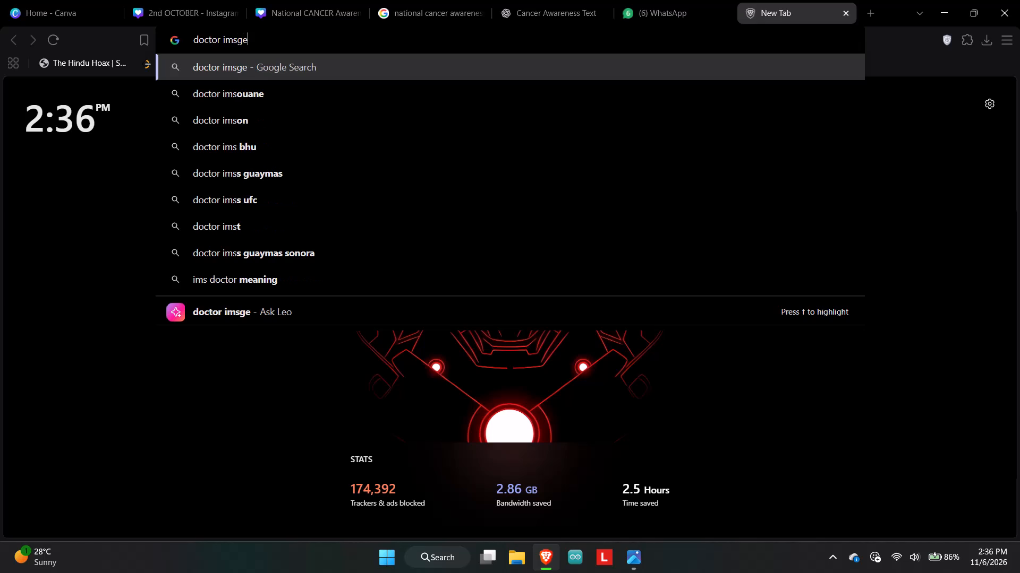
Search Google for "doctor images" and show the image results.
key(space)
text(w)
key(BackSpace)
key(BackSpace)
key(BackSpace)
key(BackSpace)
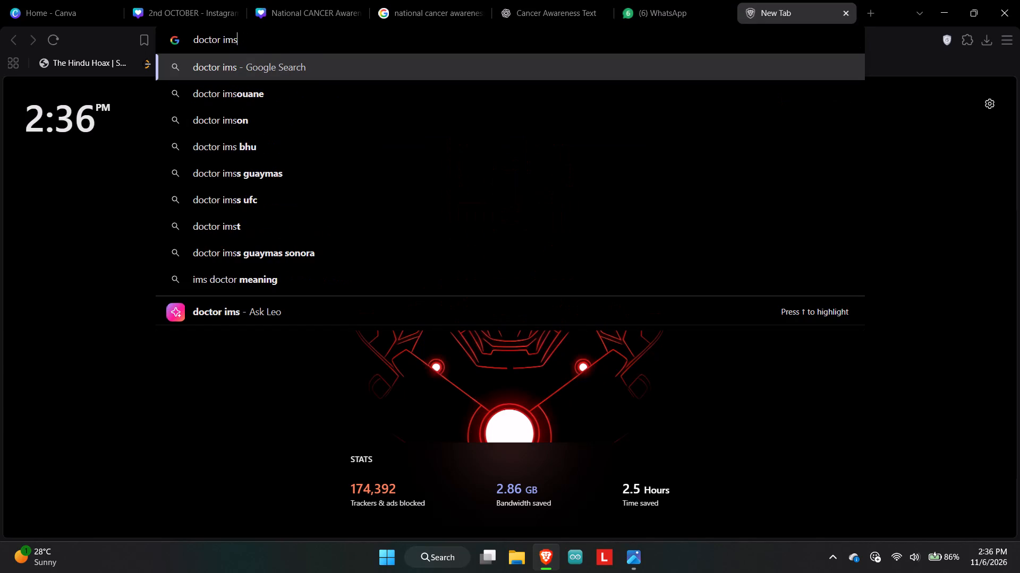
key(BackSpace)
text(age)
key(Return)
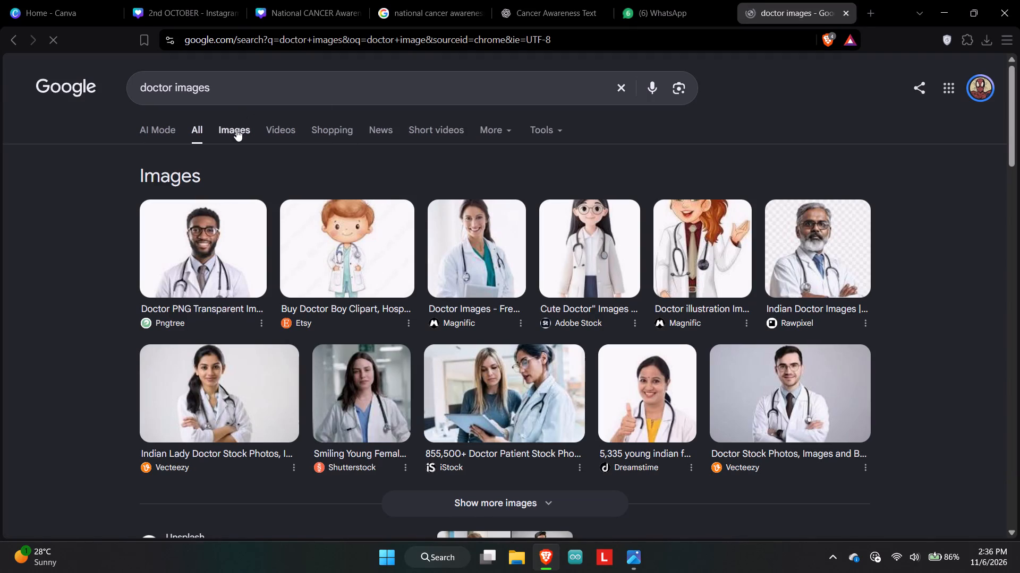
click(236, 131)
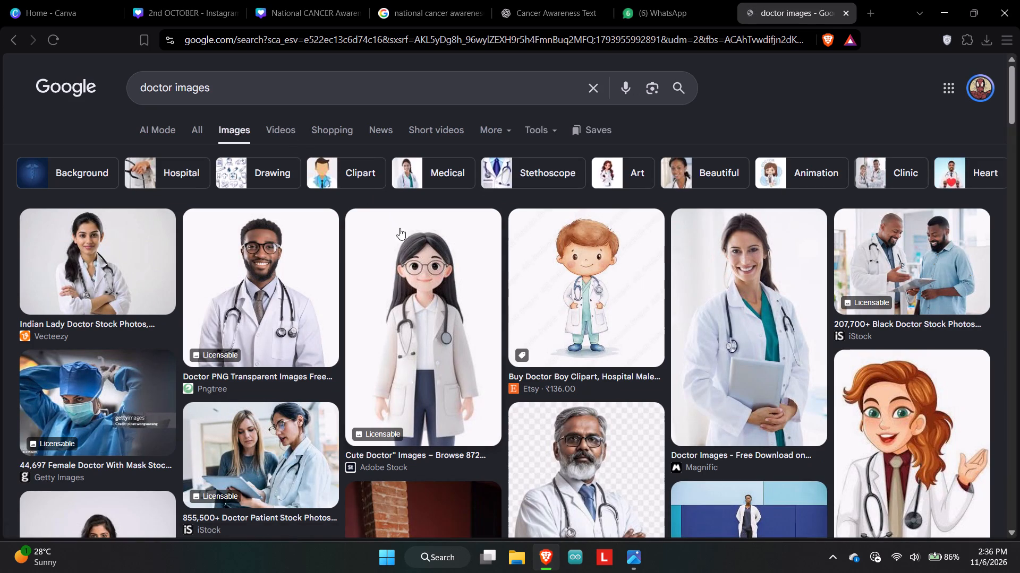
Open the preview of Rawpixel's photo of the grey-bearded doctor with crossed arms and bring up the options for the image.
scroll(418, 265, down, 2)
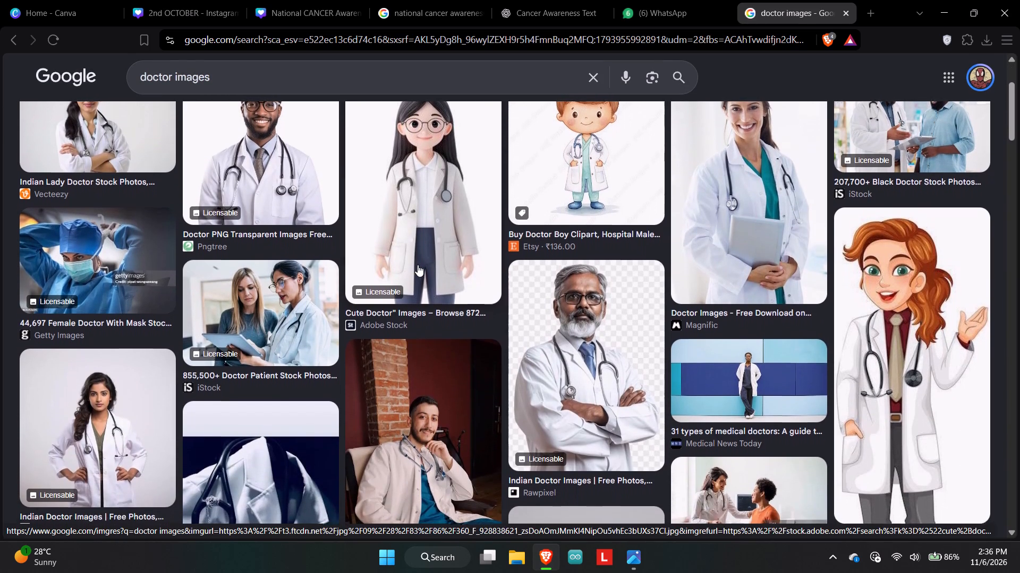
scroll(418, 265, down, 2)
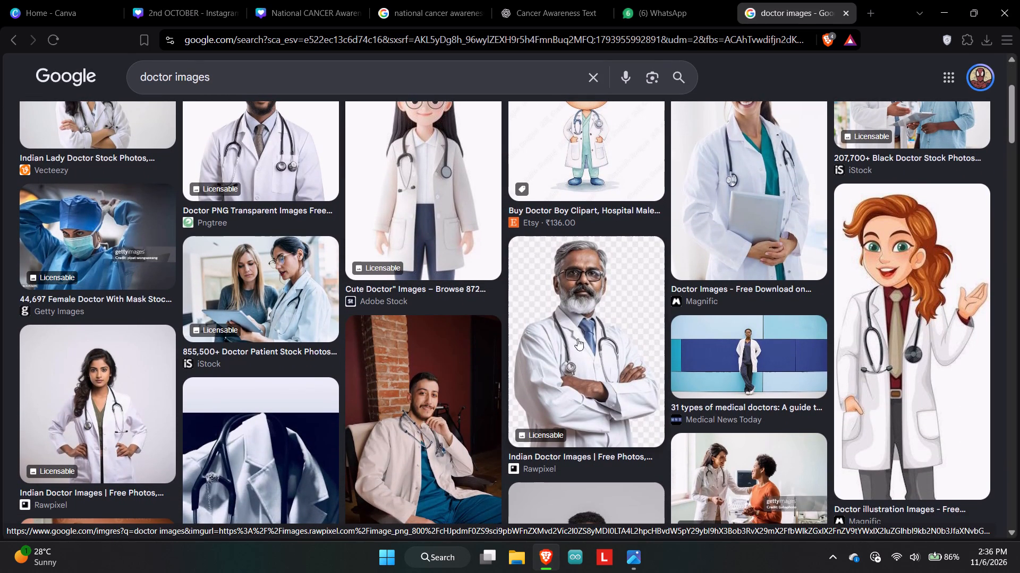
click(588, 331)
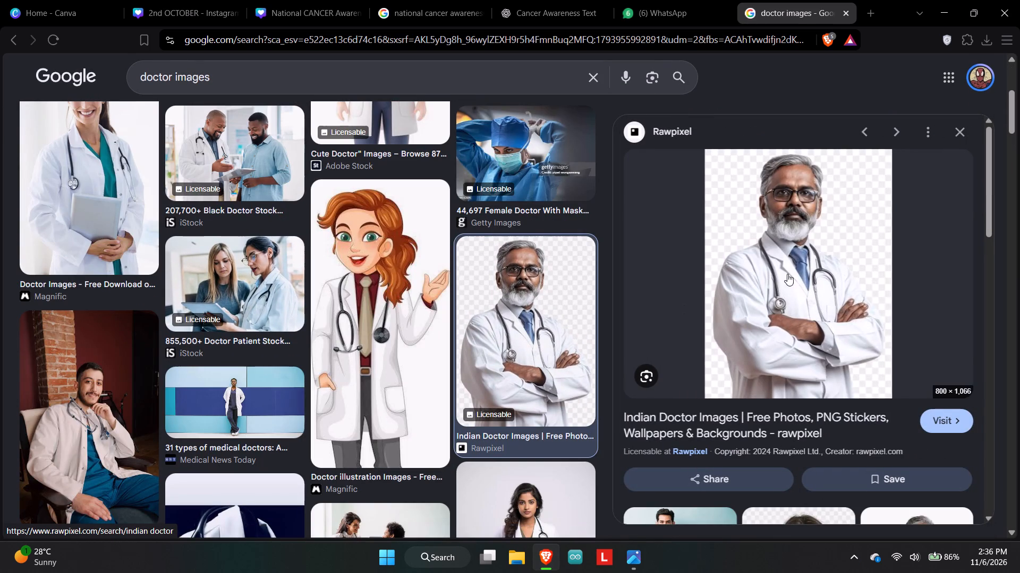
right_click(824, 252)
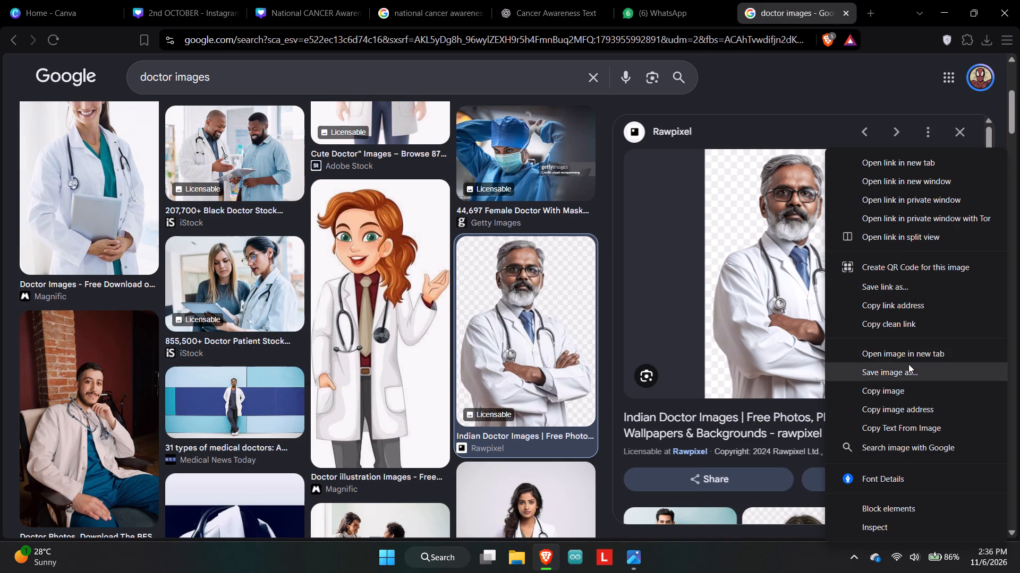
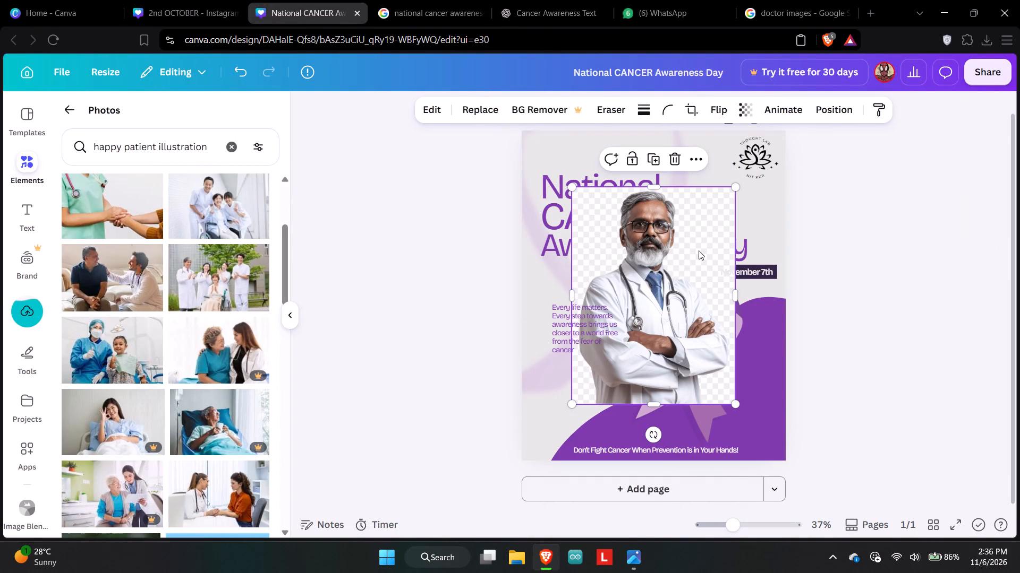
Select the pasted doctor photo on the National CANCER Awareness Day post and open its transparency setting.
click(699, 250)
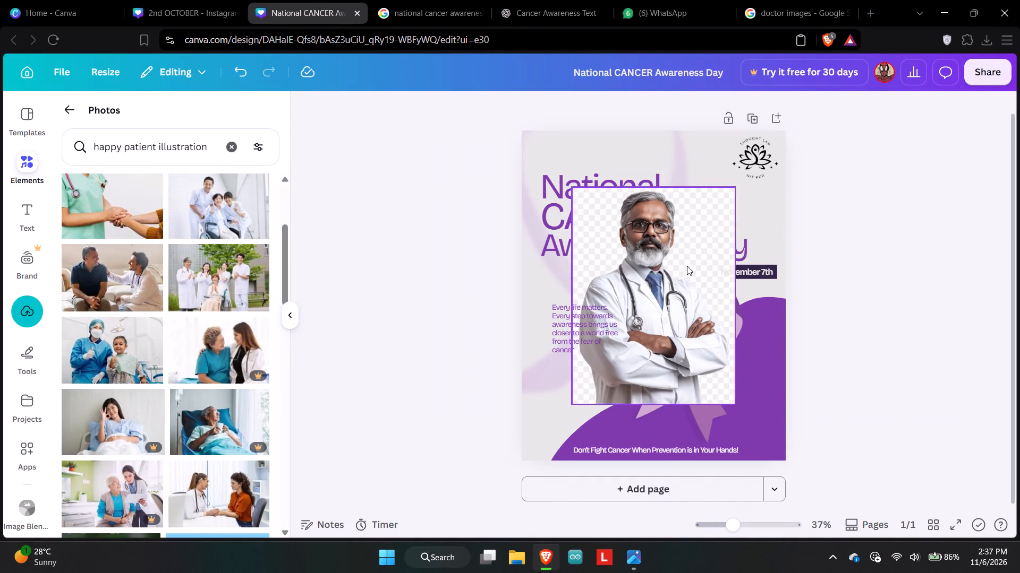
click(687, 266)
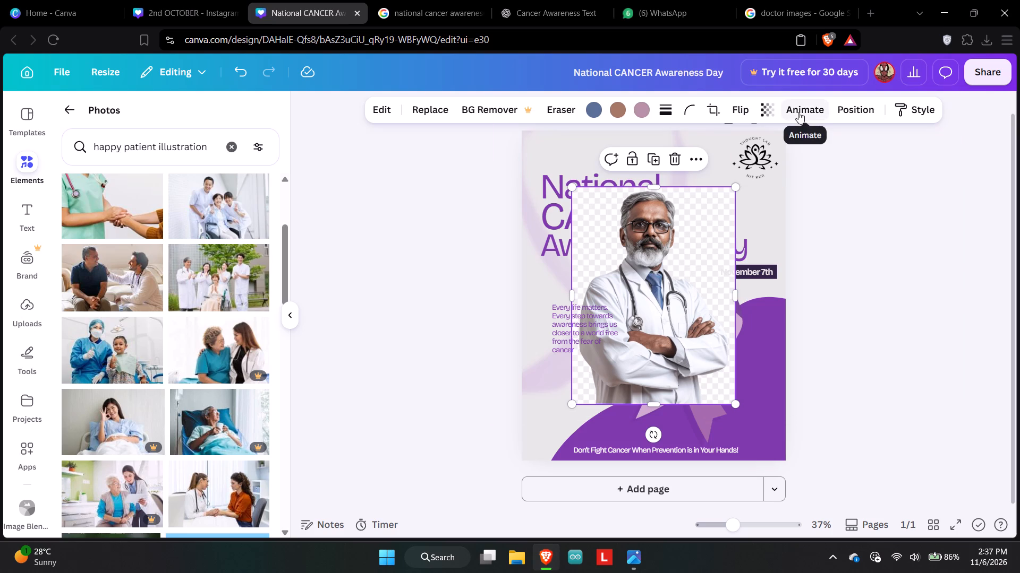
click(798, 112)
click(766, 112)
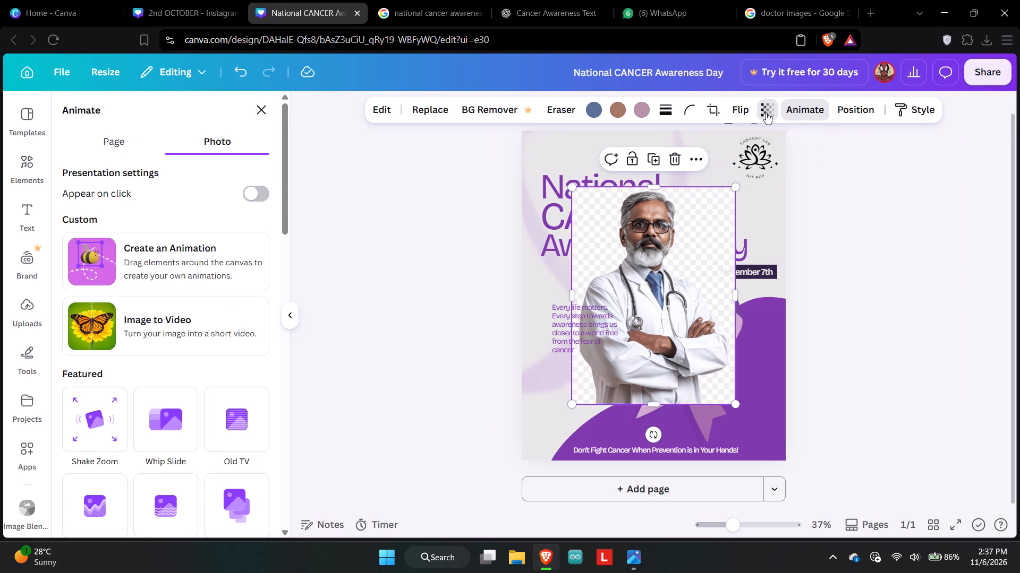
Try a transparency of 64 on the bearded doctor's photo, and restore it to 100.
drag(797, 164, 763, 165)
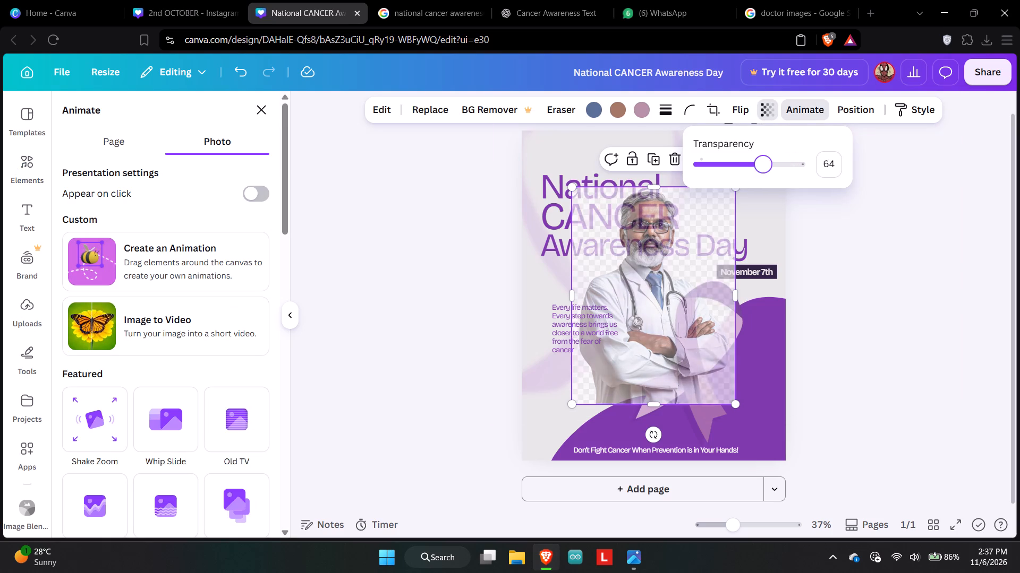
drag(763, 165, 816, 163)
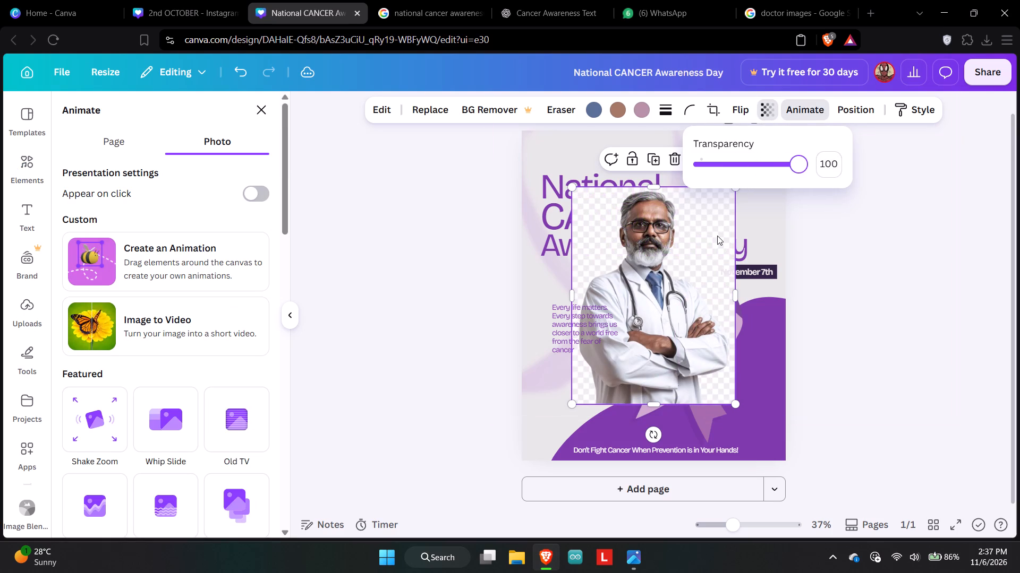
Delete the bearded doctor's photo from the National CANCER Awareness Day design.
click(717, 236)
key(Delete)
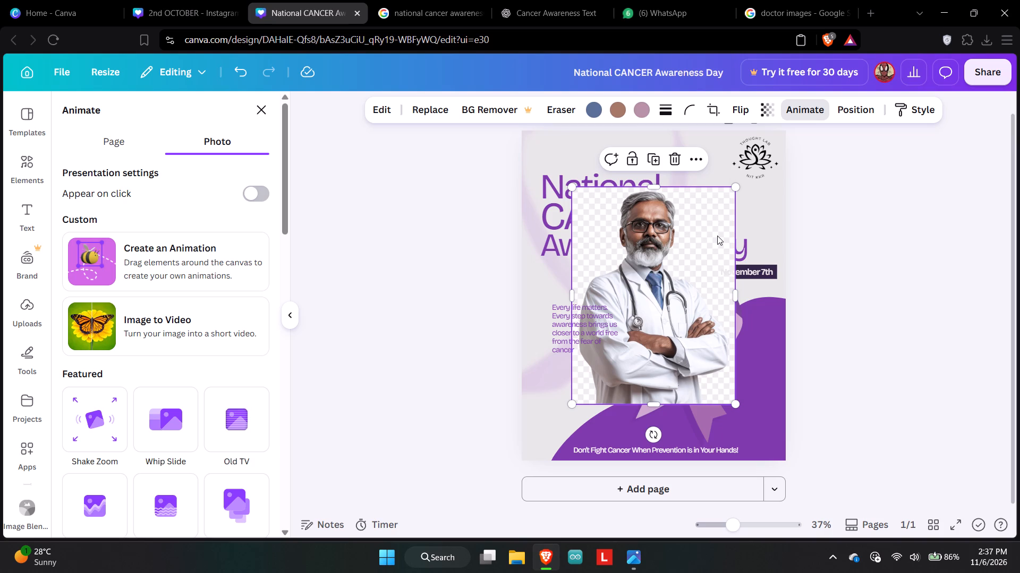
click(688, 273)
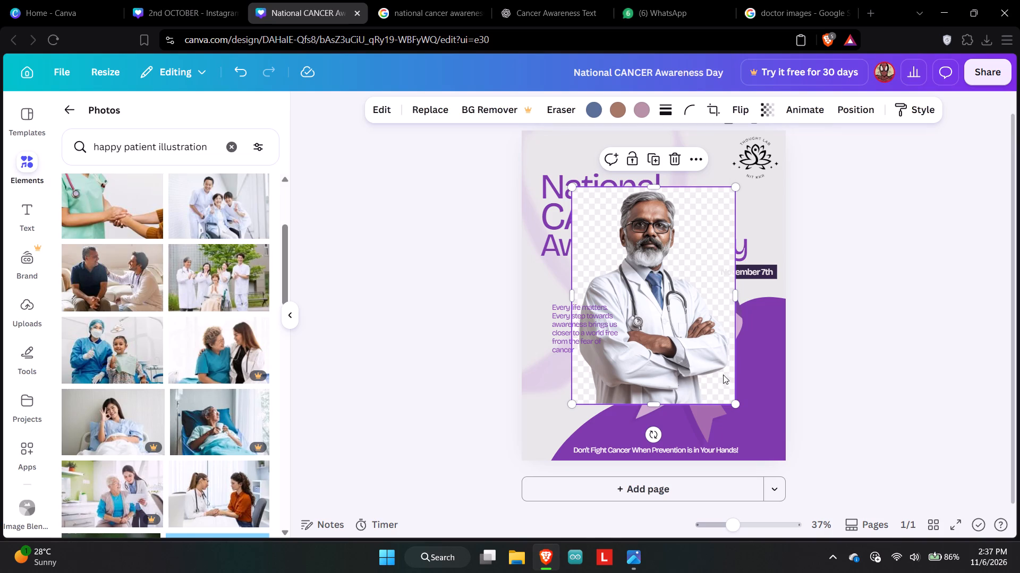
click(720, 381)
click(690, 260)
click(678, 162)
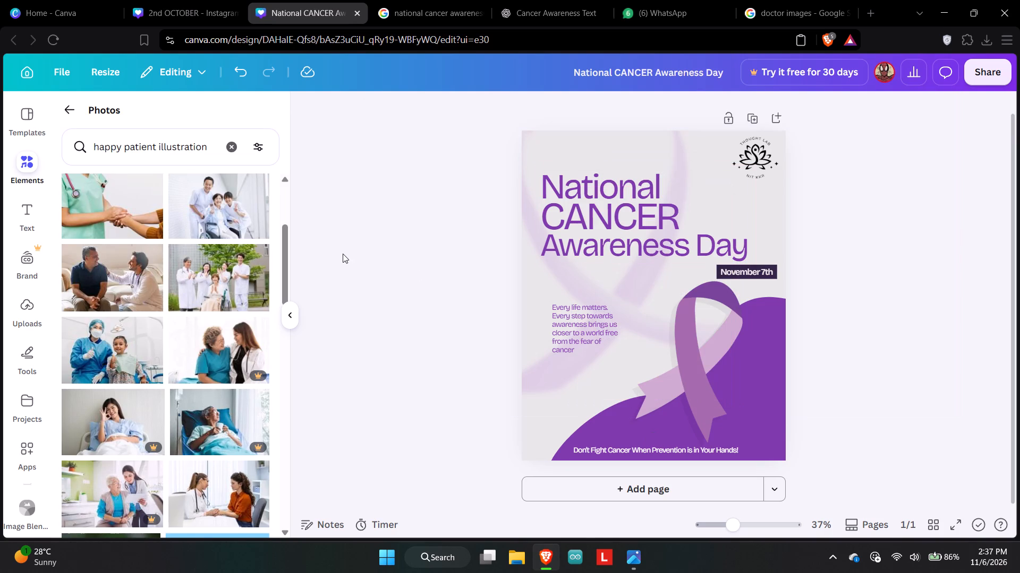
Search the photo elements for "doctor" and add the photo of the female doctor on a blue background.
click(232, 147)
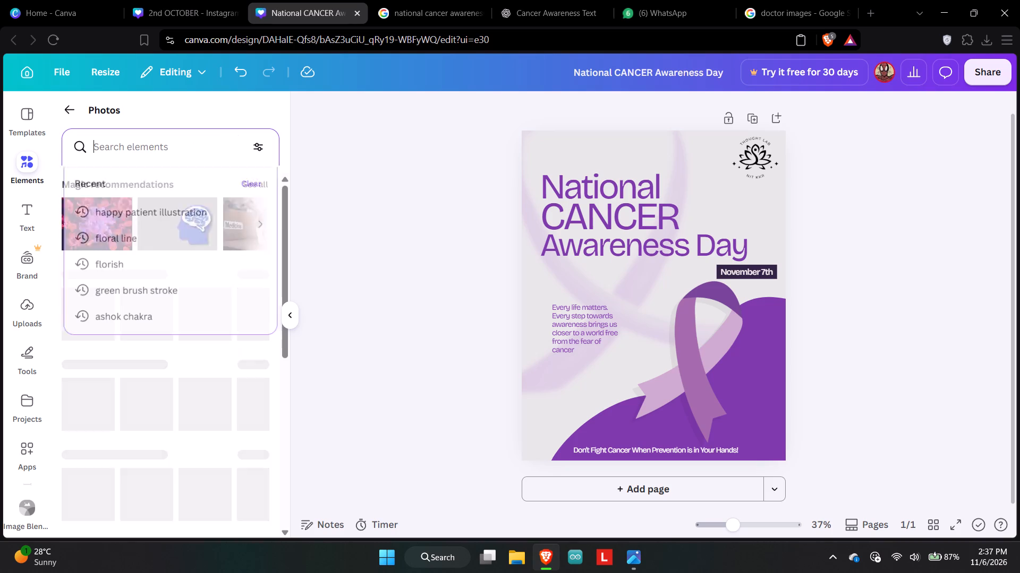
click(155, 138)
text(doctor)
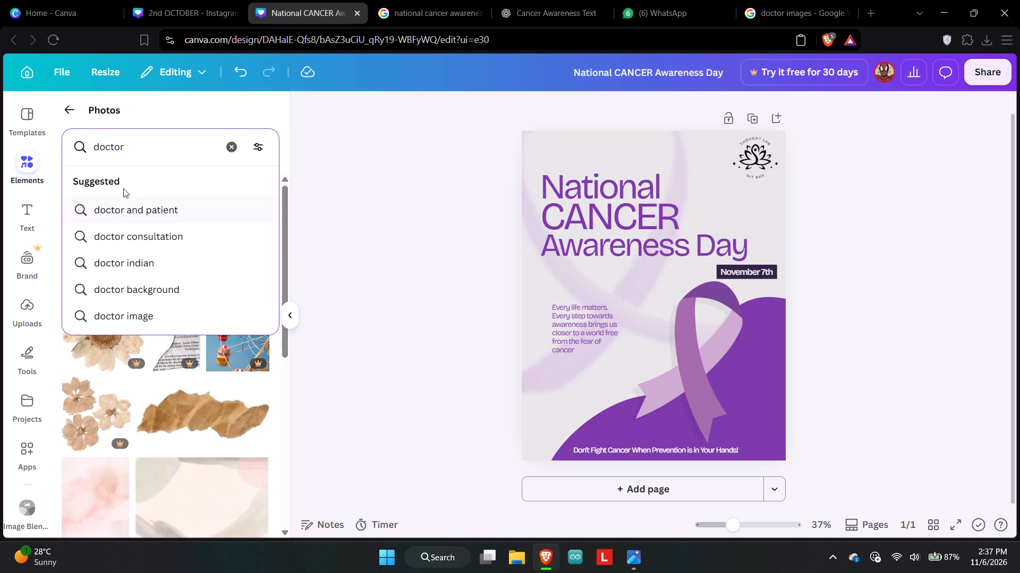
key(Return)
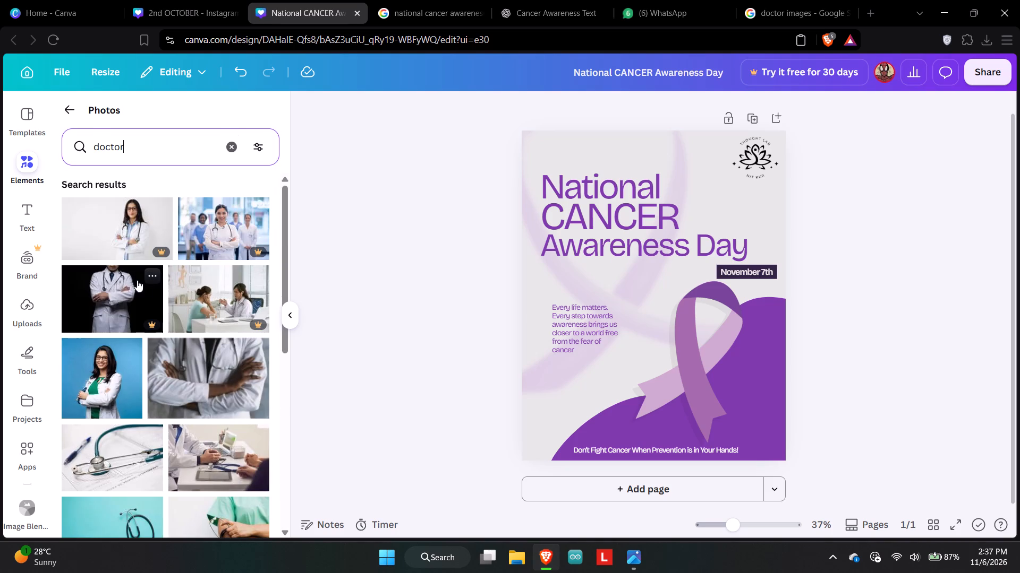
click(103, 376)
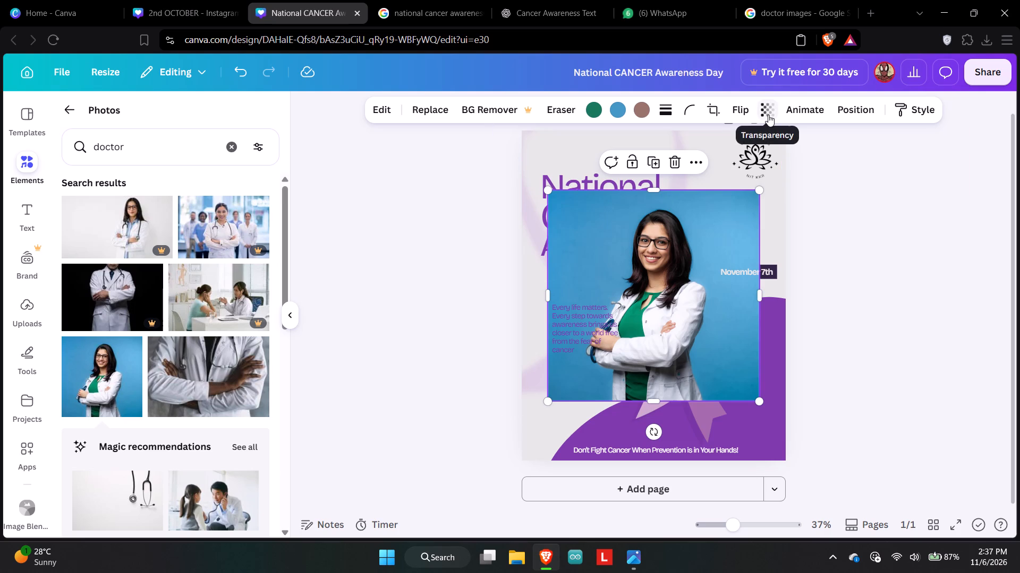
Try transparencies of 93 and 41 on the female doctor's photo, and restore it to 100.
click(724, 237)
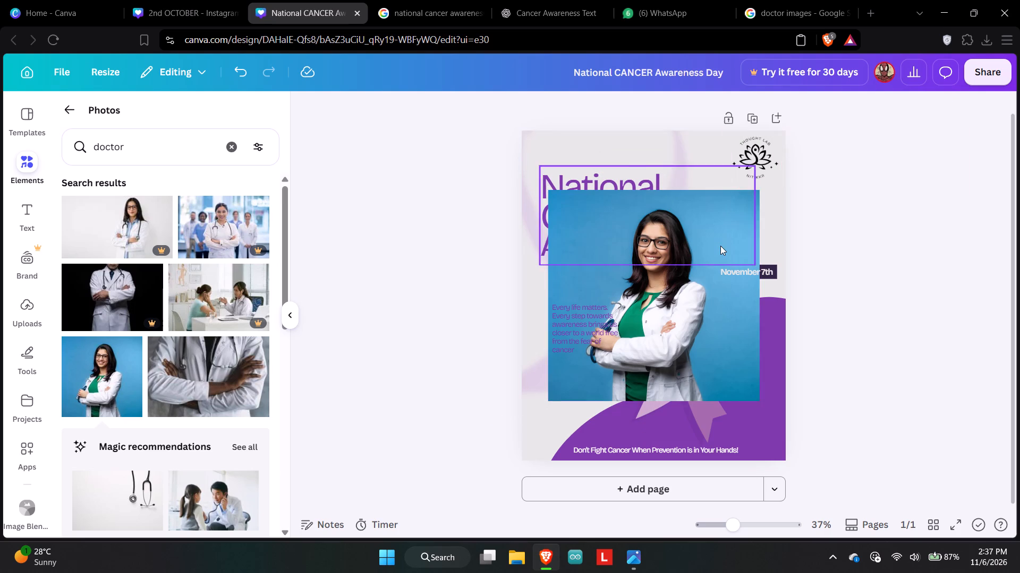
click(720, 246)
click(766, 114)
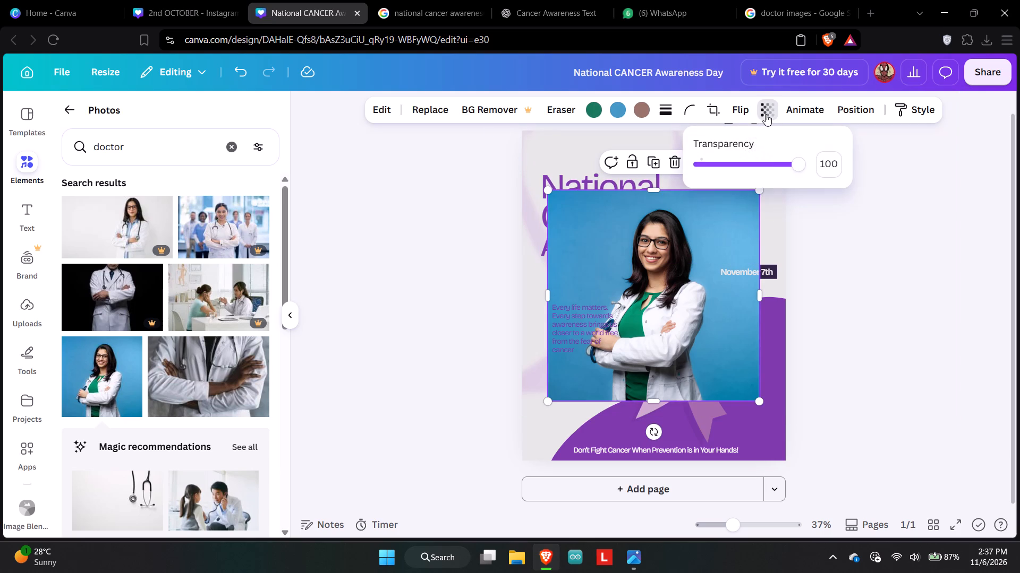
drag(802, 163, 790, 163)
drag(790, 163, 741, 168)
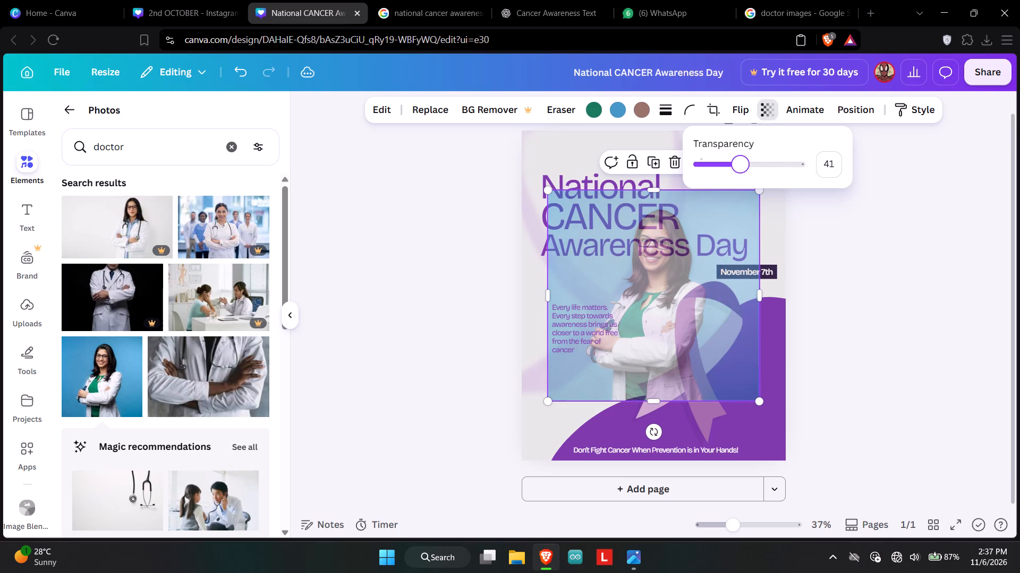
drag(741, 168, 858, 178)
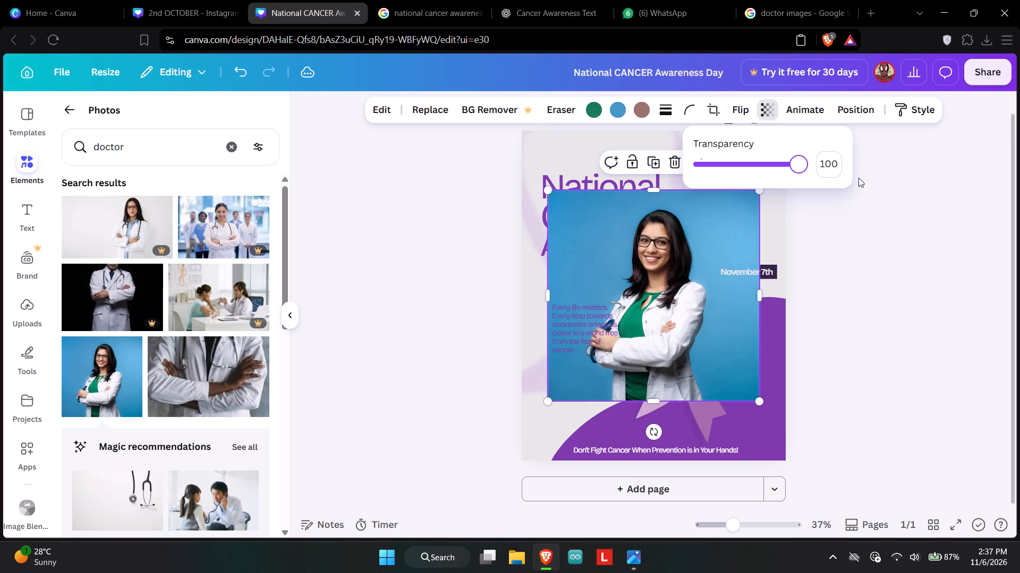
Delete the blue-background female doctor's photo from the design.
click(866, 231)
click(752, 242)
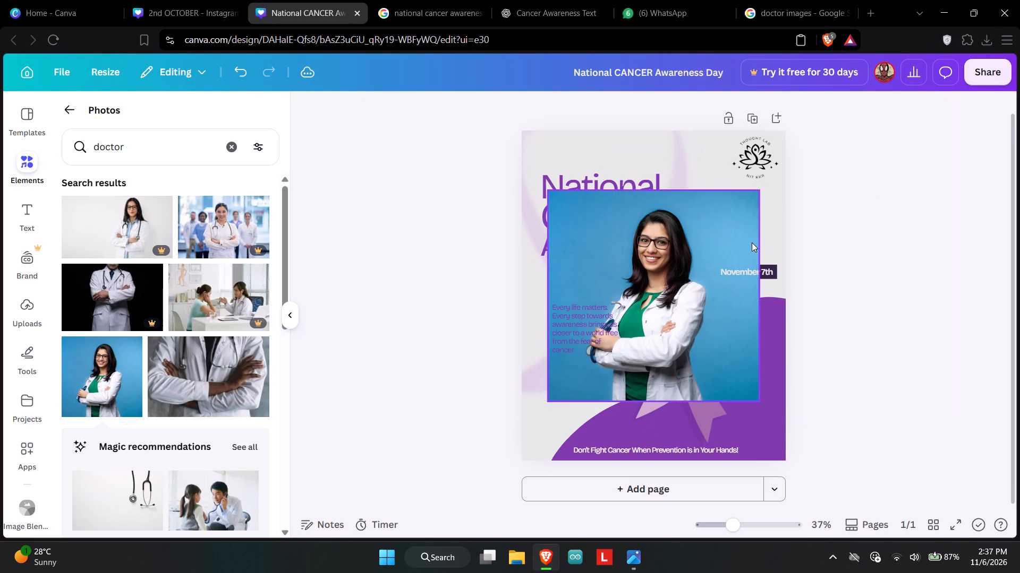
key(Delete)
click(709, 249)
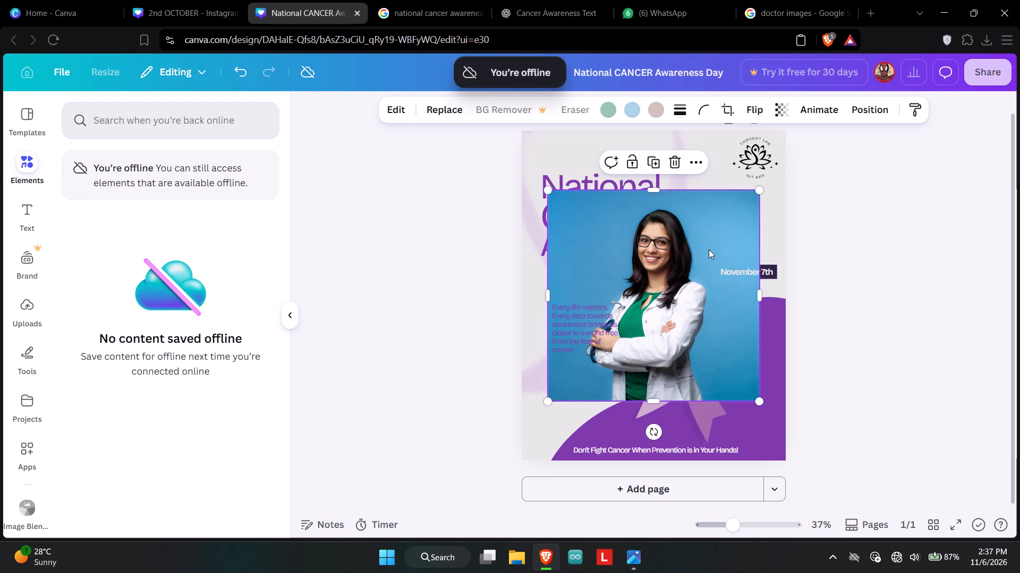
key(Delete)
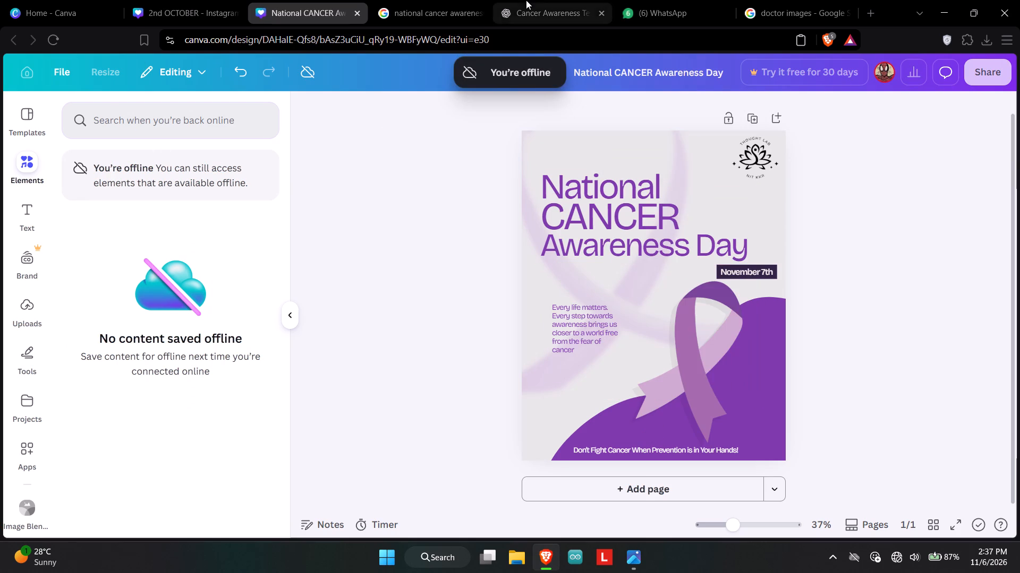
Switch to the Google doctor images results and search for "doctor images without background".
click(779, 0)
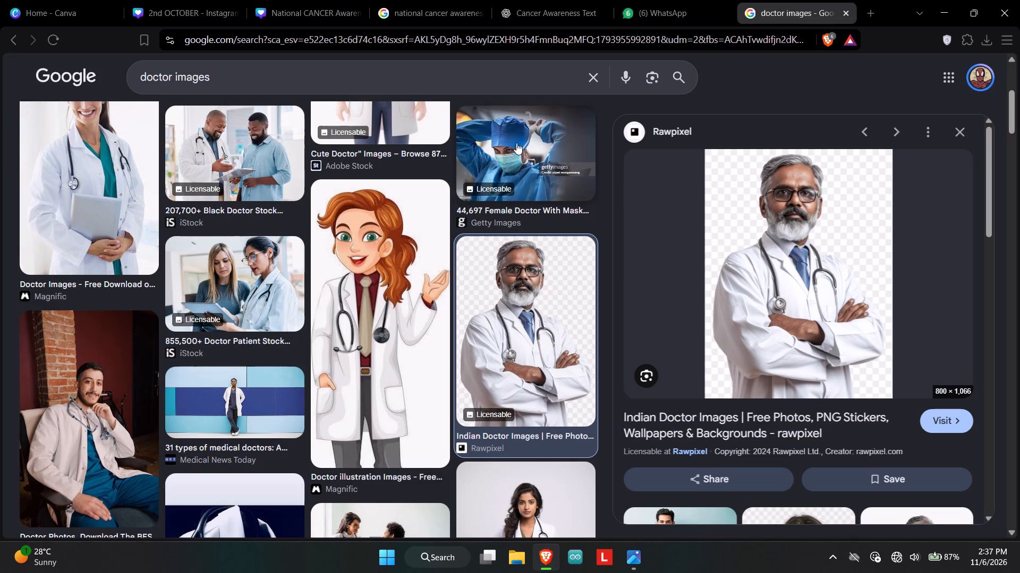
click(347, 71)
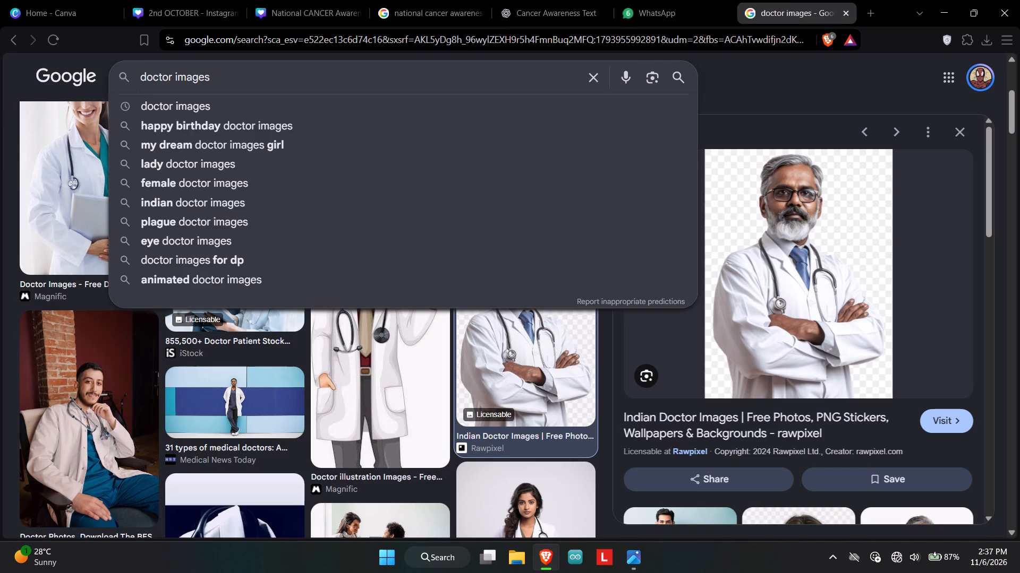
key(space)
text(wi)
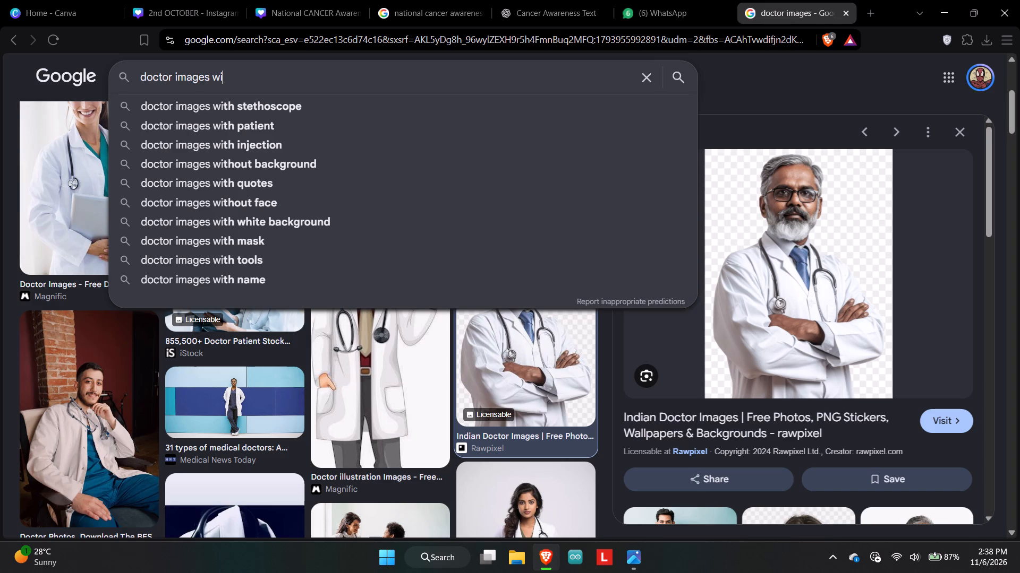
text(tho)
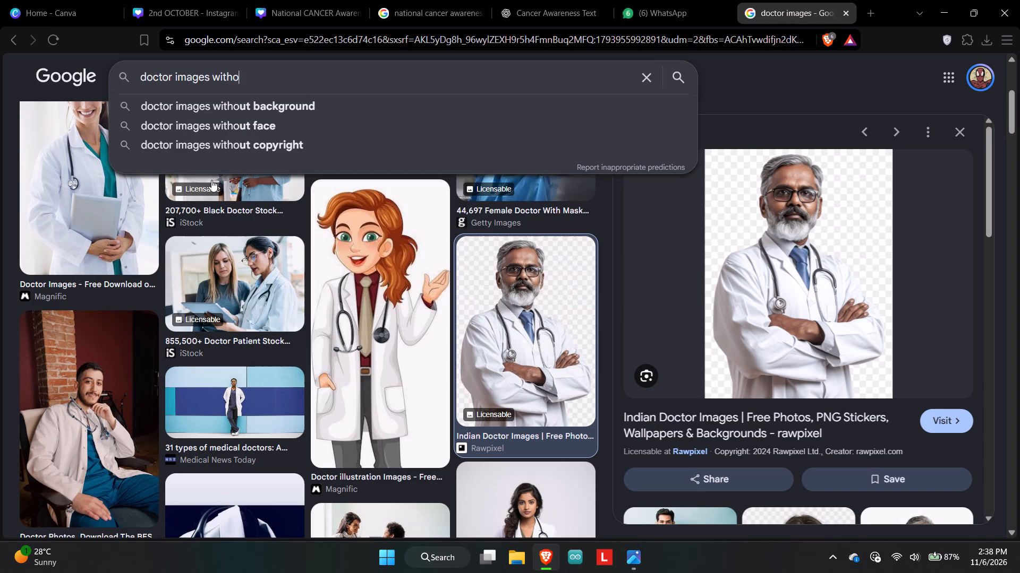
click(312, 105)
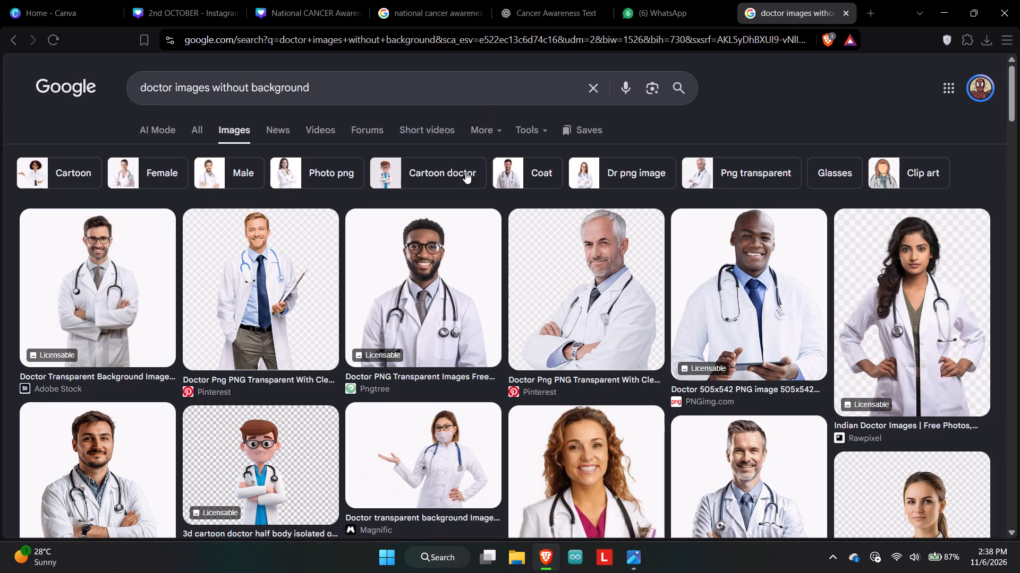
Save the Pinterest "Doctor Image Png Free Download" picture of the female doctor with crossed arms to the Desktop as a JPEG.
scroll(461, 306, down, 3)
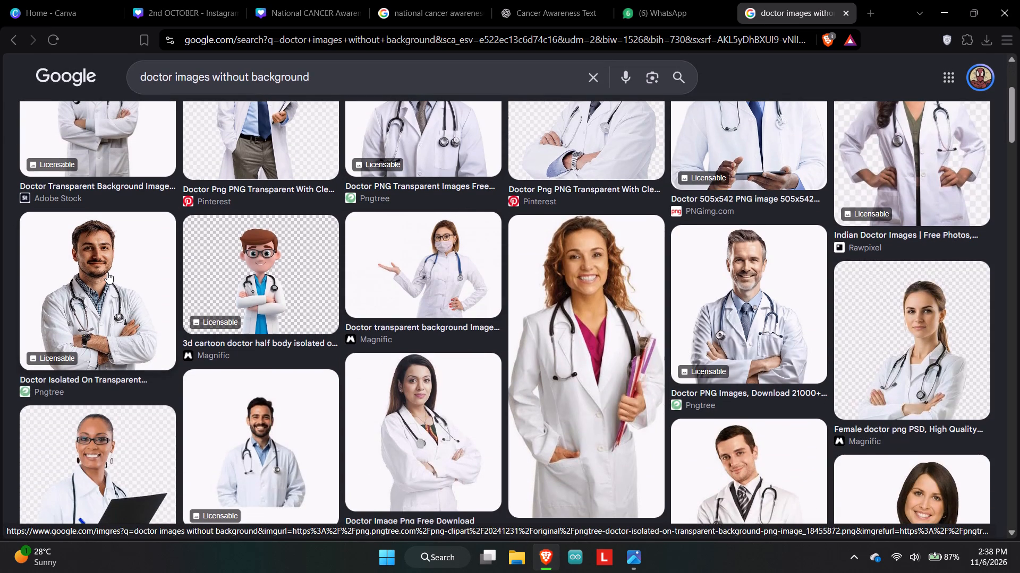
click(455, 407)
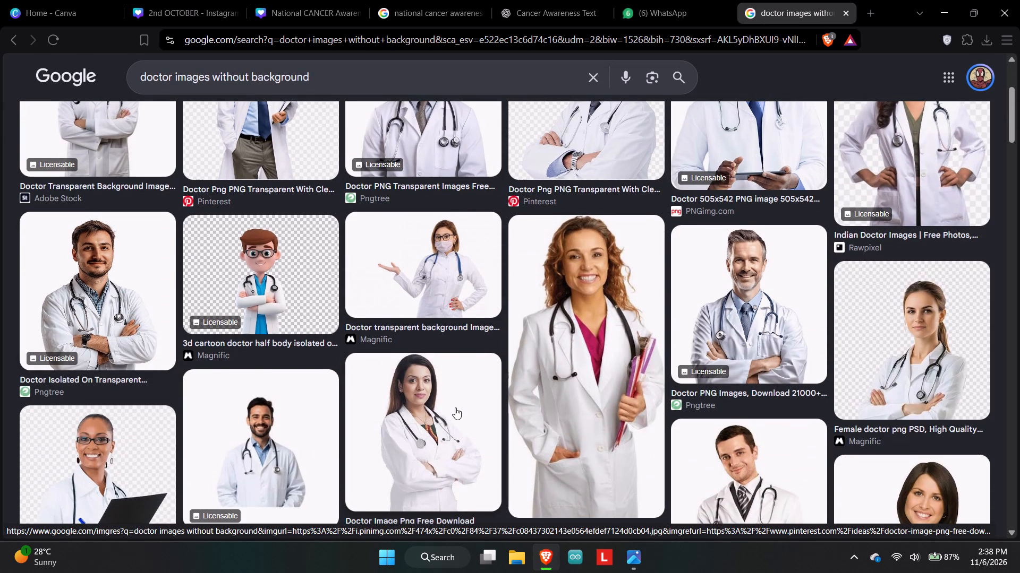
right_click(769, 289)
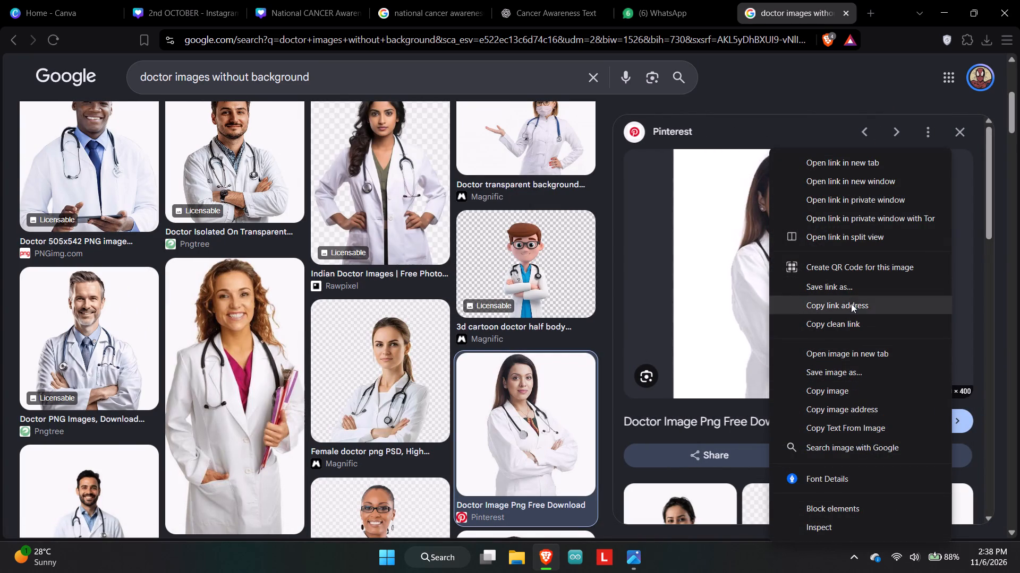
click(854, 368)
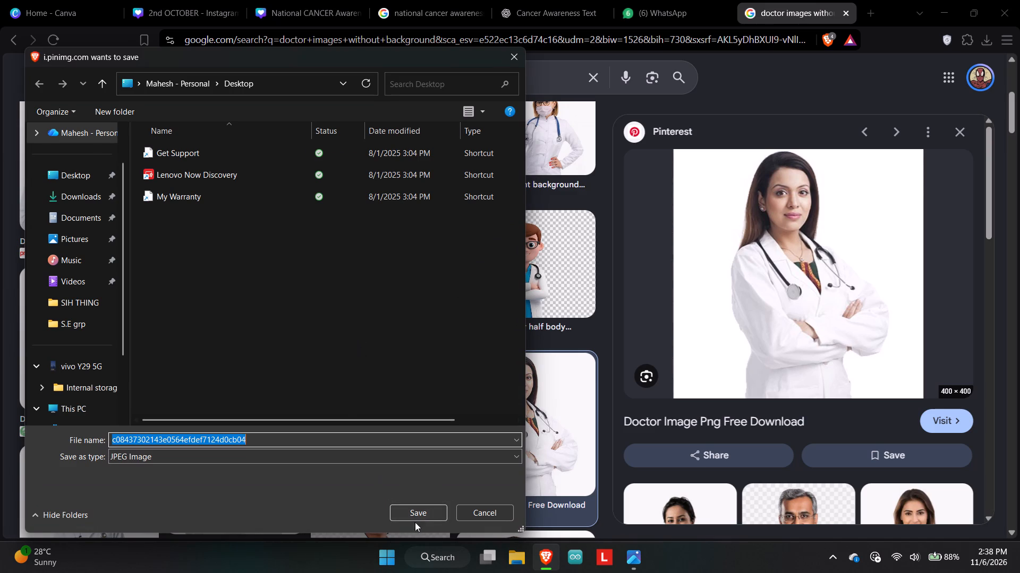
click(429, 515)
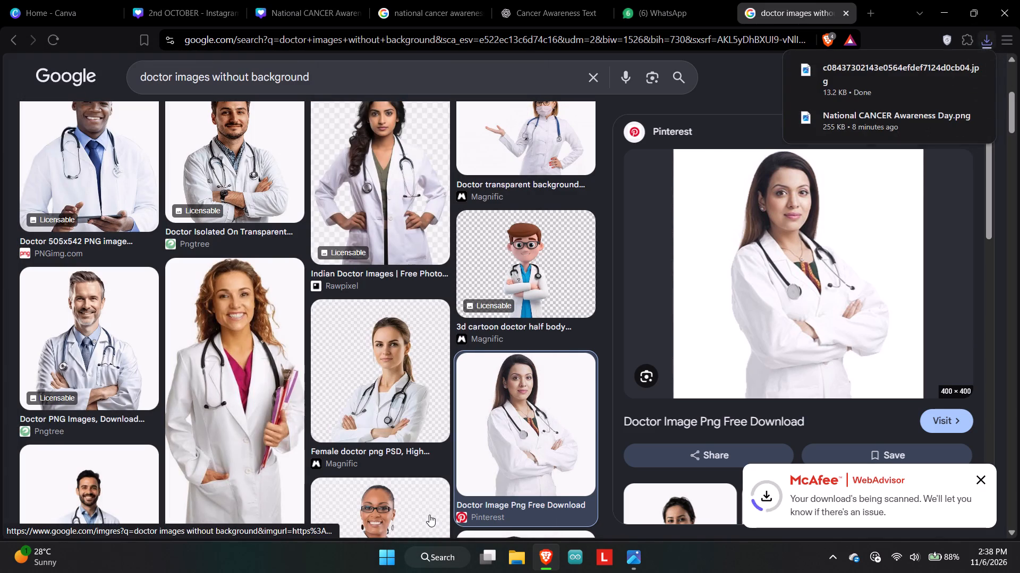
Open the downloaded female doctor JPG, examine its quality and background up close, and close the viewer.
click(882, 77)
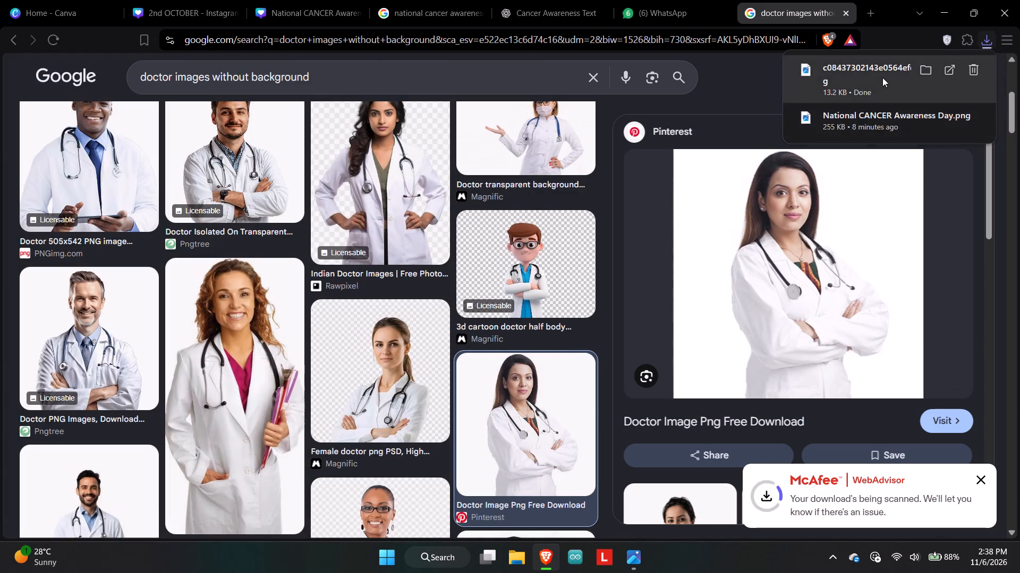
ctrl+scroll(543, 231, up, 8)
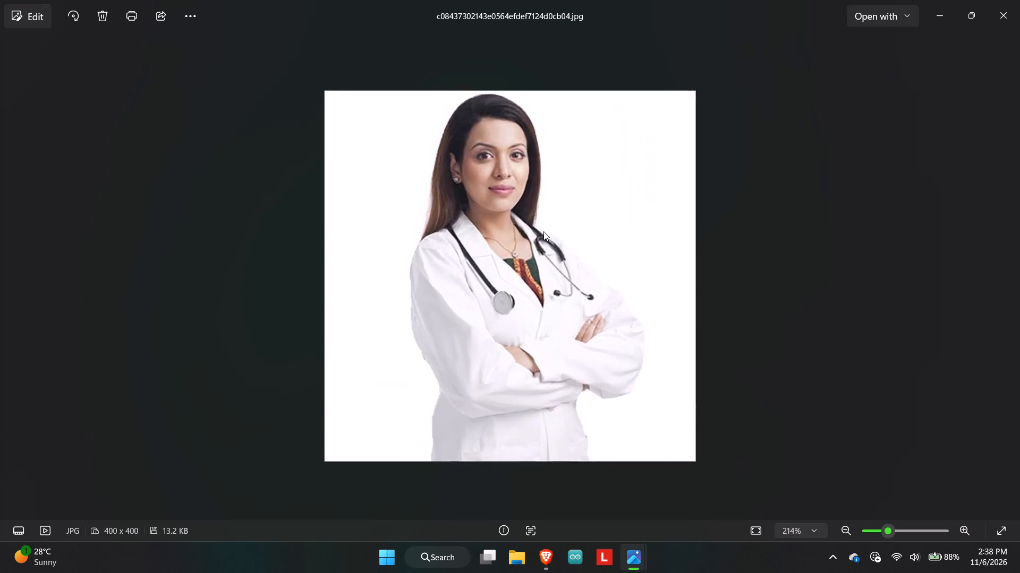
ctrl+scroll(543, 231, up, 1)
ctrl+scroll(543, 231, down, 6)
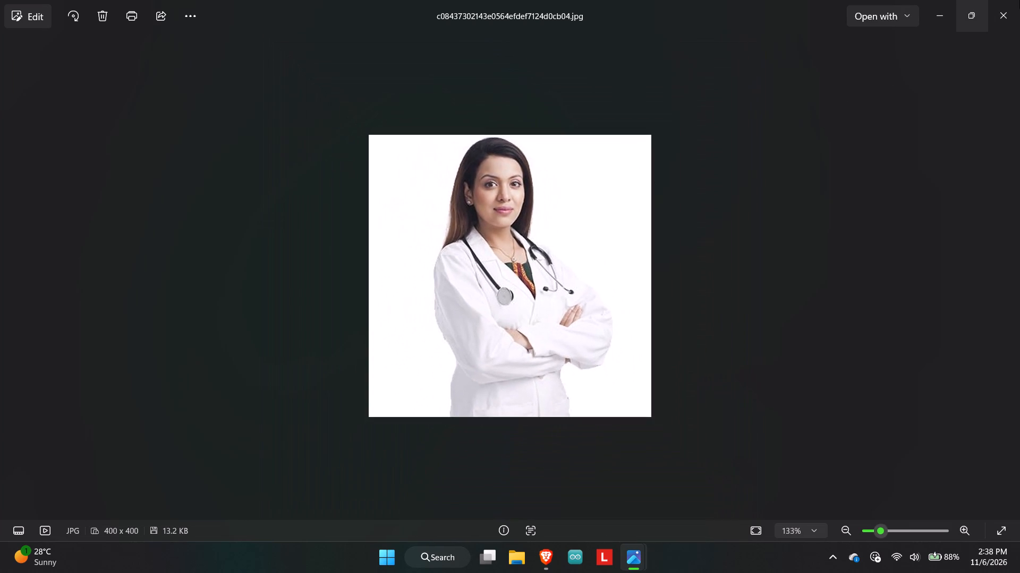
click(1011, 8)
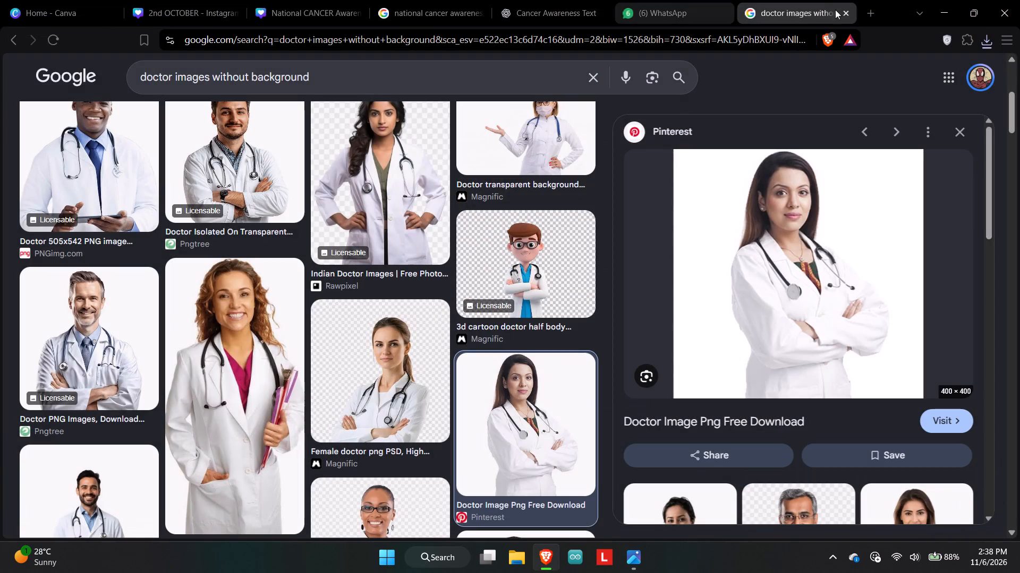
Open the remove.bg background removal website in a new browser tab.
click(871, 14)
text(remo)
click(613, 62)
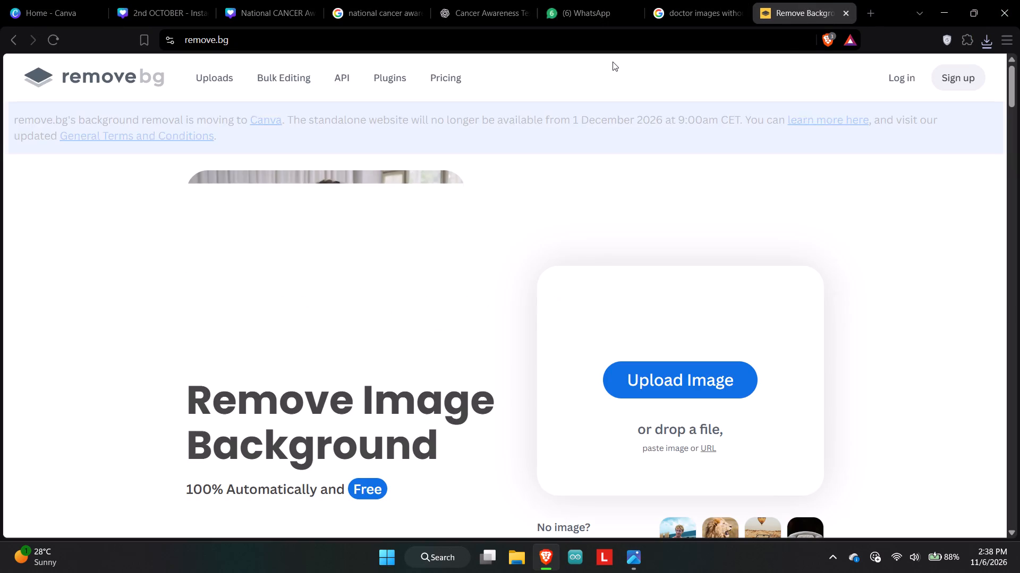
Upload the female doctor JPG from the Desktop to remove.bg for background removal.
click(667, 398)
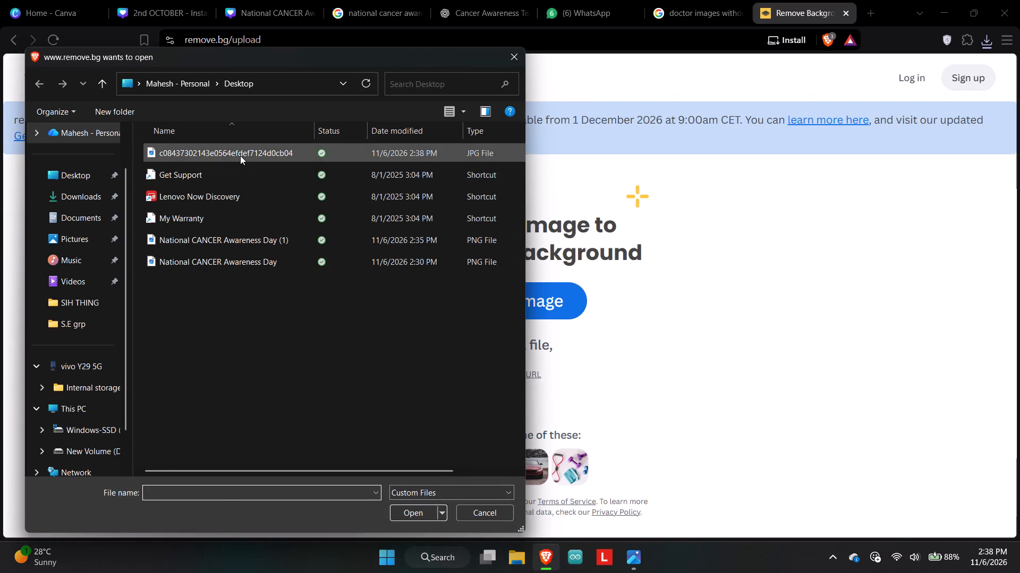
click(240, 155)
click(426, 516)
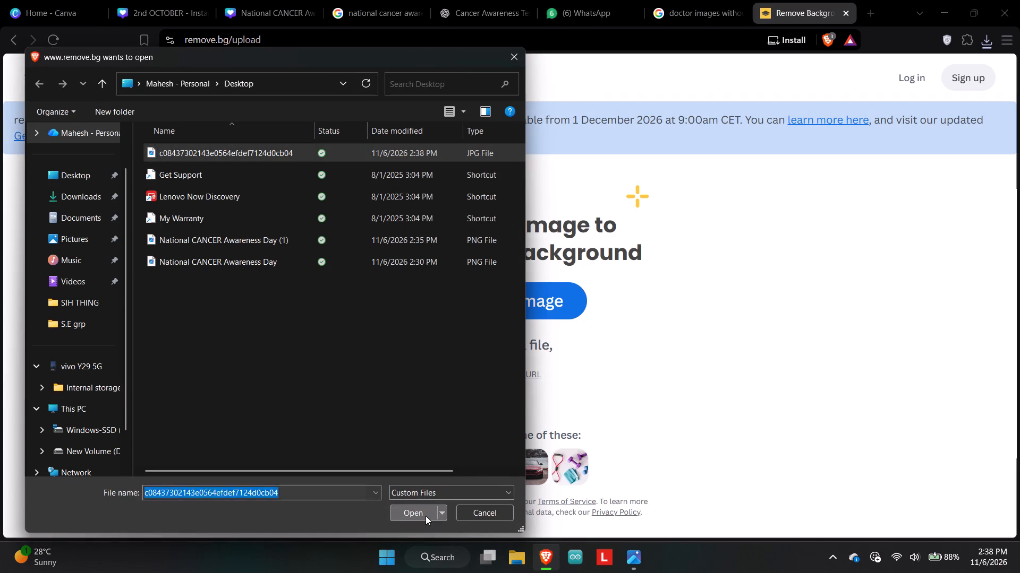
scroll(290, 363, down, 1)
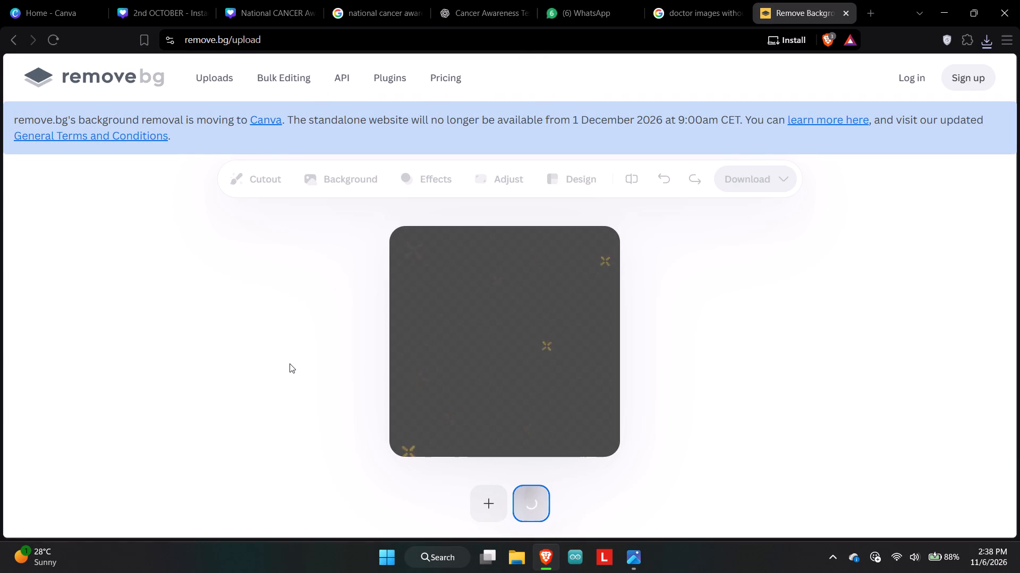
scroll(290, 363, down, 1)
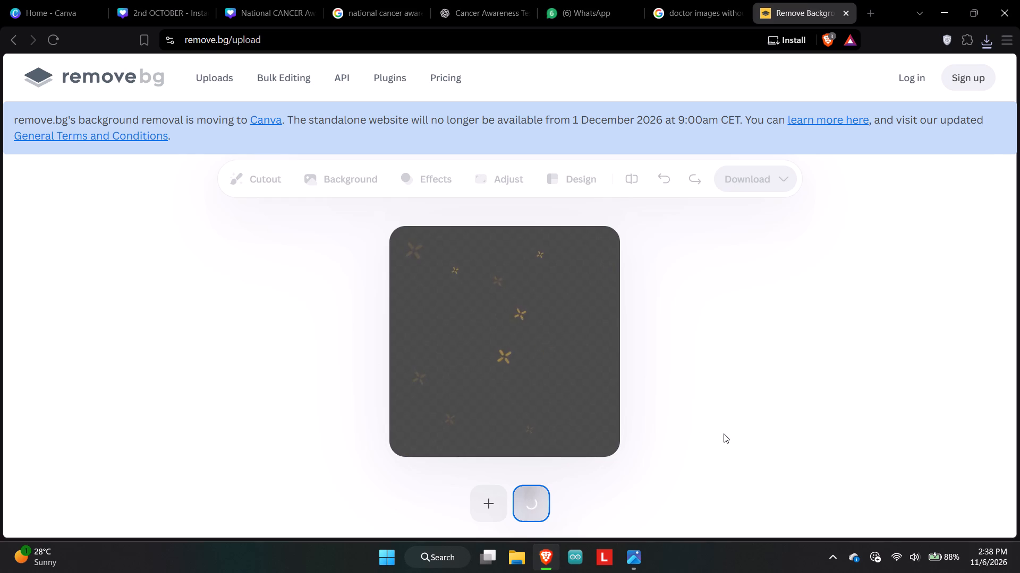
scroll(724, 433, down, 1)
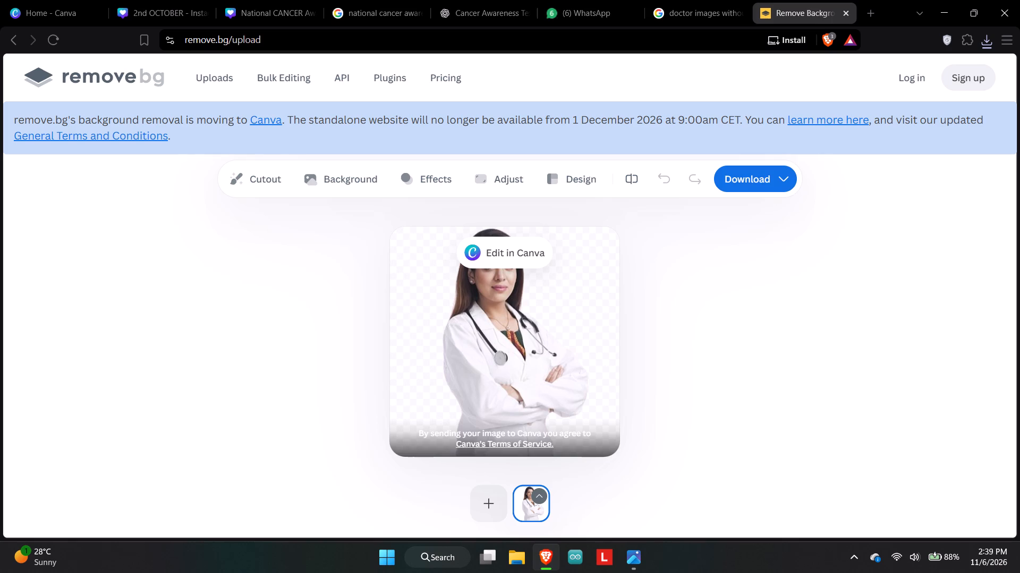
Download the free 400 x 400 preview of the doctor cutout and save it as a PNG on the Desktop.
click(750, 185)
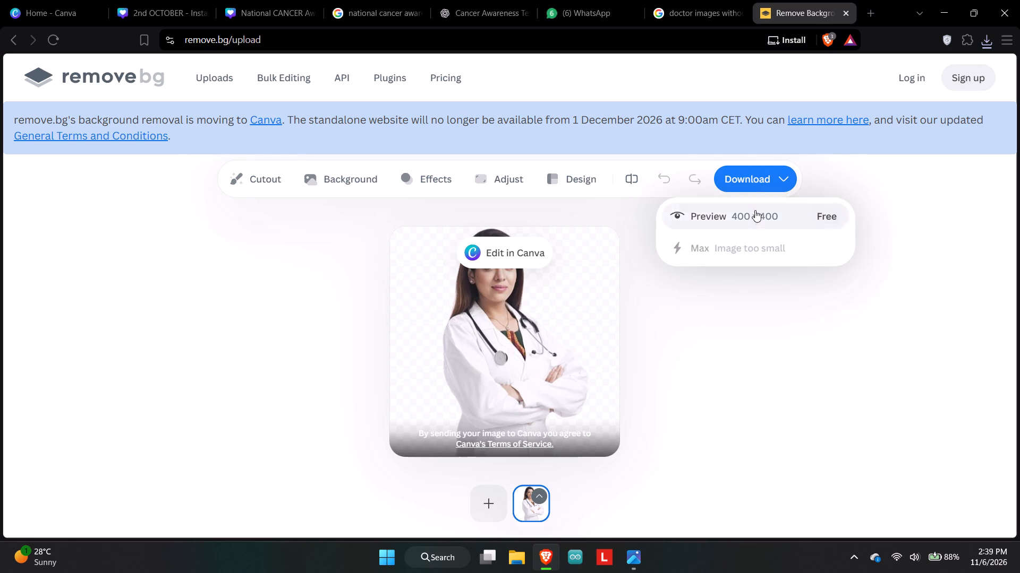
click(756, 212)
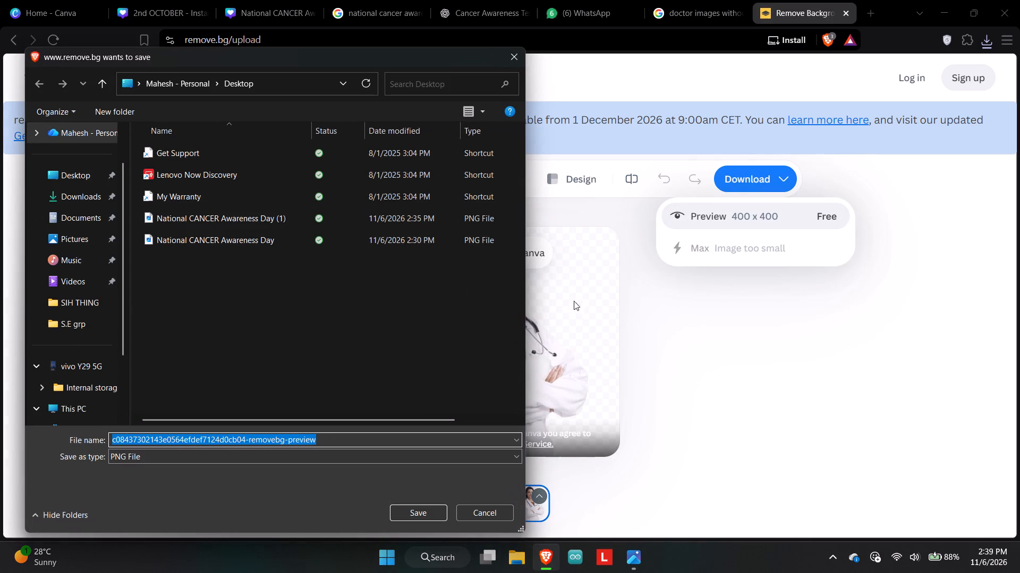
click(422, 514)
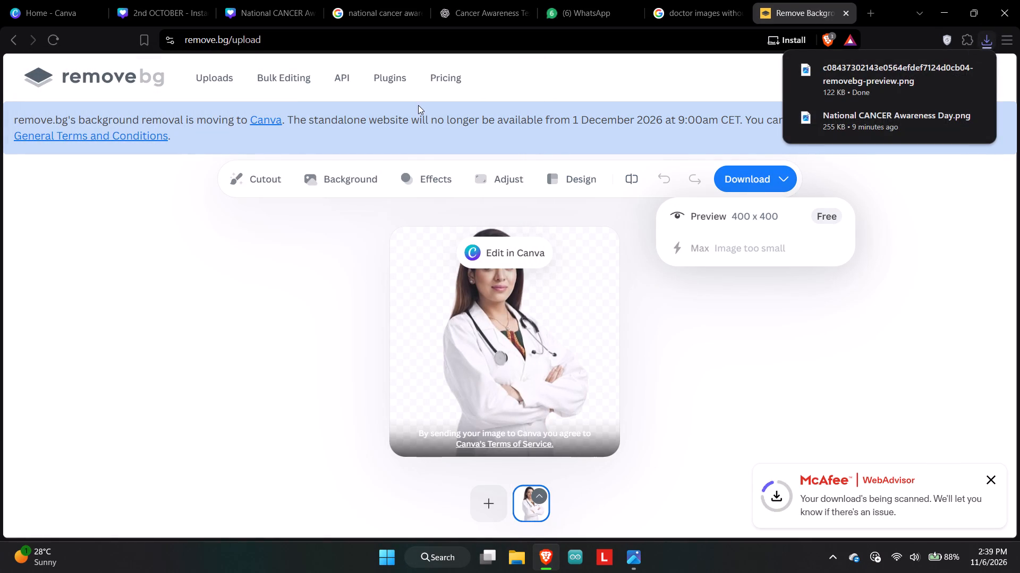
Switch to the National CANCER Awareness Day design in Canva and upload the removebg-preview doctor PNG from the Desktop.
click(268, 15)
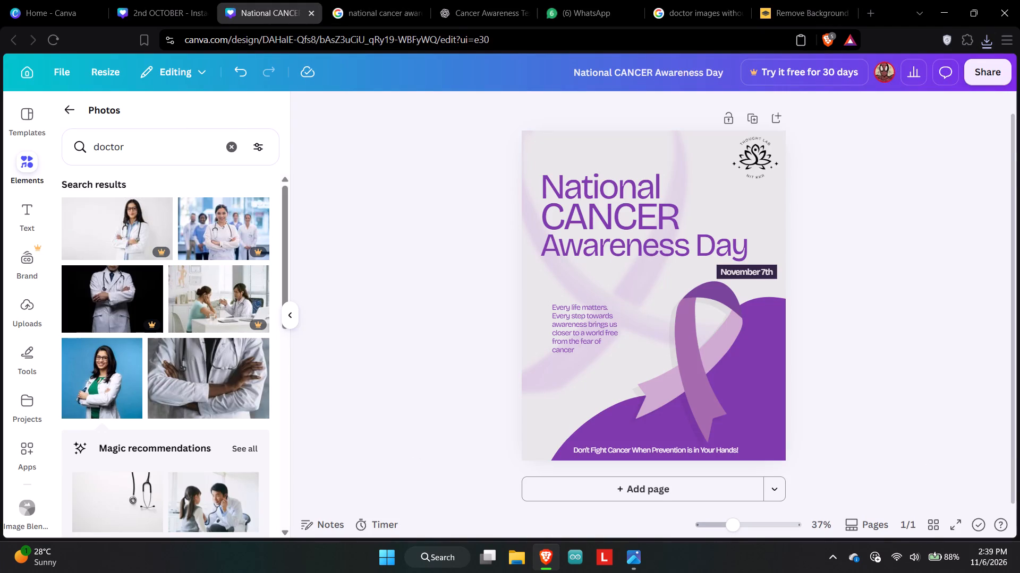
click(233, 148)
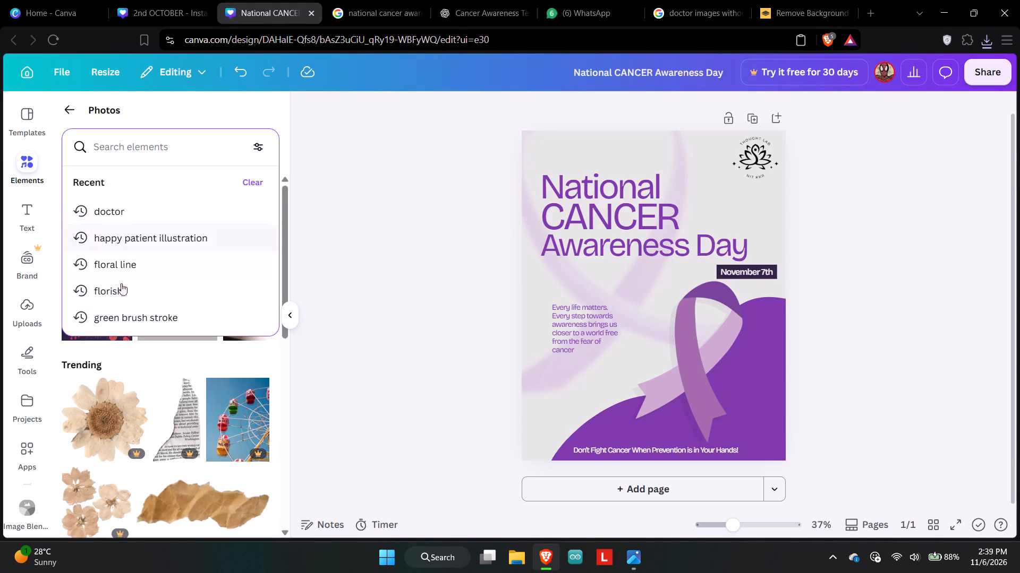
click(24, 322)
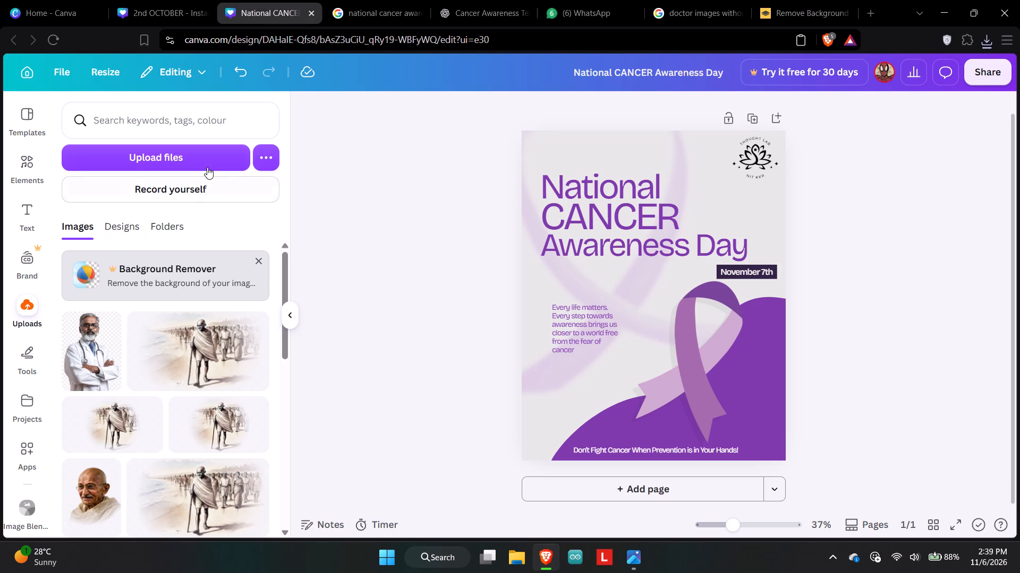
click(187, 160)
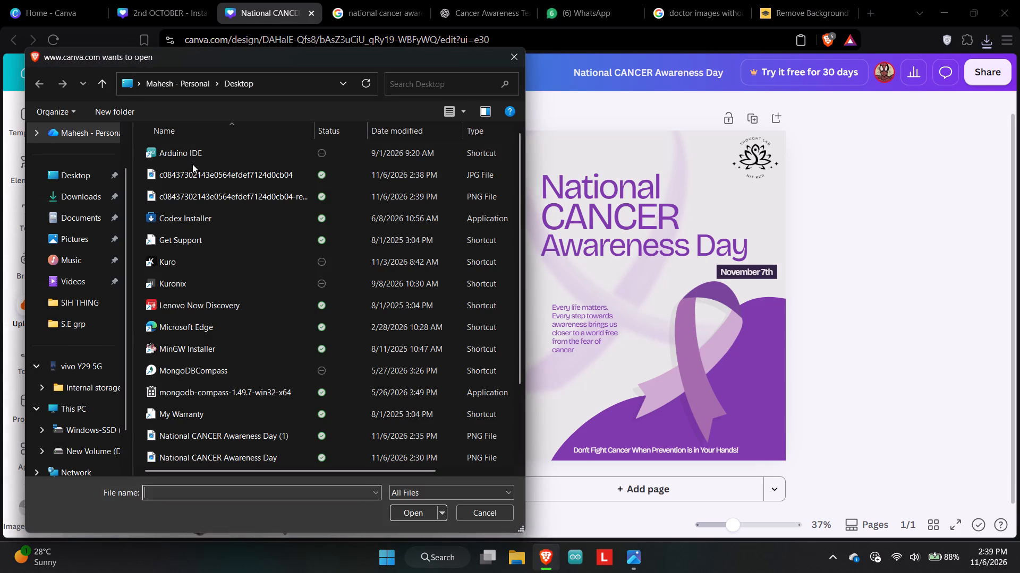
click(200, 194)
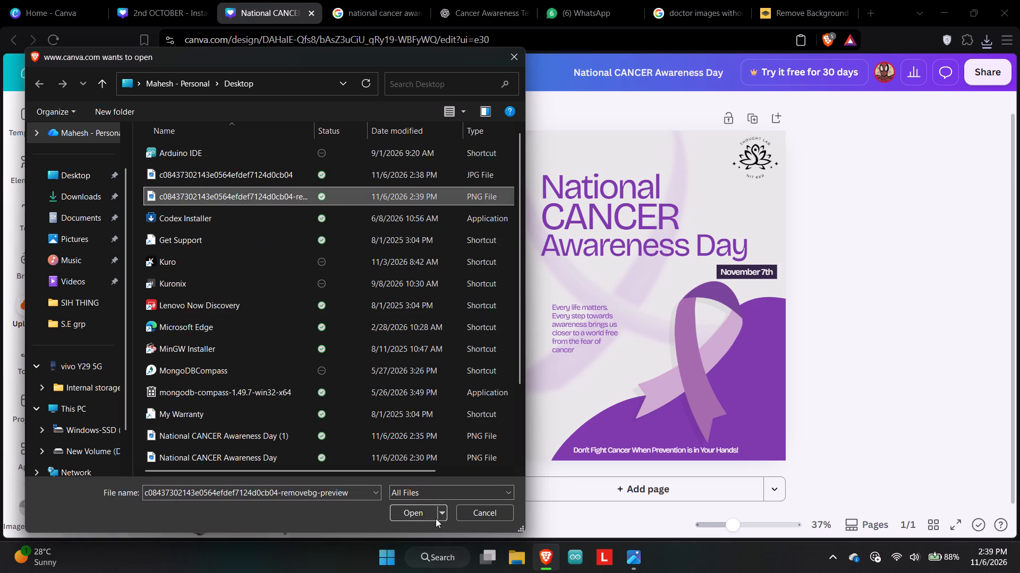
click(422, 515)
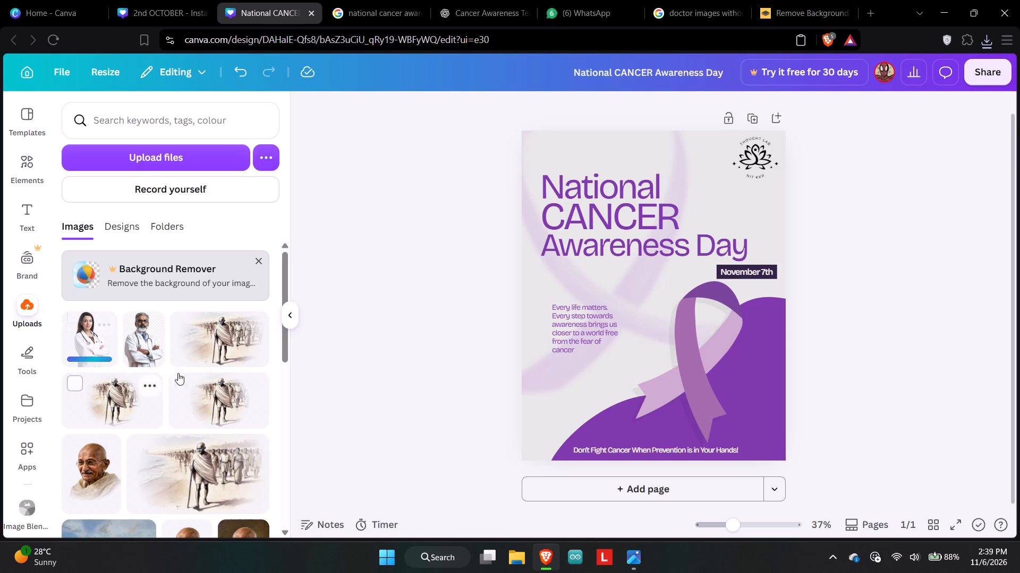
Add the uploaded female doctor cutout to the page, enlarge it, and place it along the page's left side over the title.
click(101, 343)
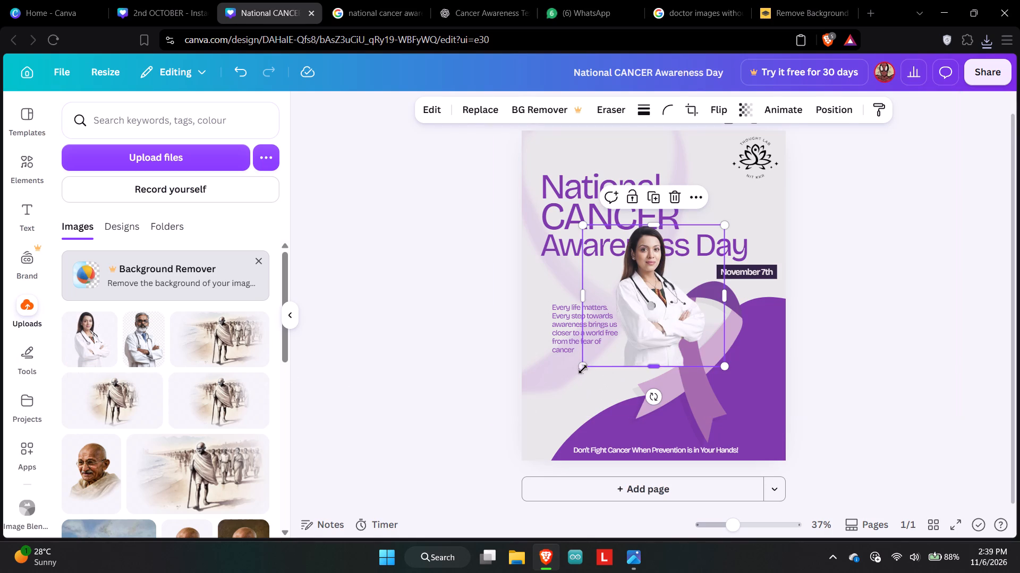
drag(582, 368, 538, 549)
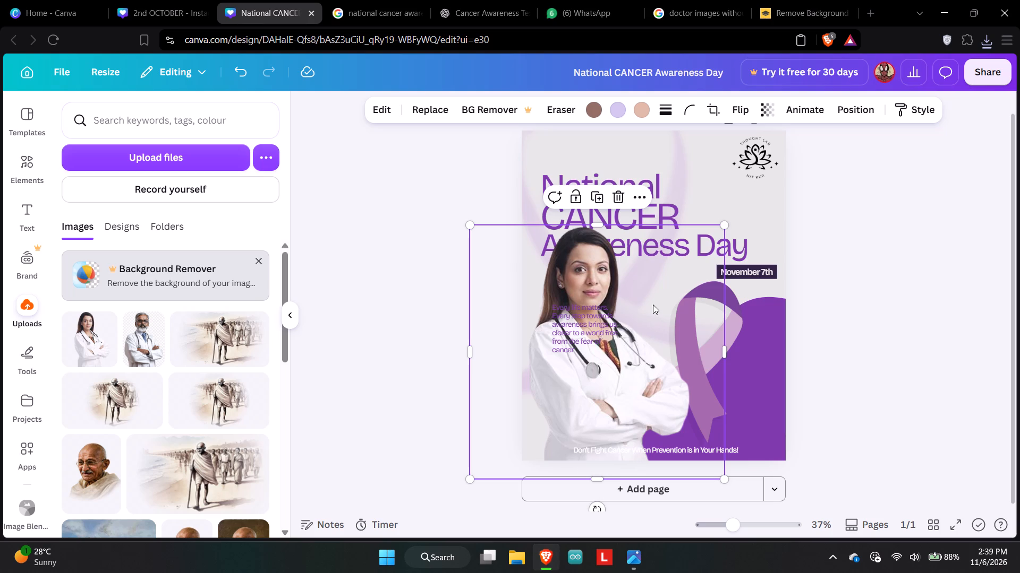
drag(653, 305, 647, 228)
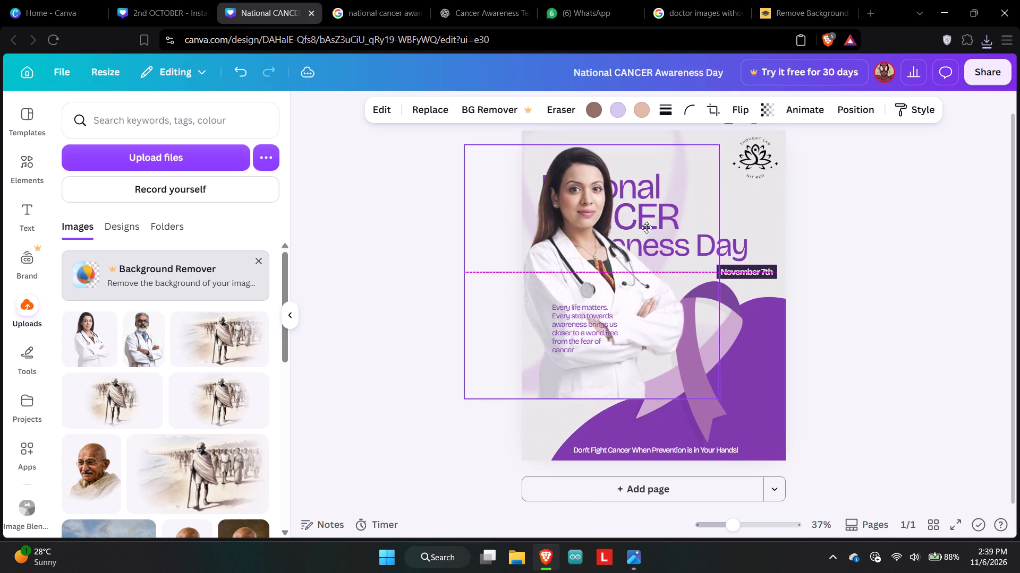
drag(647, 228, 651, 235)
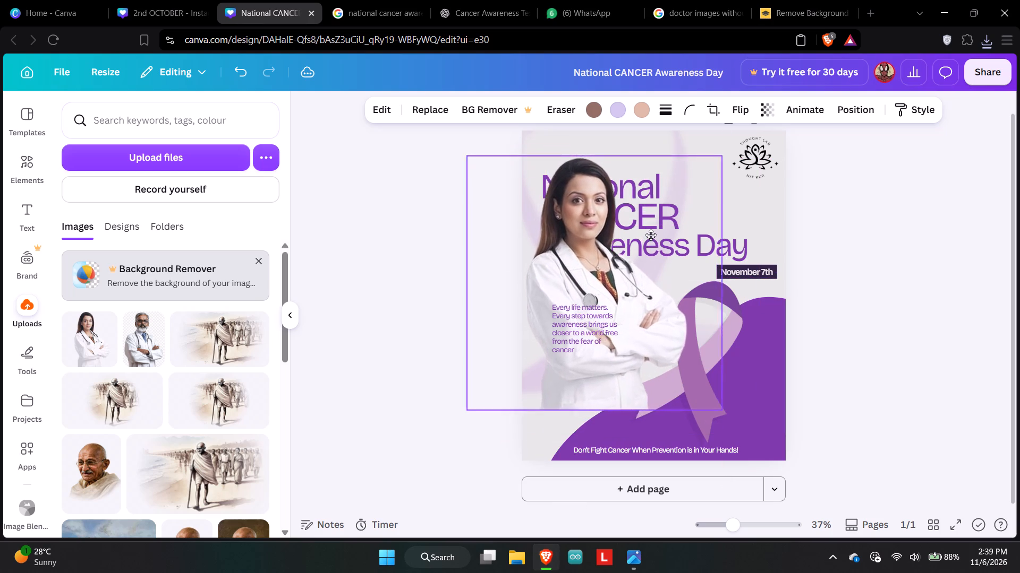
drag(651, 235, 631, 224)
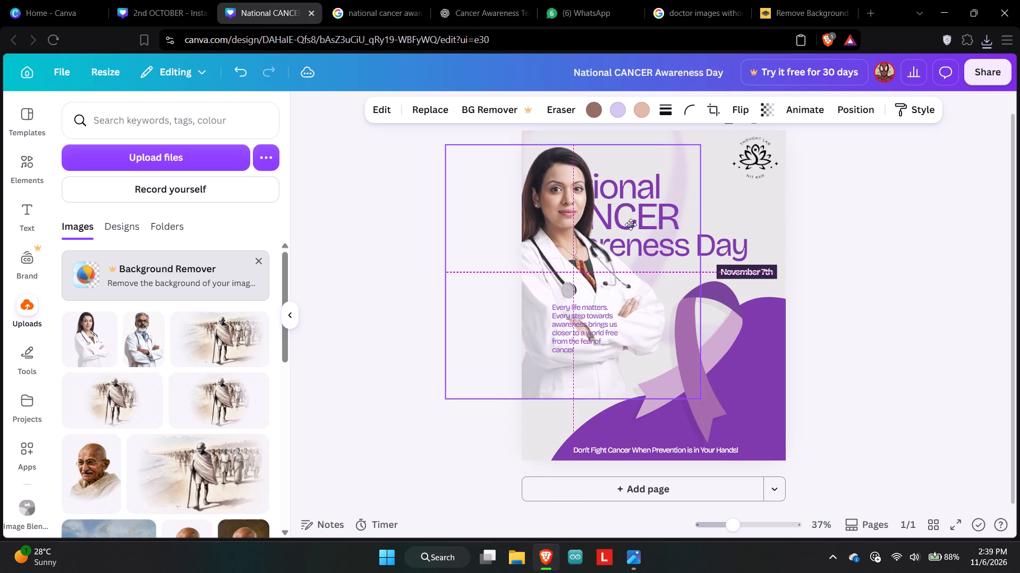
drag(631, 224, 629, 224)
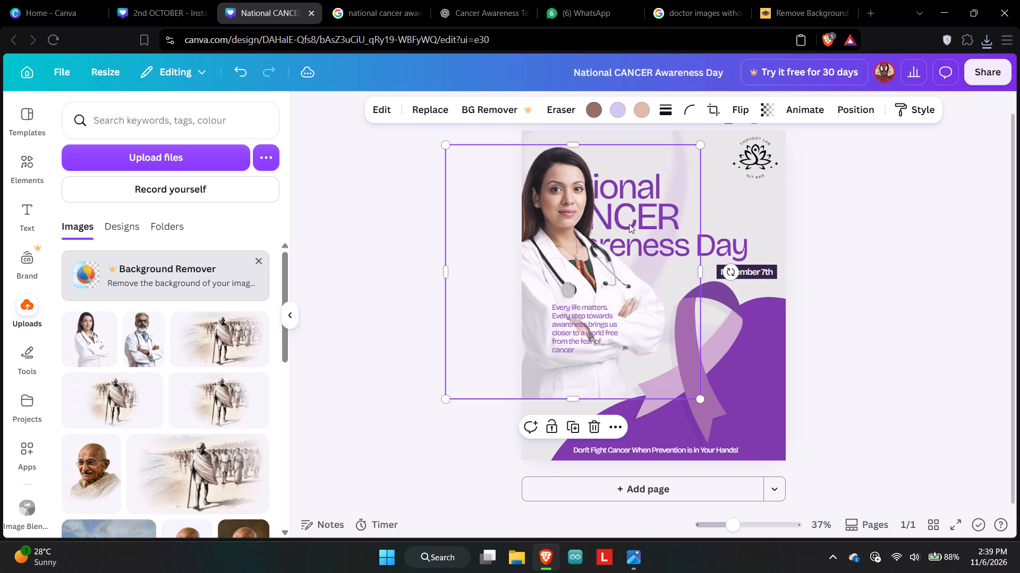
Send the doctor image to the back, behind the title, text and ribbon graphics.
click(612, 425)
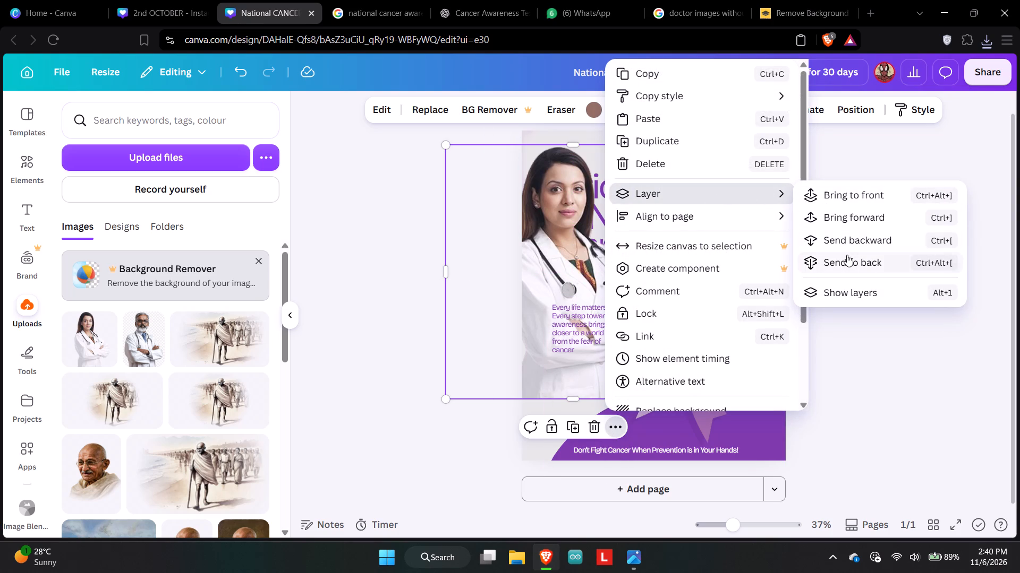
click(847, 255)
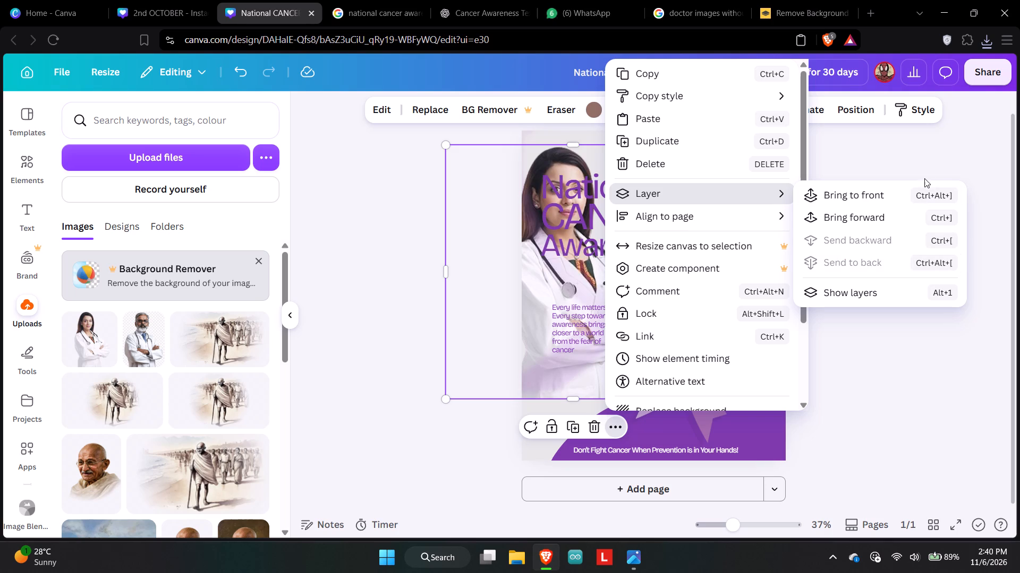
click(913, 152)
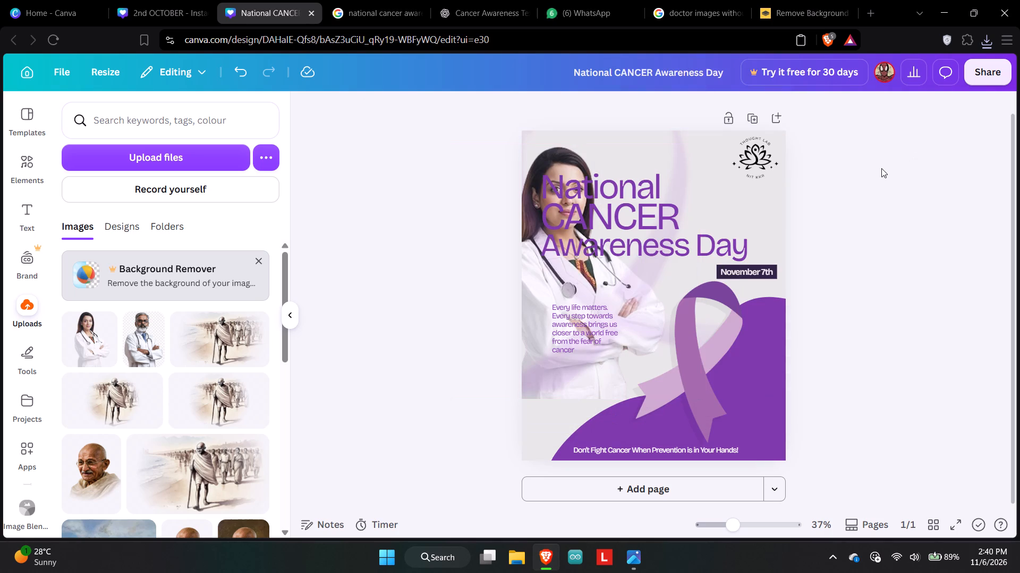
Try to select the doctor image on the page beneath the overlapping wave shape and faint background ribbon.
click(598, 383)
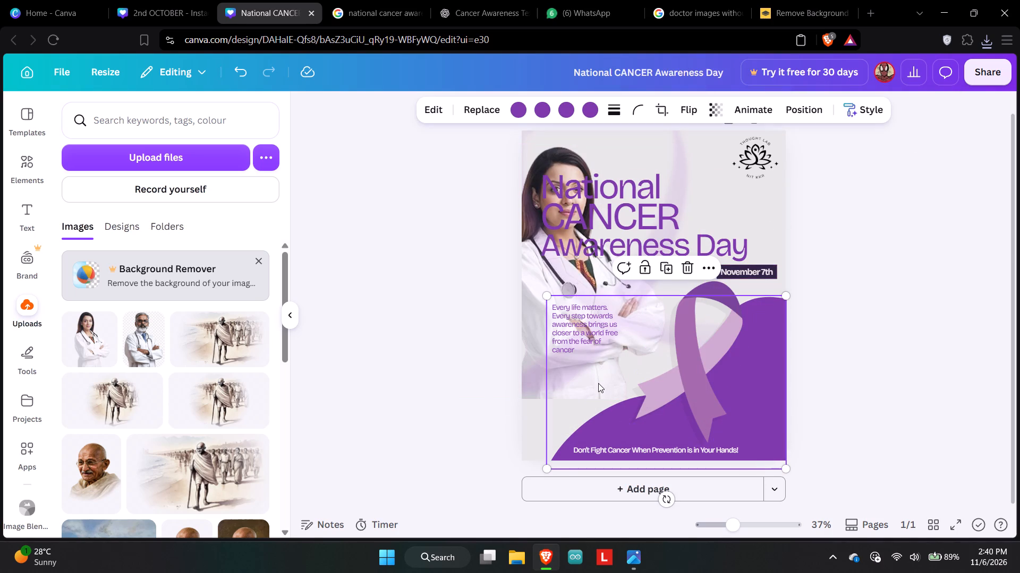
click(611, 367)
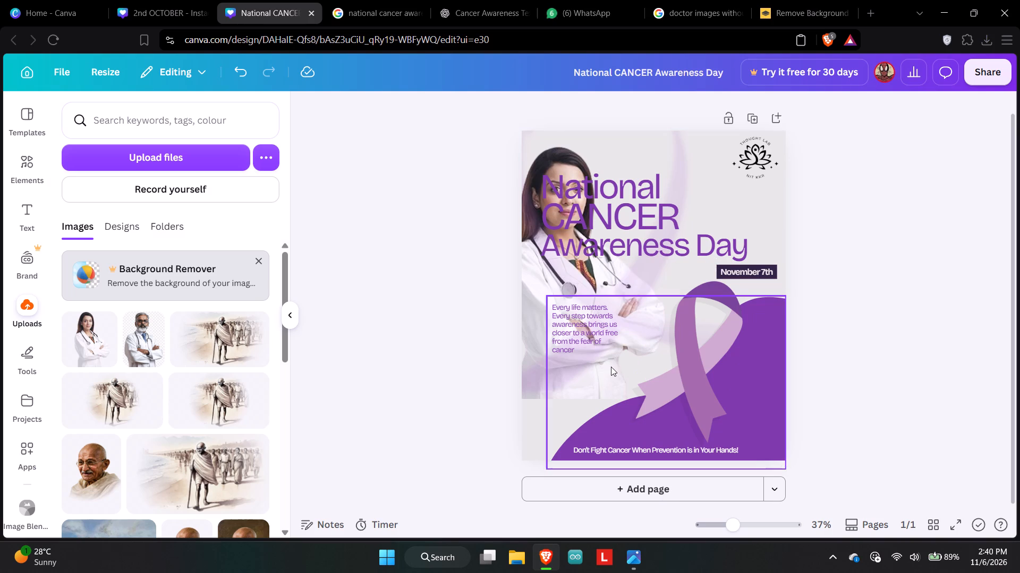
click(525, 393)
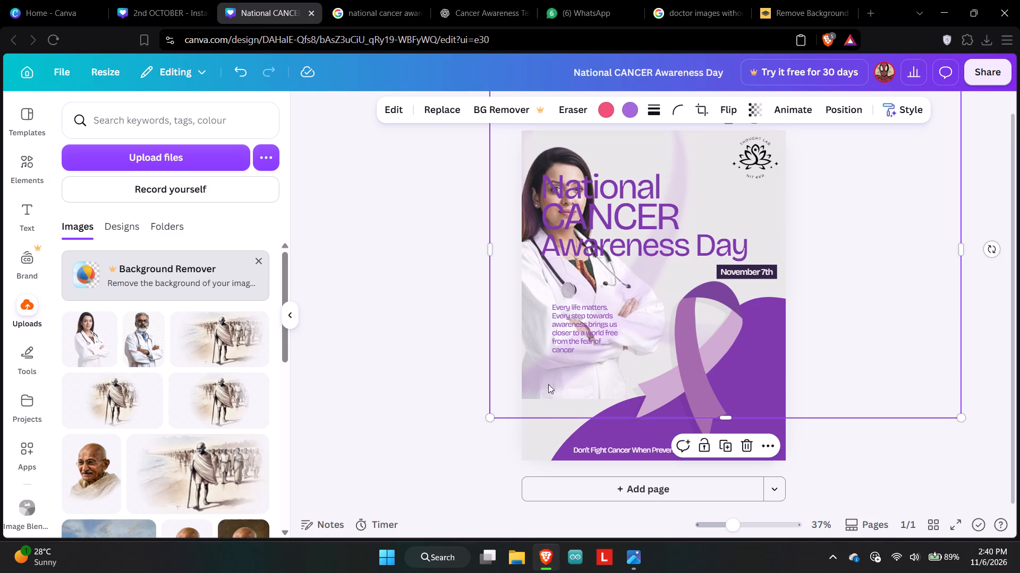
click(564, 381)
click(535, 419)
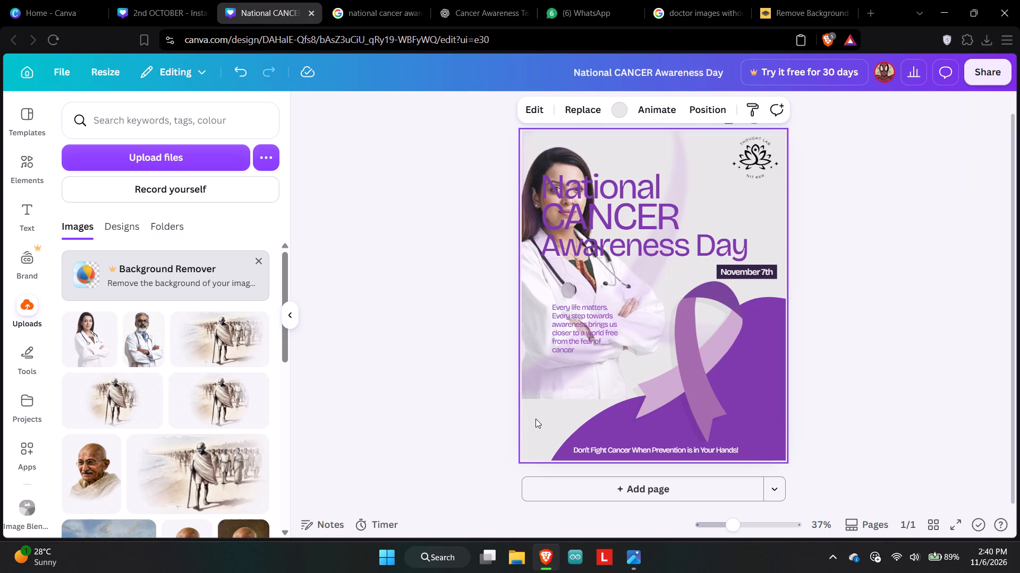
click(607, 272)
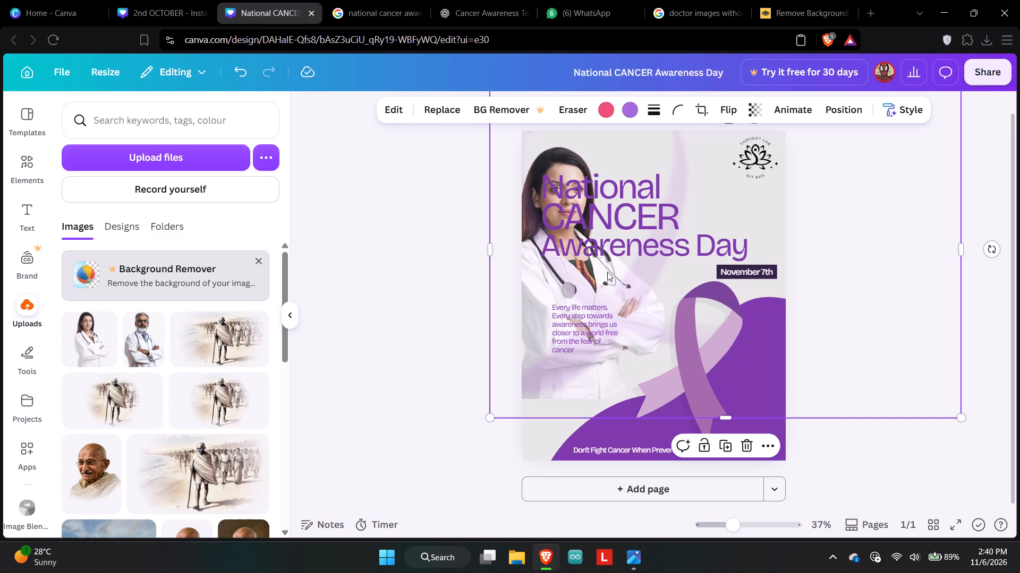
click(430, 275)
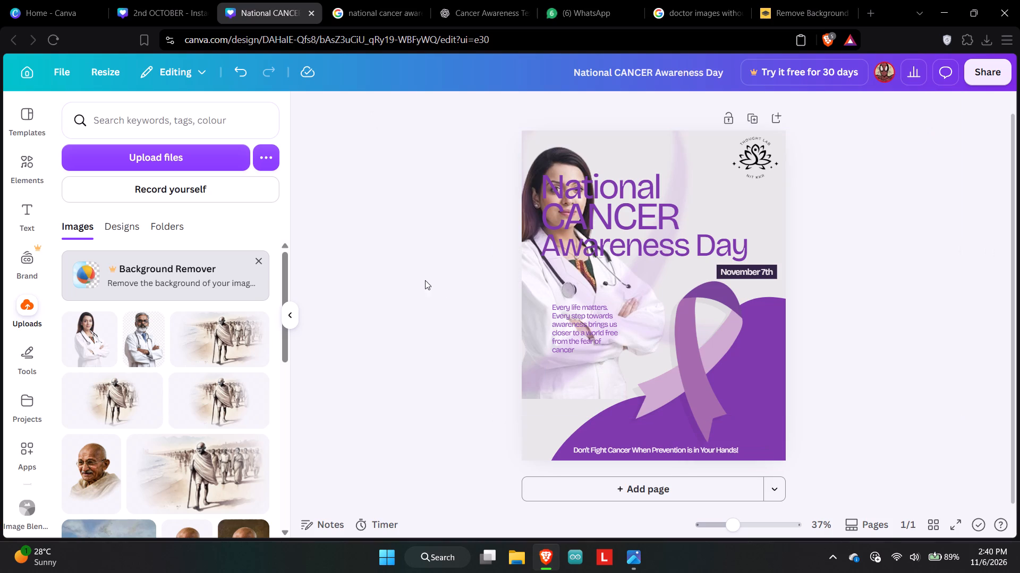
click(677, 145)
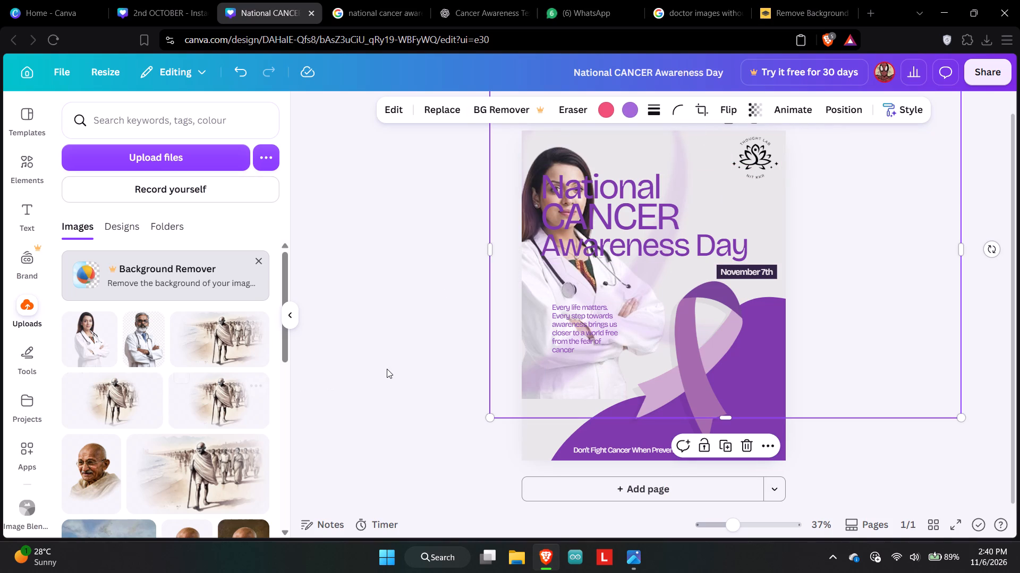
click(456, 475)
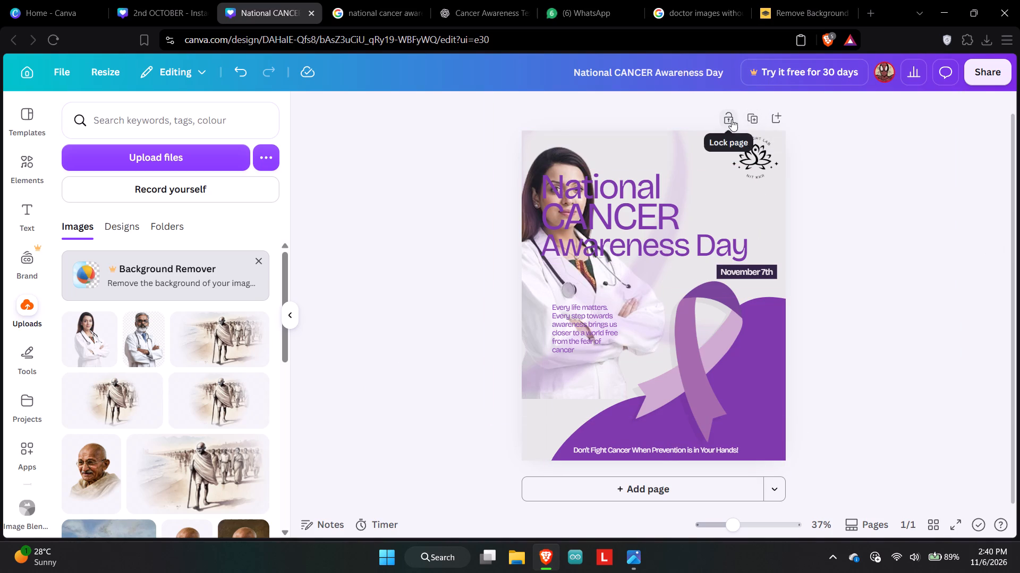
Select the doctor image from the layer list and set its transparency to 21.
right_click(676, 151)
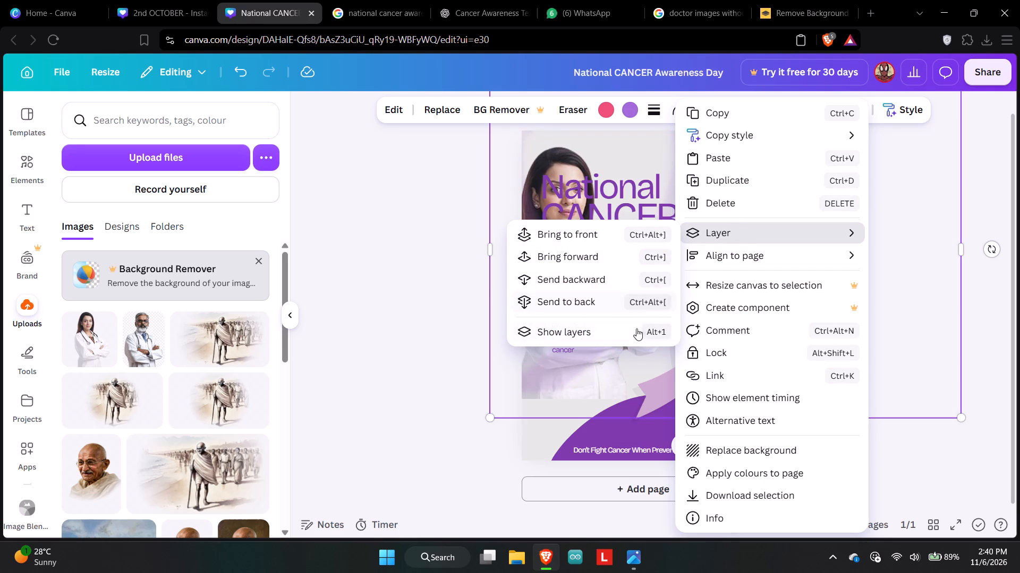
click(635, 332)
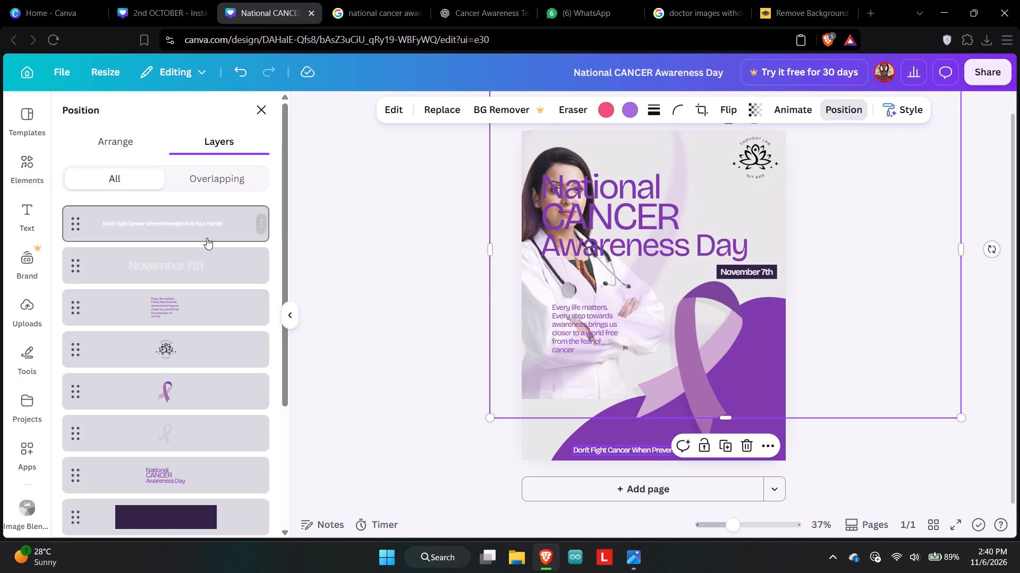
scroll(177, 475, down, 4)
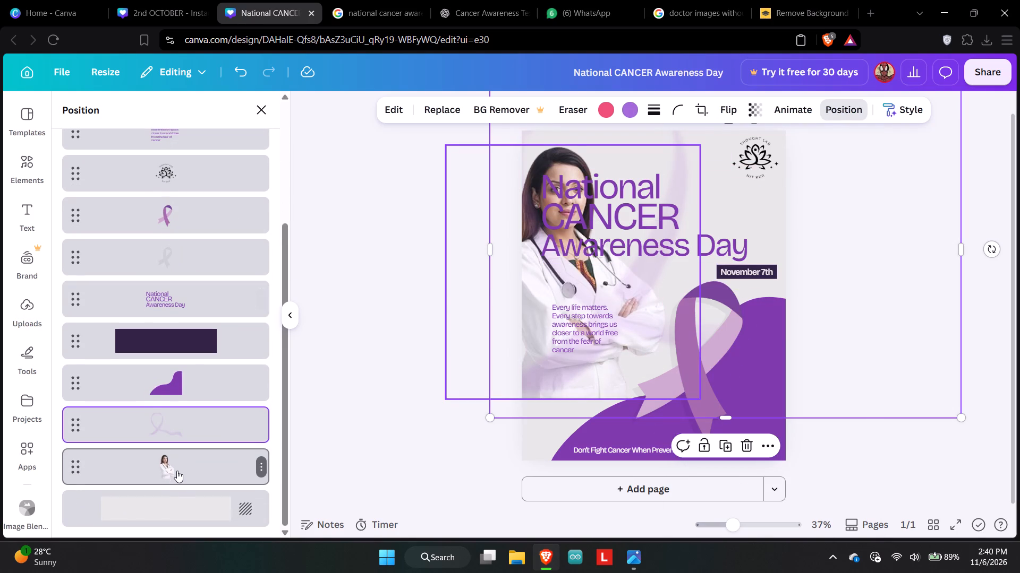
click(177, 468)
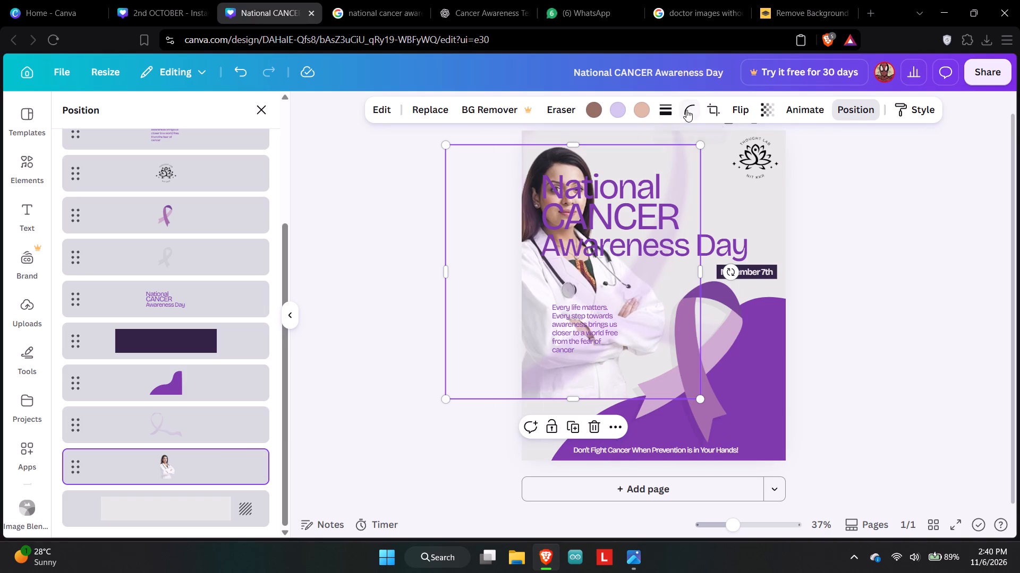
click(764, 108)
drag(795, 163, 753, 164)
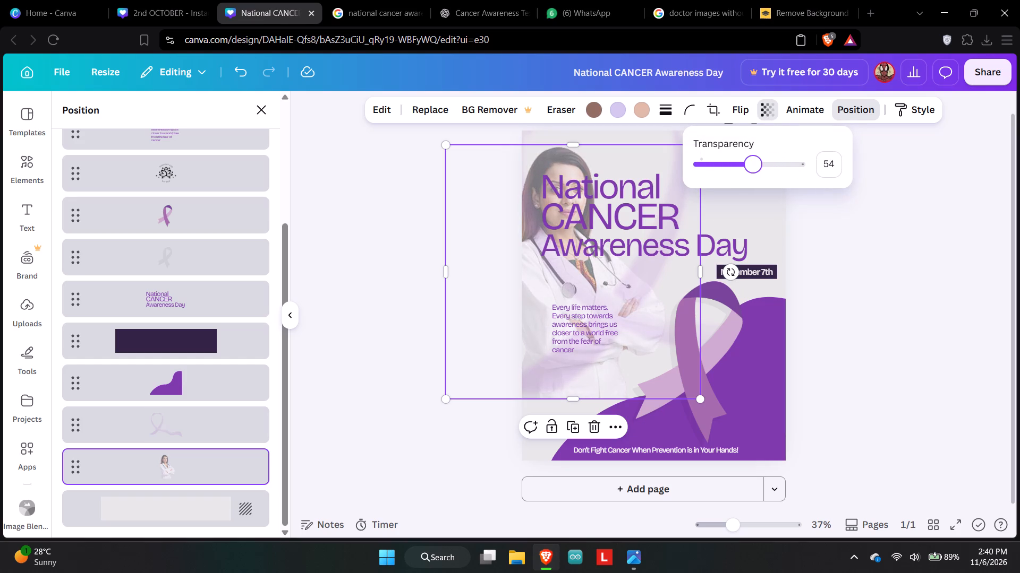
drag(753, 164, 720, 170)
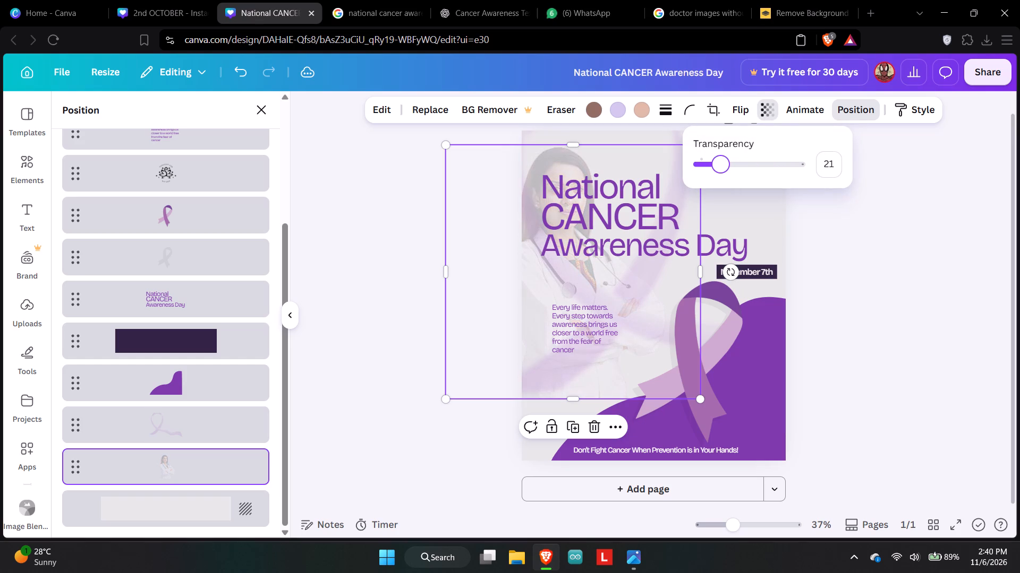
drag(720, 170, 720, 170)
click(960, 328)
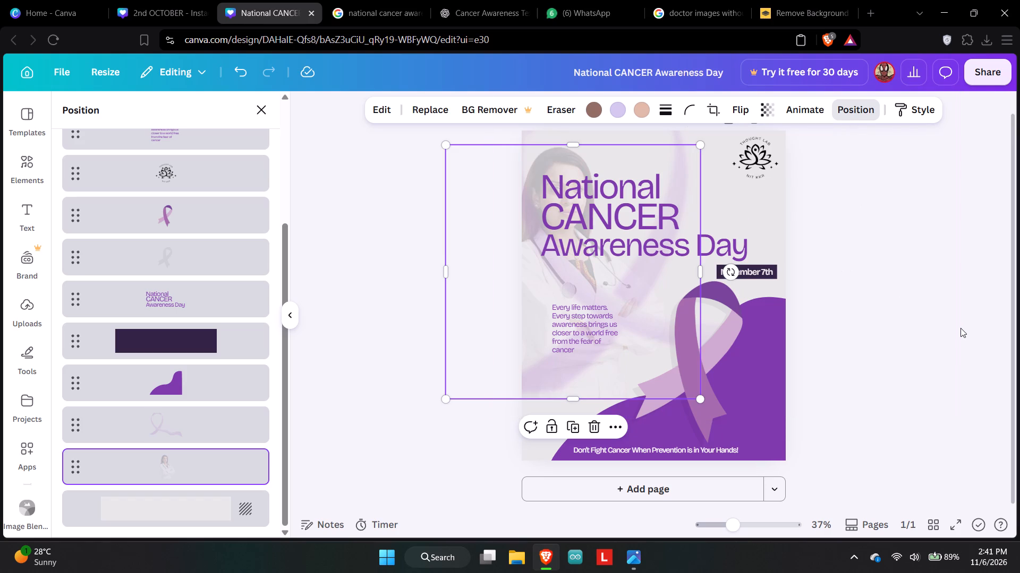
click(960, 328)
click(779, 407)
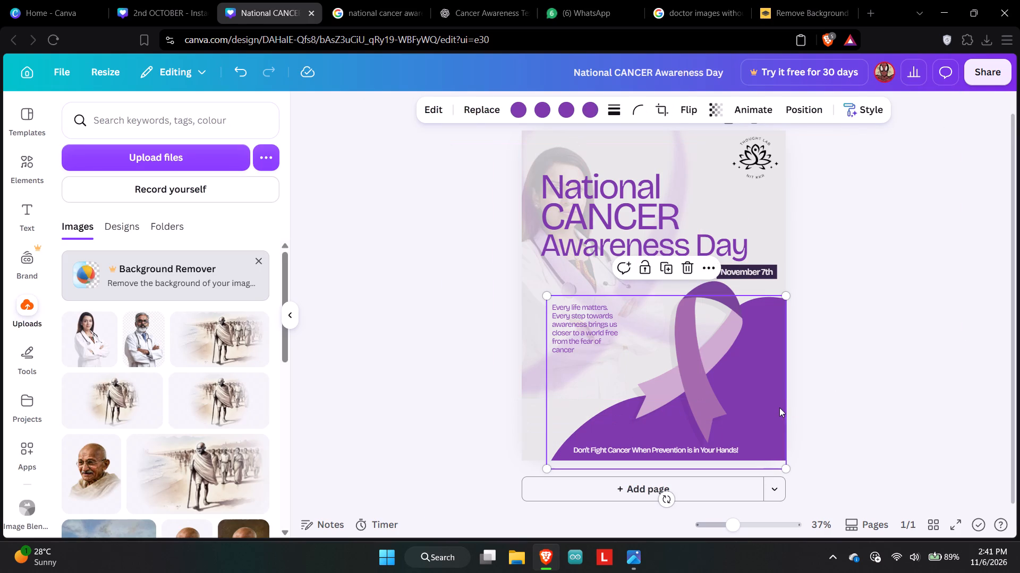
click(866, 361)
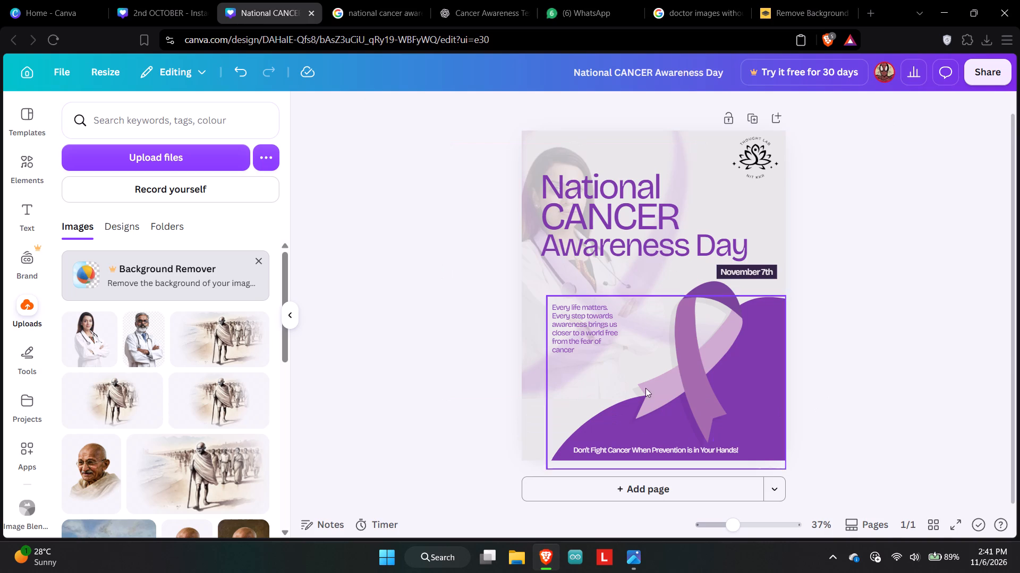
Select the faded doctor image from the layer list again and flip it horizontally.
click(565, 285)
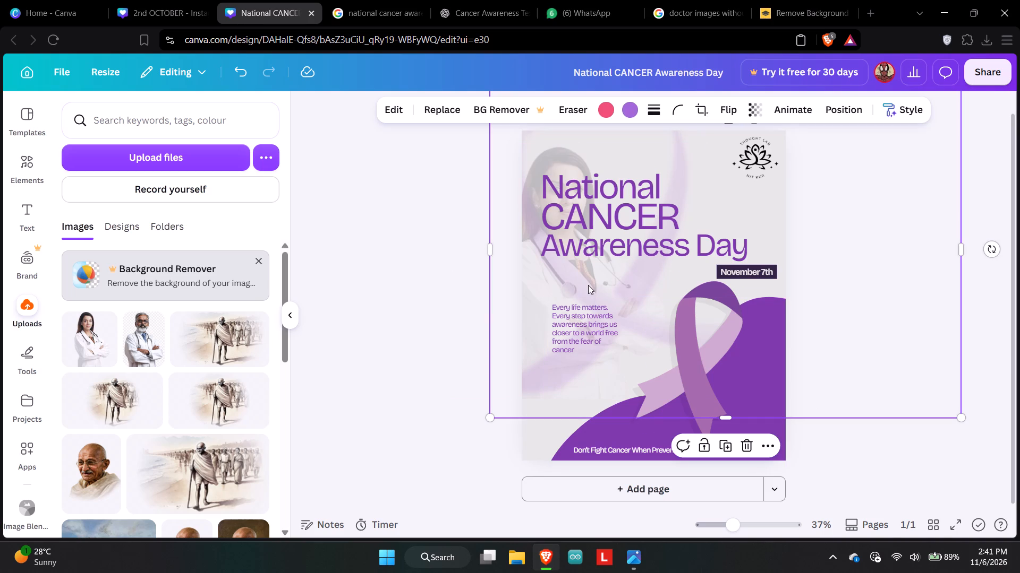
key(alt+1)
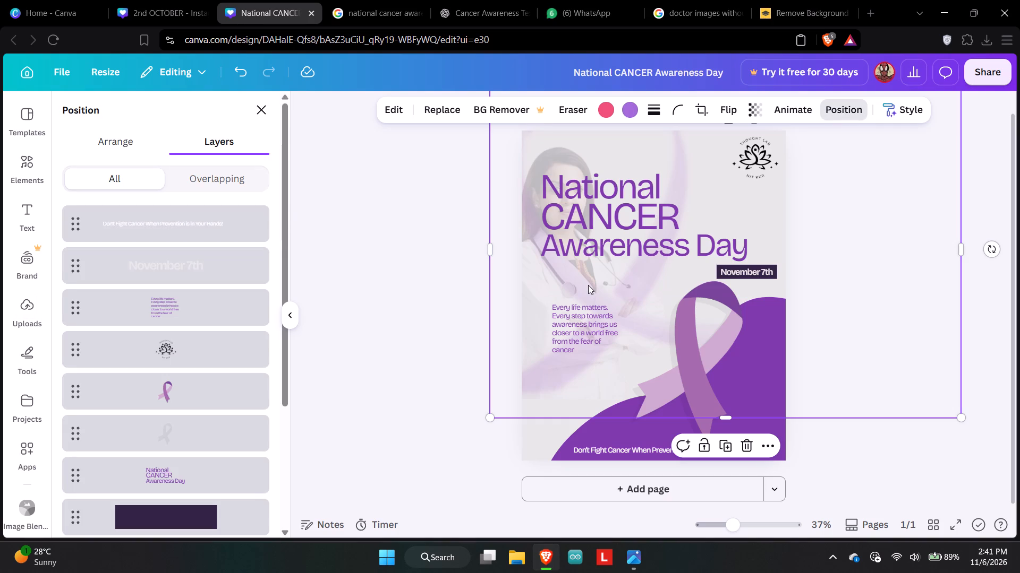
scroll(171, 300, down, 4)
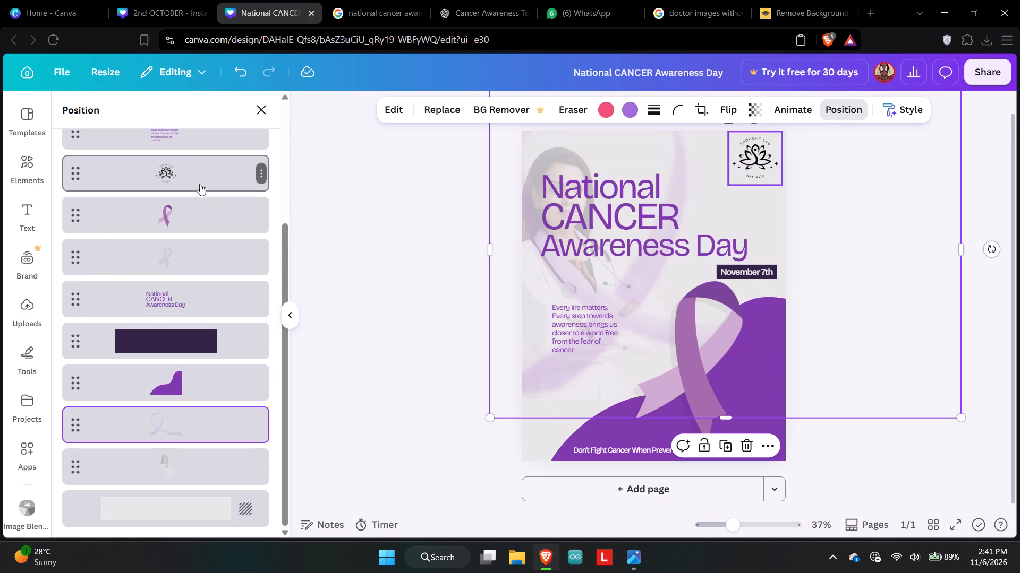
scroll(201, 280, up, 3)
scroll(201, 280, down, 3)
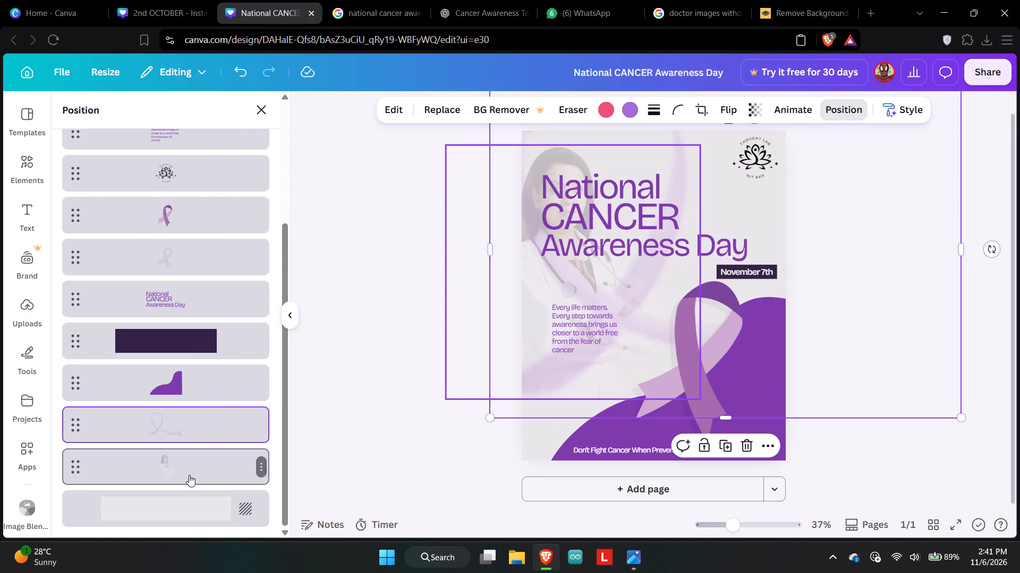
click(189, 475)
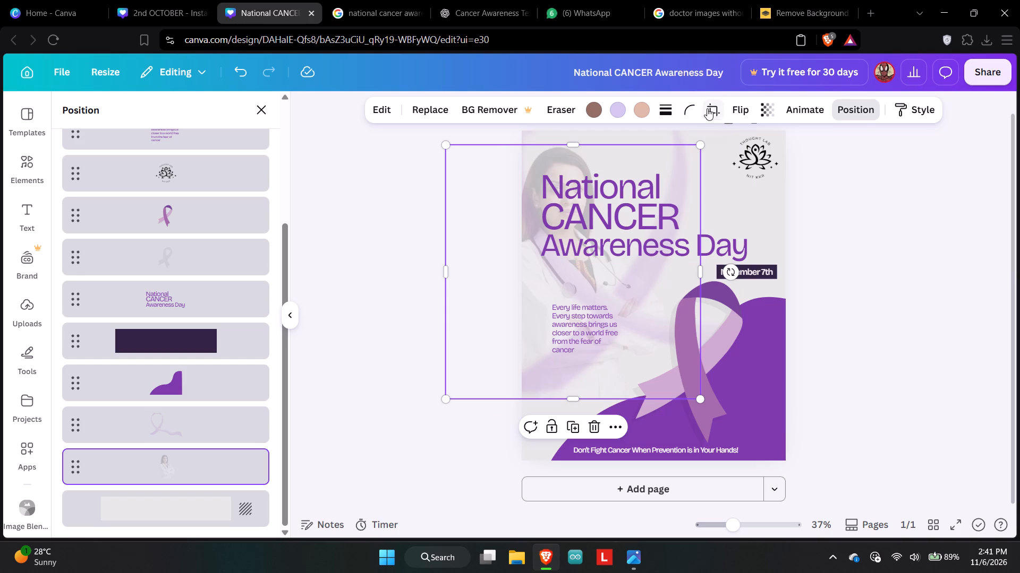
click(741, 109)
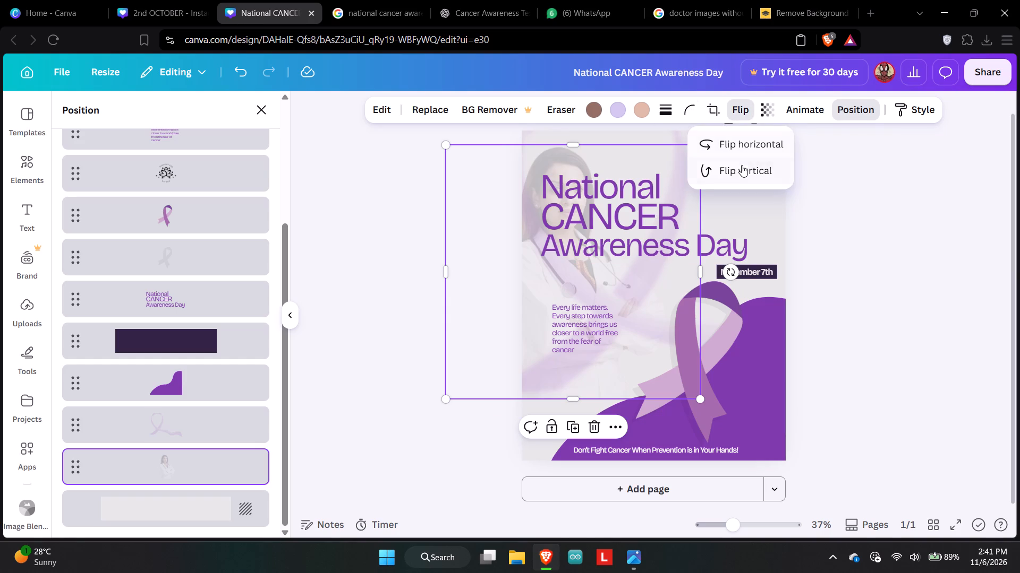
click(745, 150)
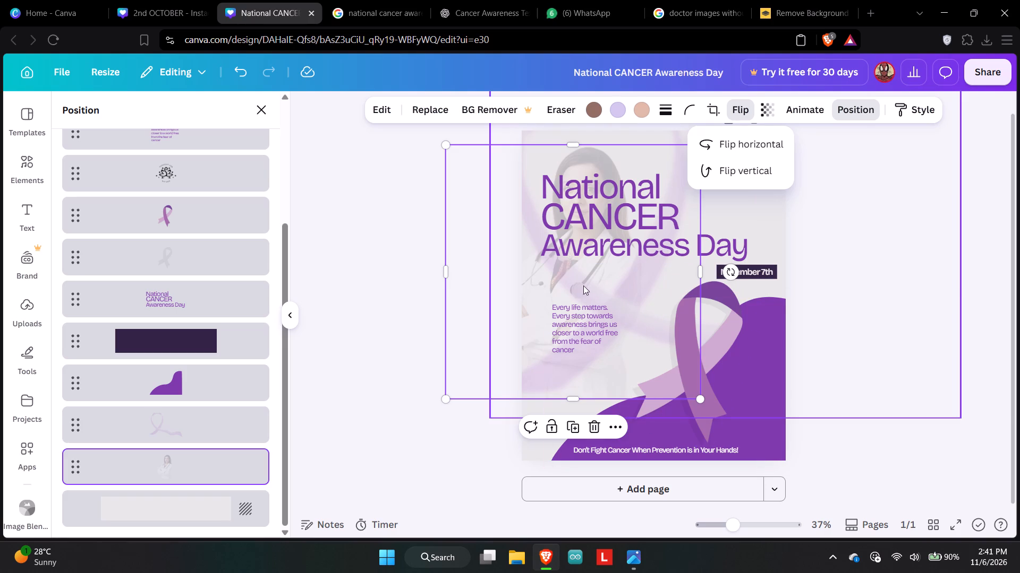
Move the flipped doctor image to the page's upper right, behind the title and the lotus logo.
drag(470, 289, 534, 327)
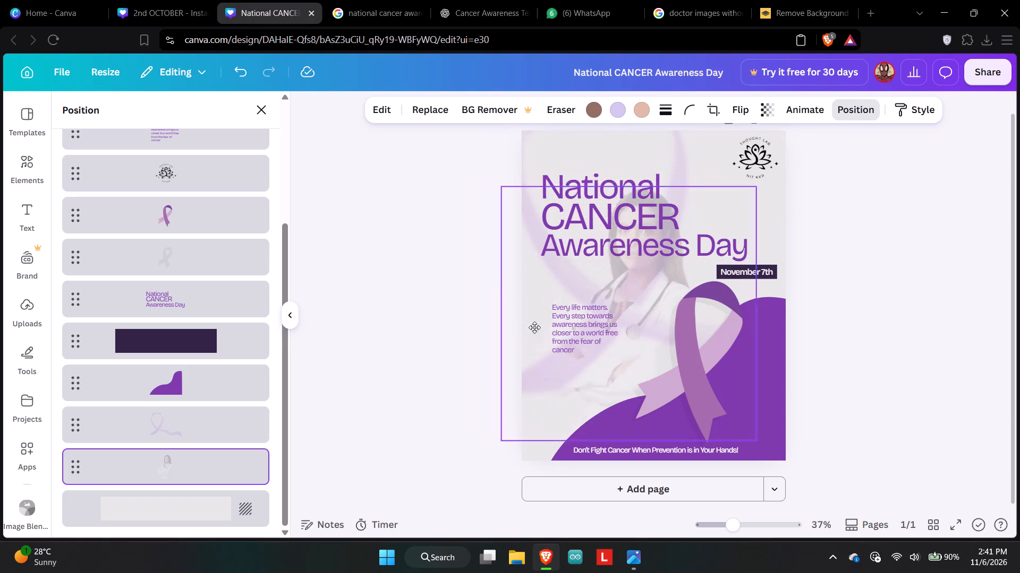
drag(534, 327, 617, 300)
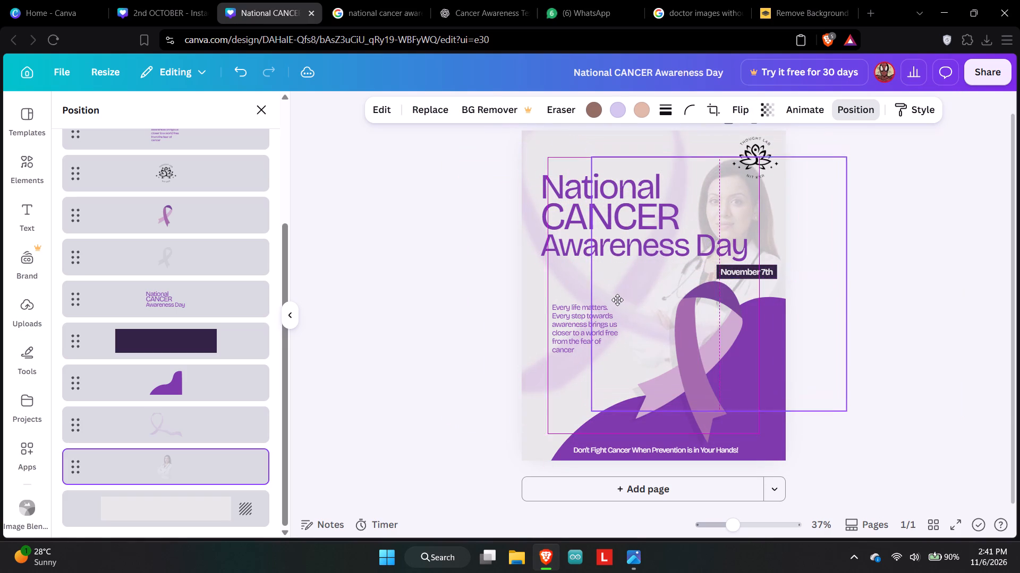
drag(617, 300, 608, 270)
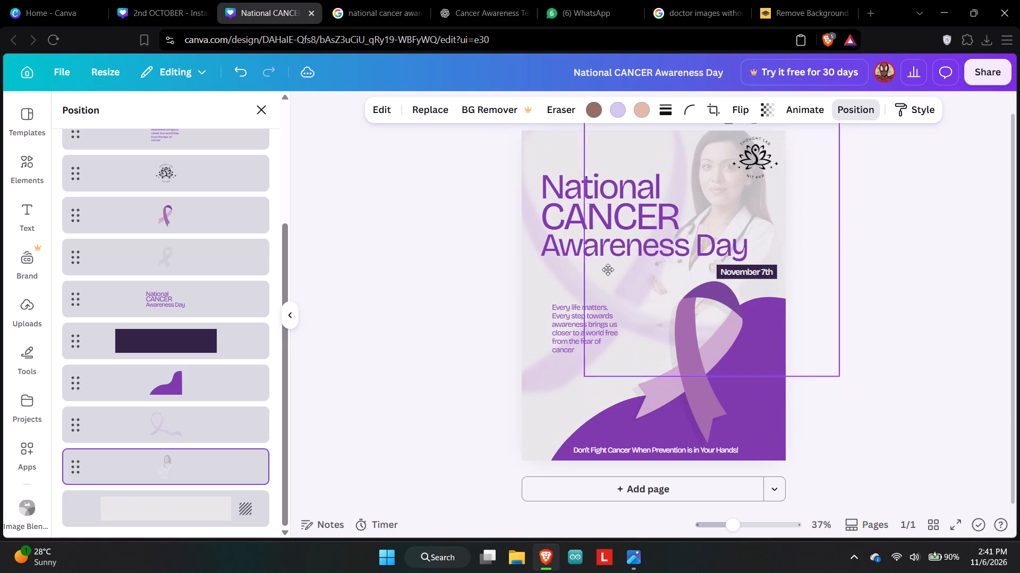
drag(608, 270, 641, 458)
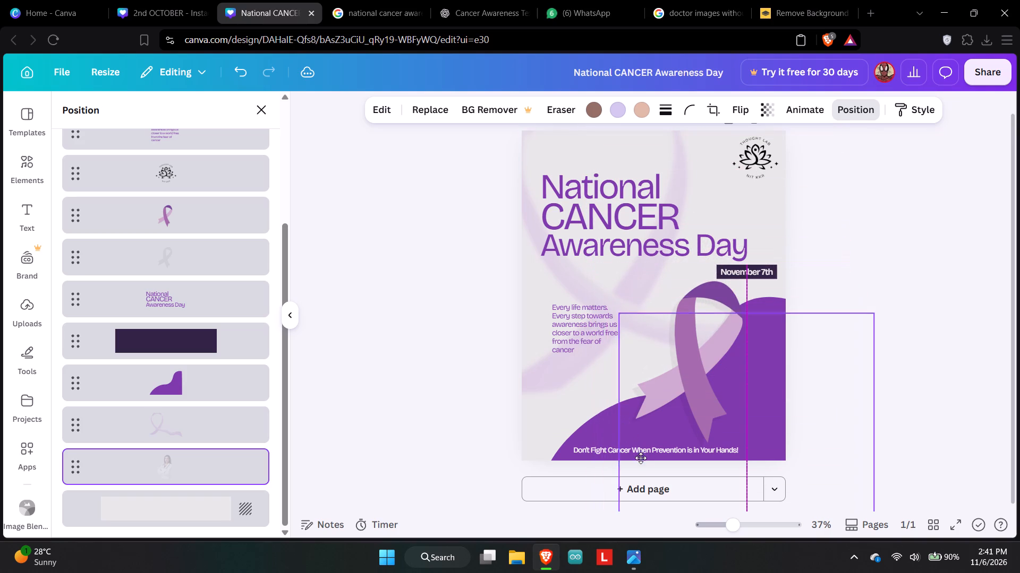
drag(641, 458, 607, 273)
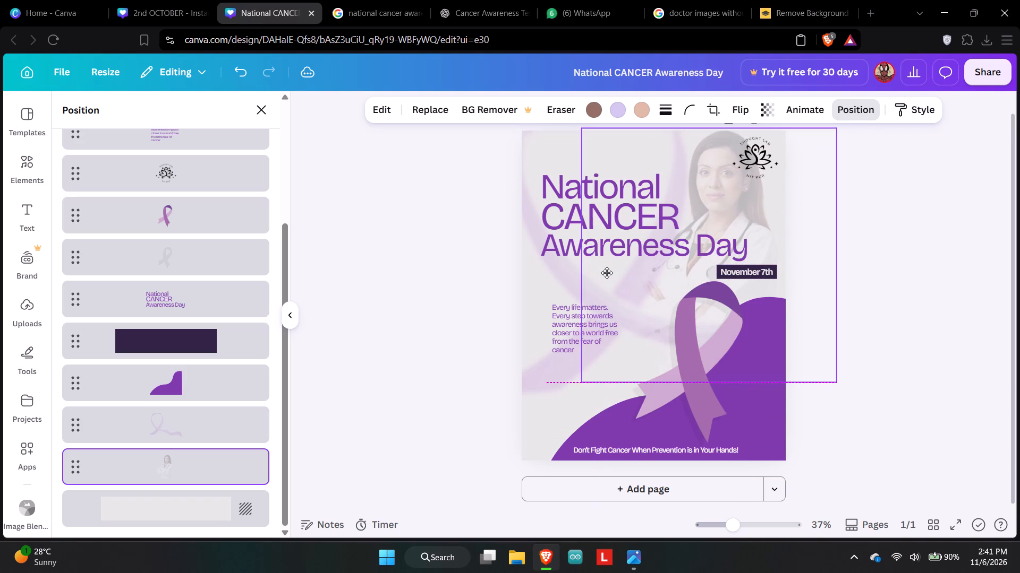
drag(607, 273, 597, 272)
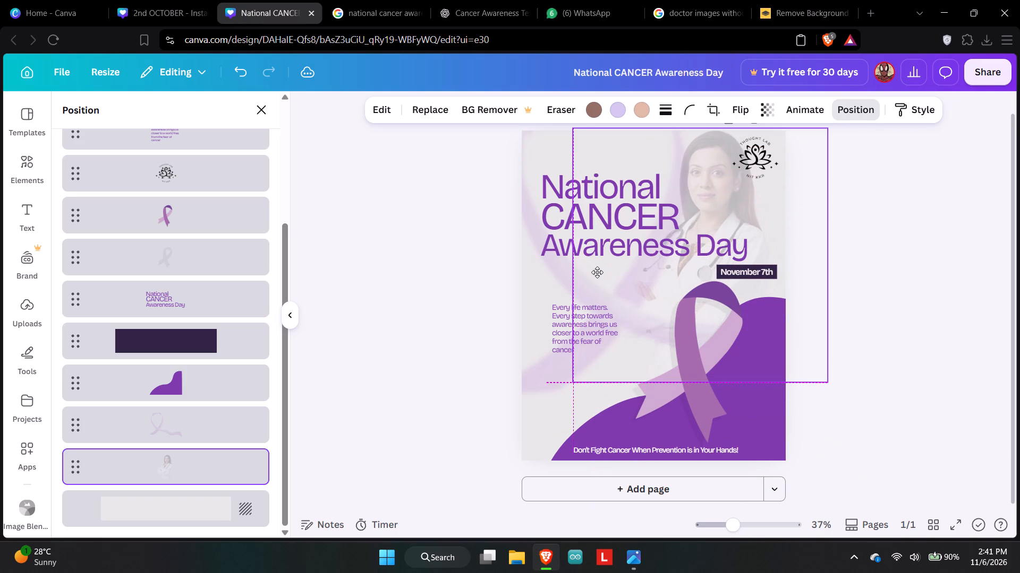
drag(597, 272, 601, 290)
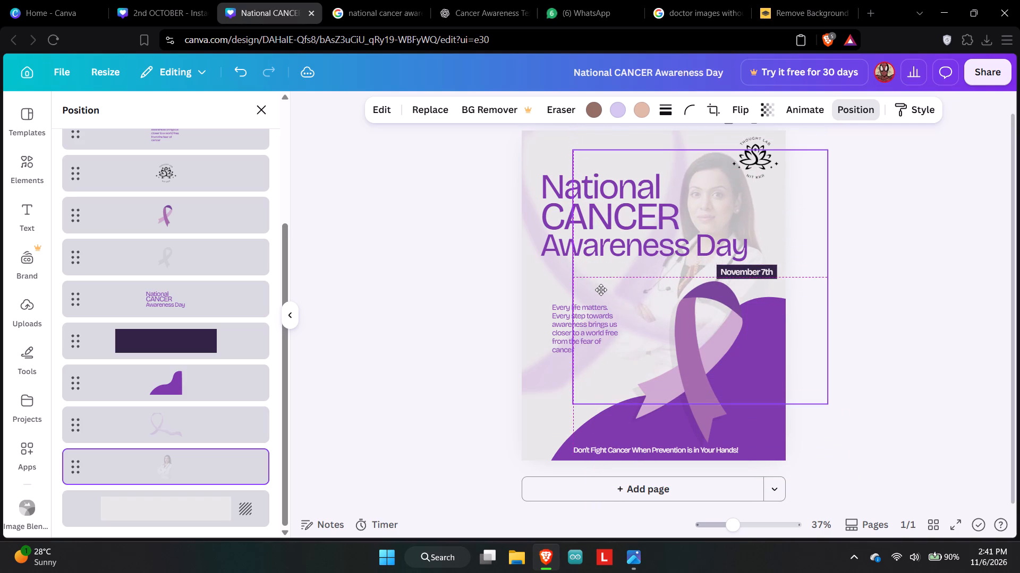
drag(601, 290, 594, 266)
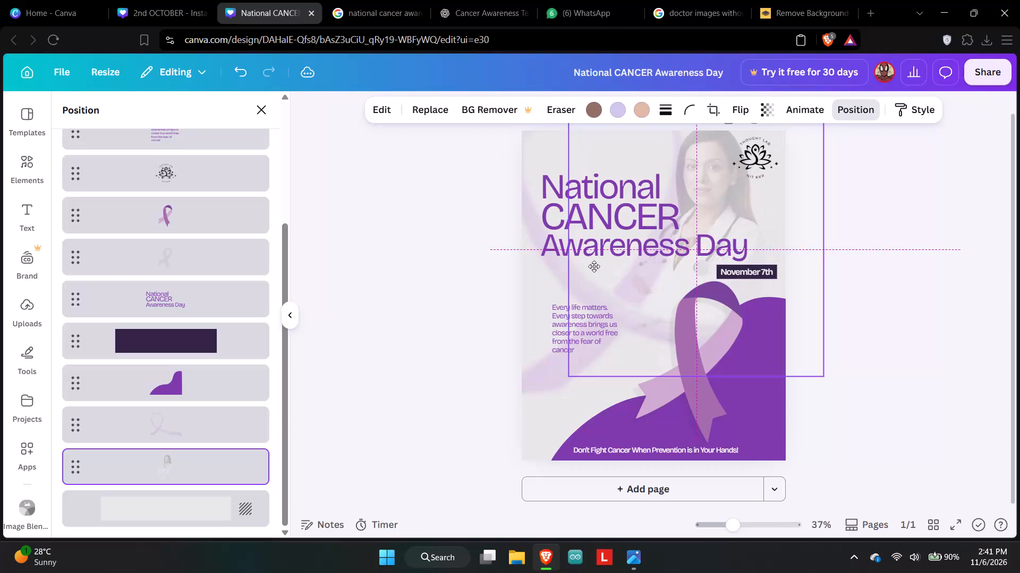
drag(594, 266, 593, 271)
click(909, 446)
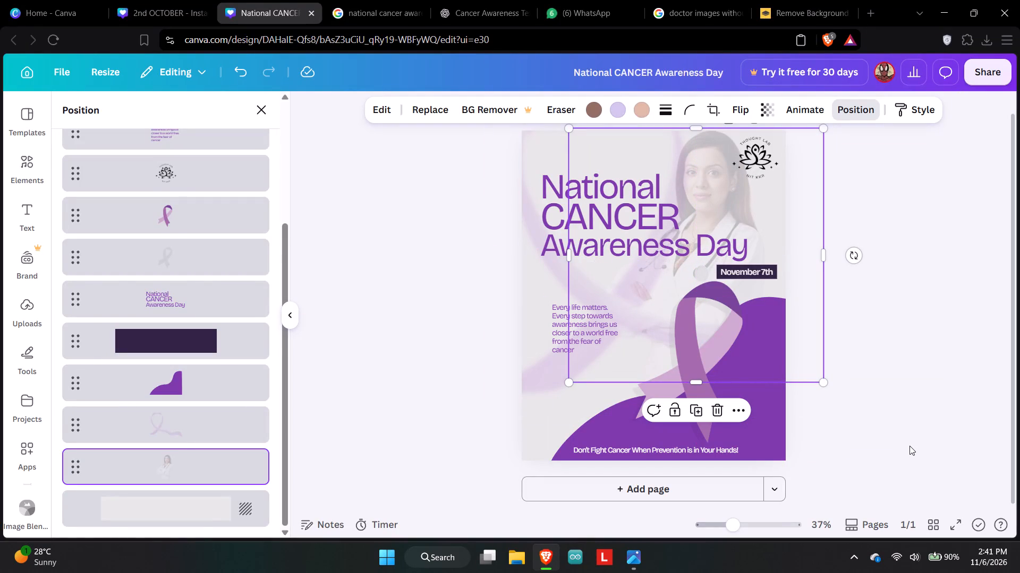
click(783, 439)
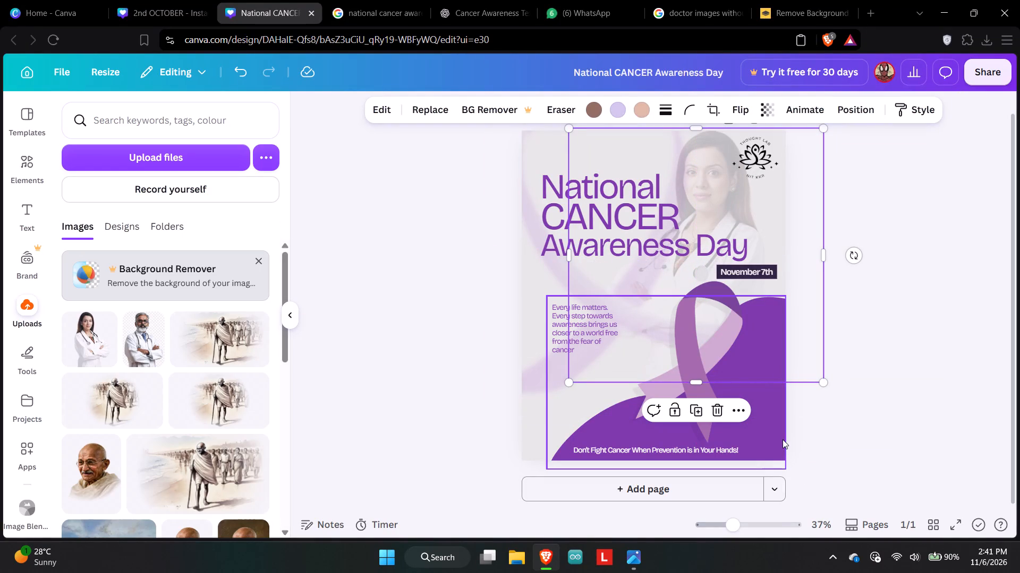
click(858, 439)
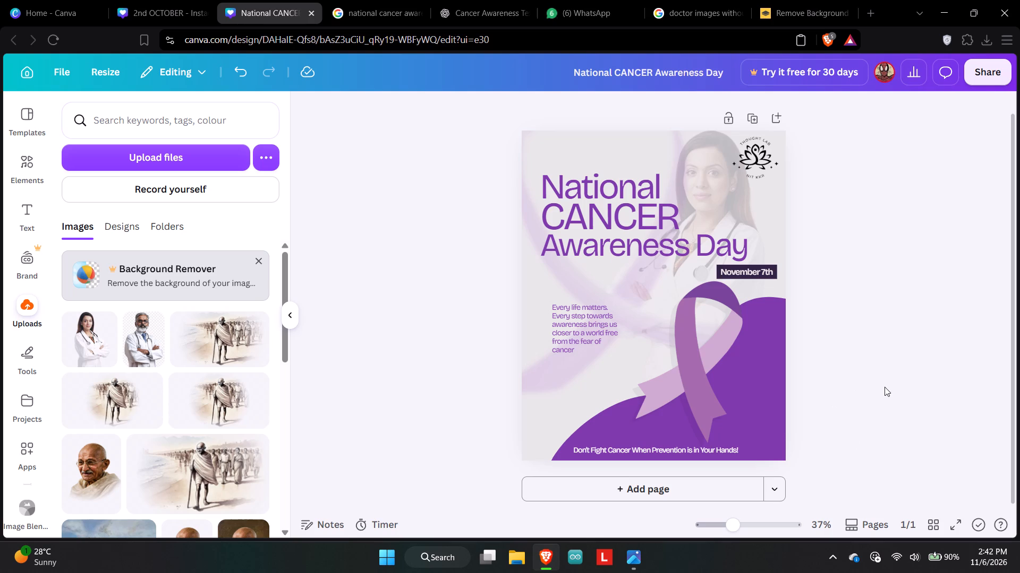
Shift the National CANCER Awareness Day title slightly up and toward the page's left edge.
click(699, 246)
drag(706, 204, 695, 204)
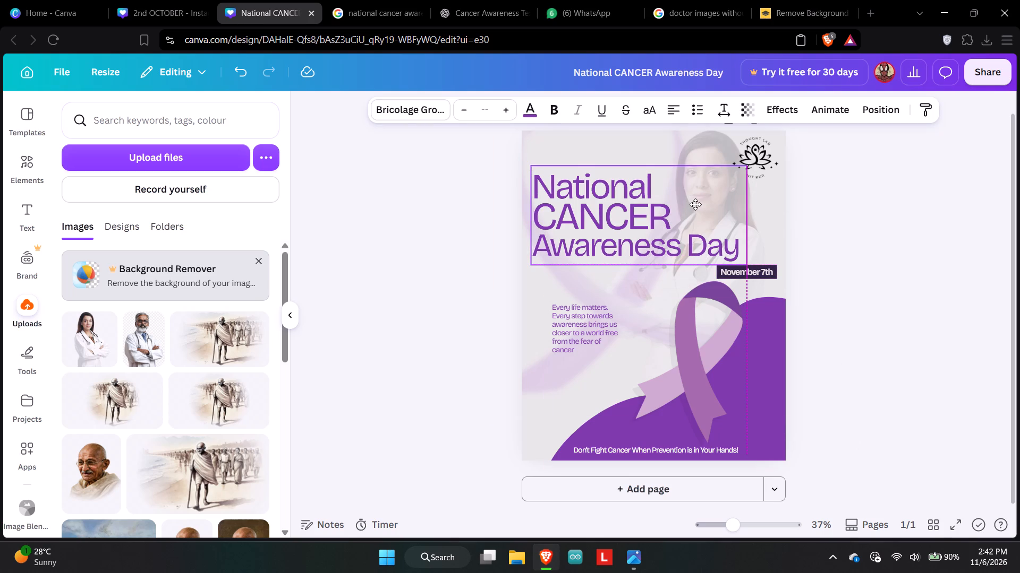
drag(695, 204, 692, 201)
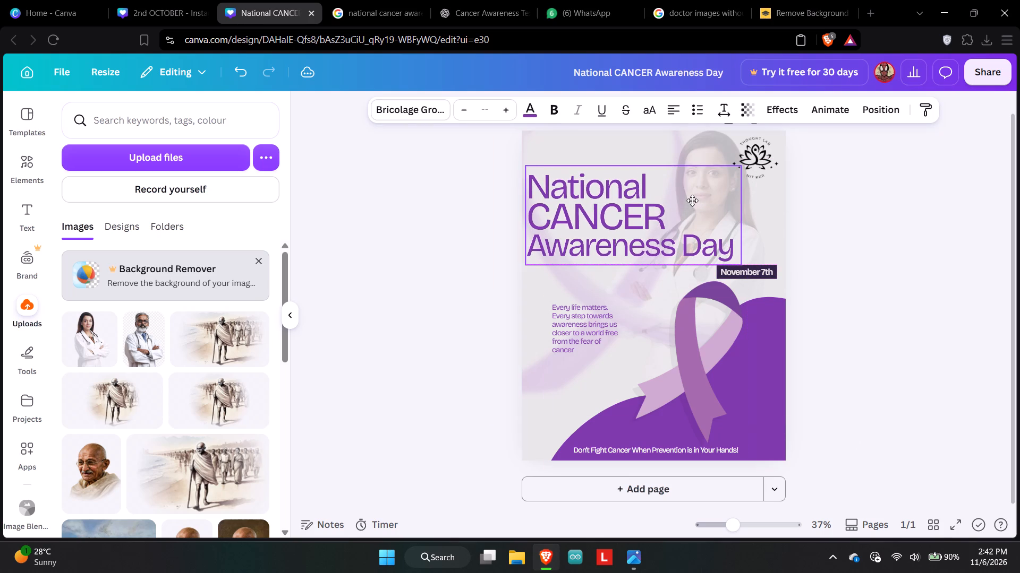
drag(692, 201, 692, 199)
click(914, 301)
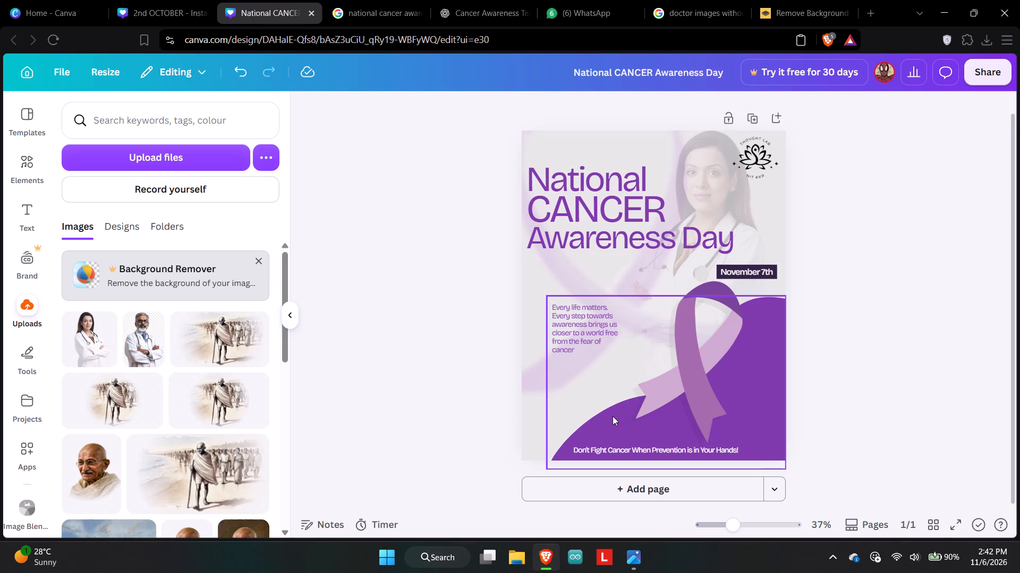
Move the "Every life matters" paragraph up and left so it sits just beneath the title's left part.
click(598, 347)
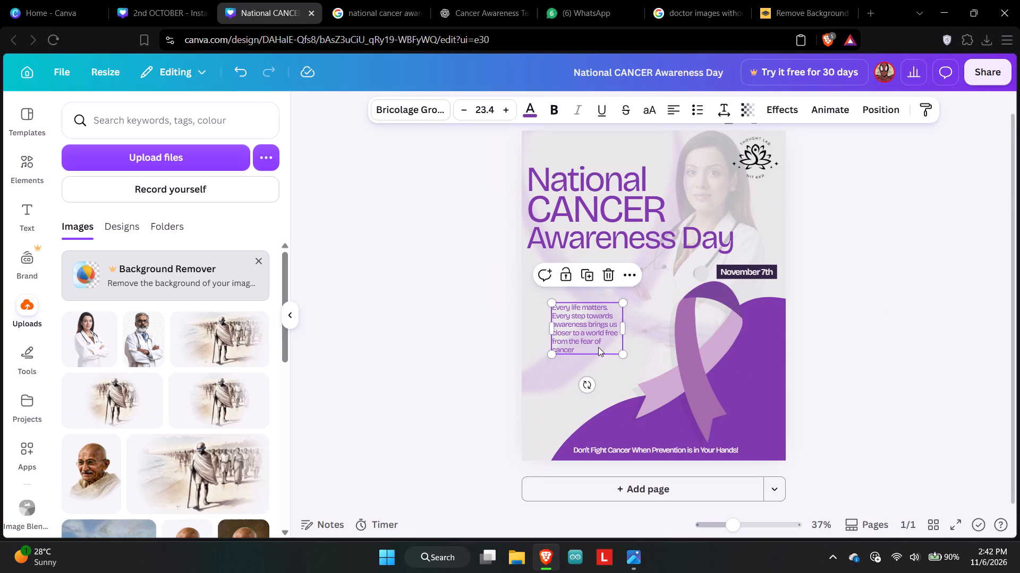
drag(598, 347, 581, 318)
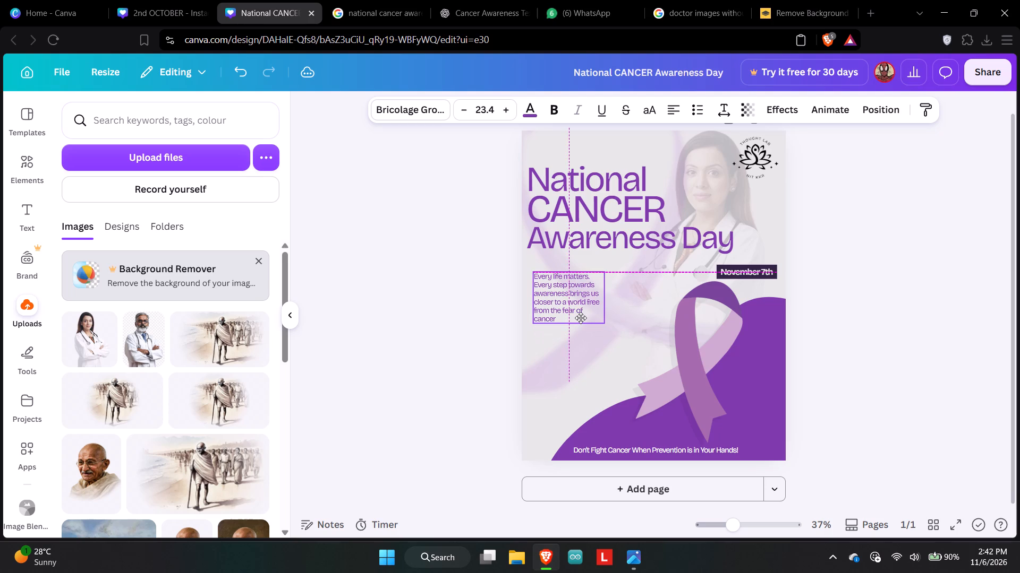
drag(581, 318, 576, 322)
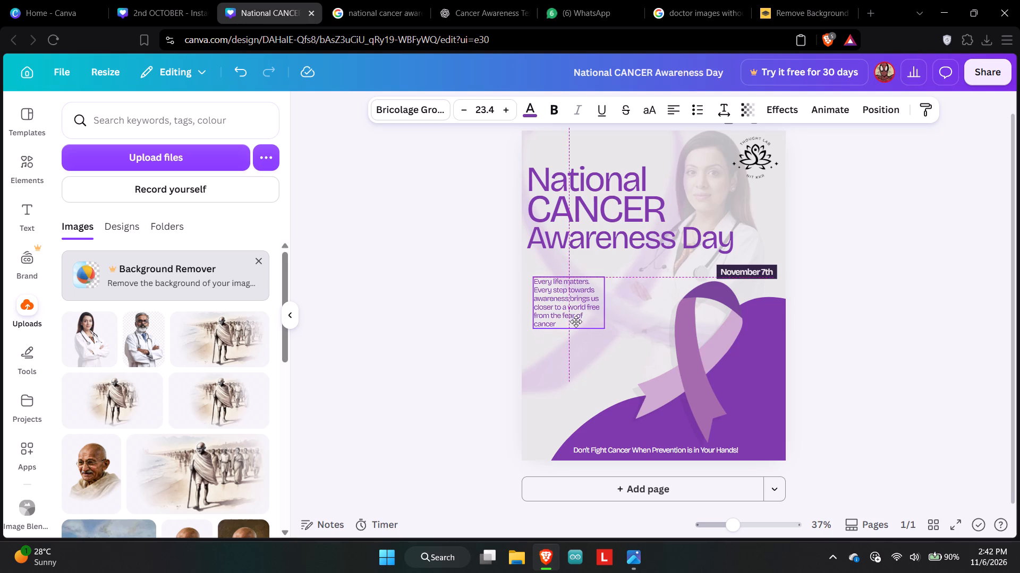
drag(576, 322, 577, 325)
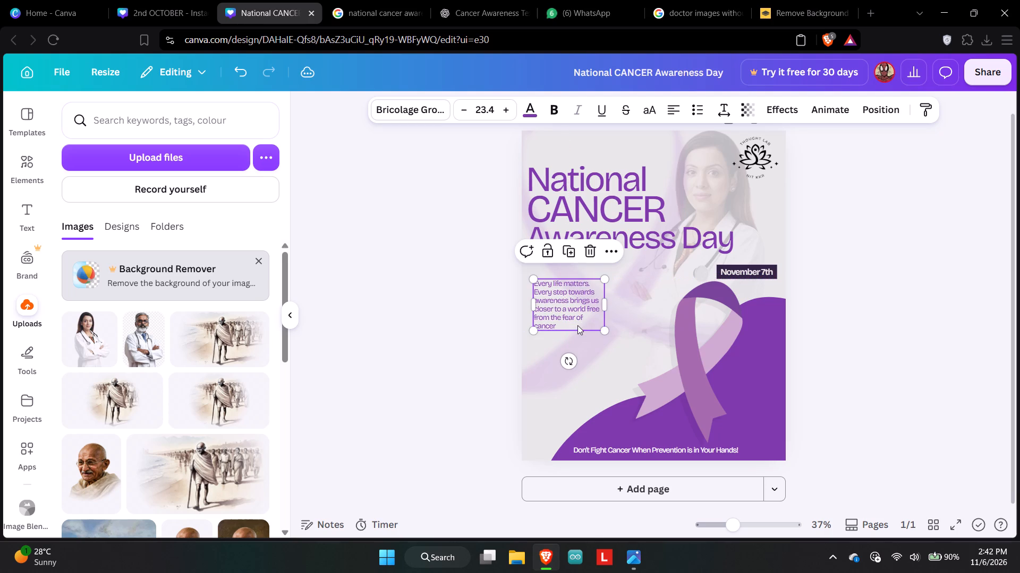
Reduce the "Don't Fight Cancer When Prevention is in Your Hands!" tagline to size 19.4 and narrow its text box to fit.
click(873, 372)
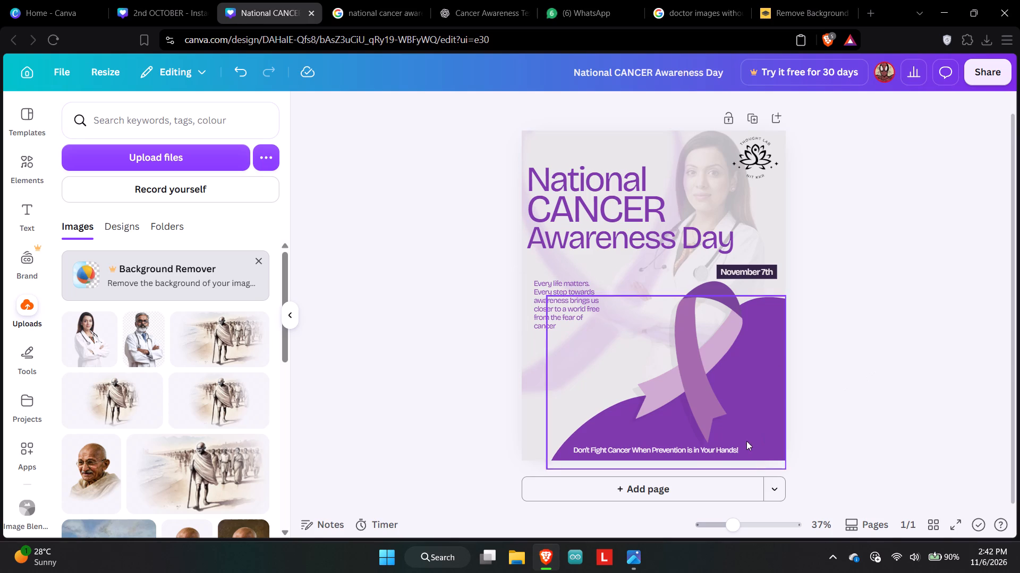
click(704, 448)
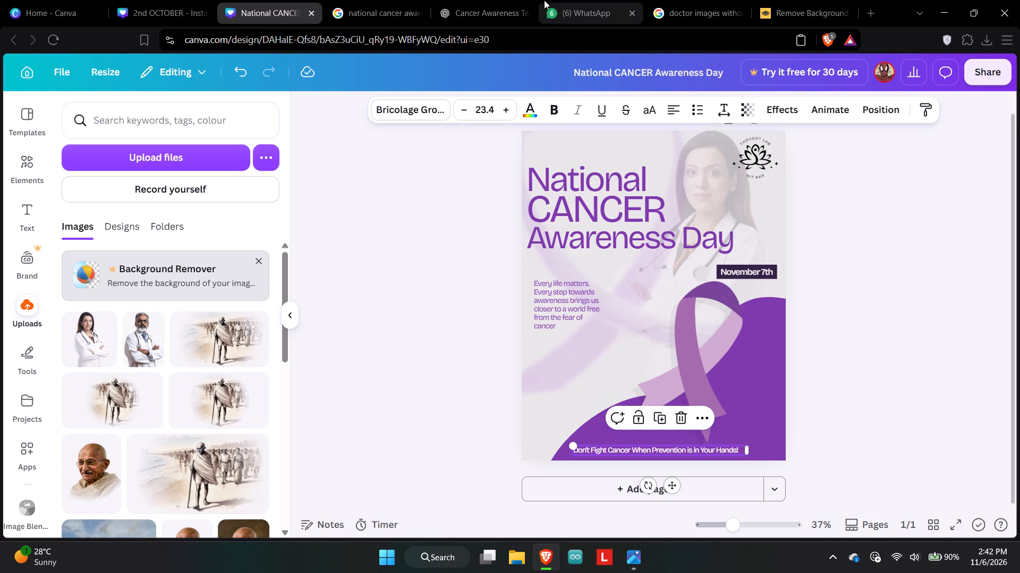
triple_click(465, 107)
click(465, 107)
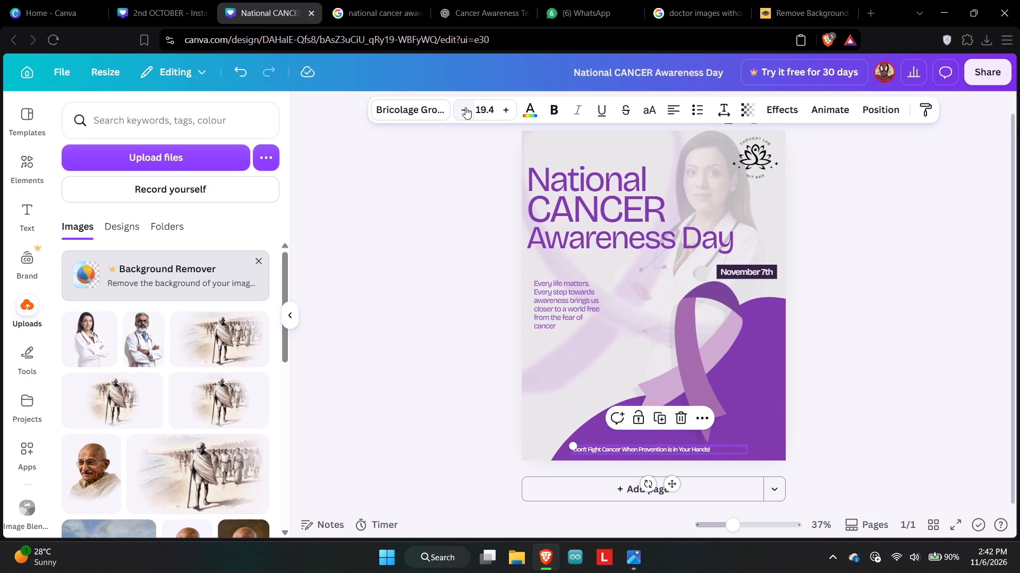
click(859, 354)
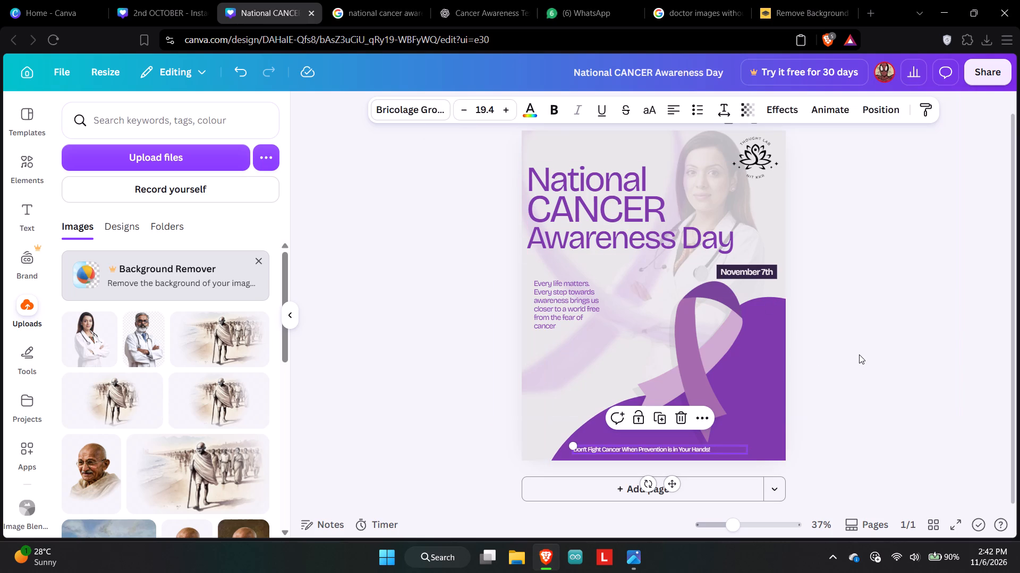
click(662, 450)
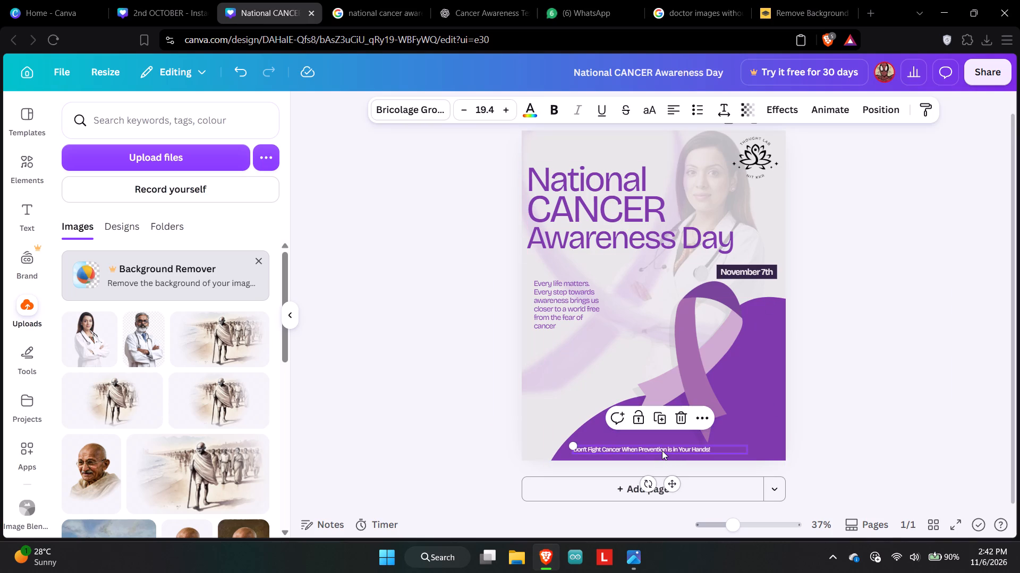
drag(746, 450, 719, 452)
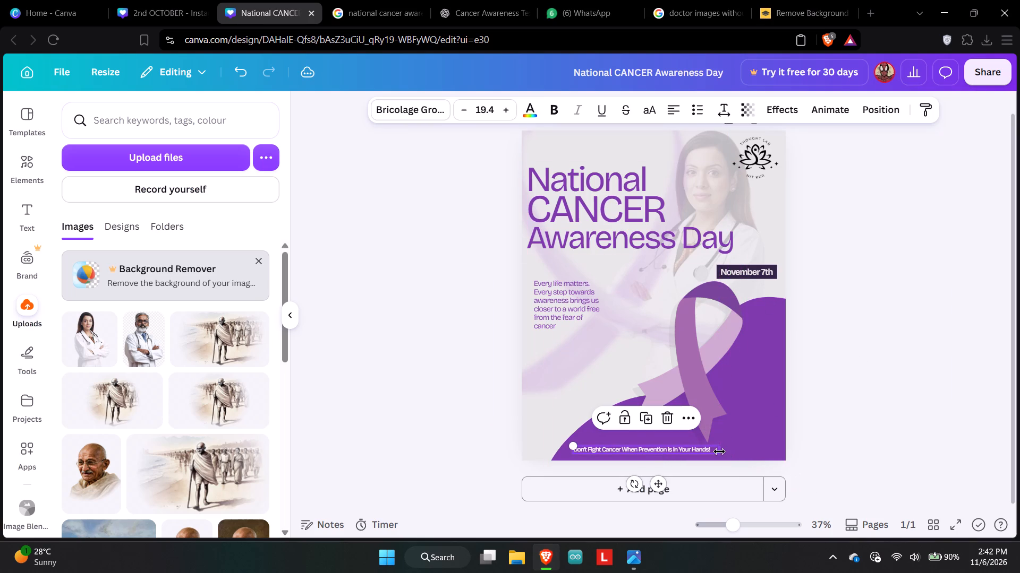
click(874, 409)
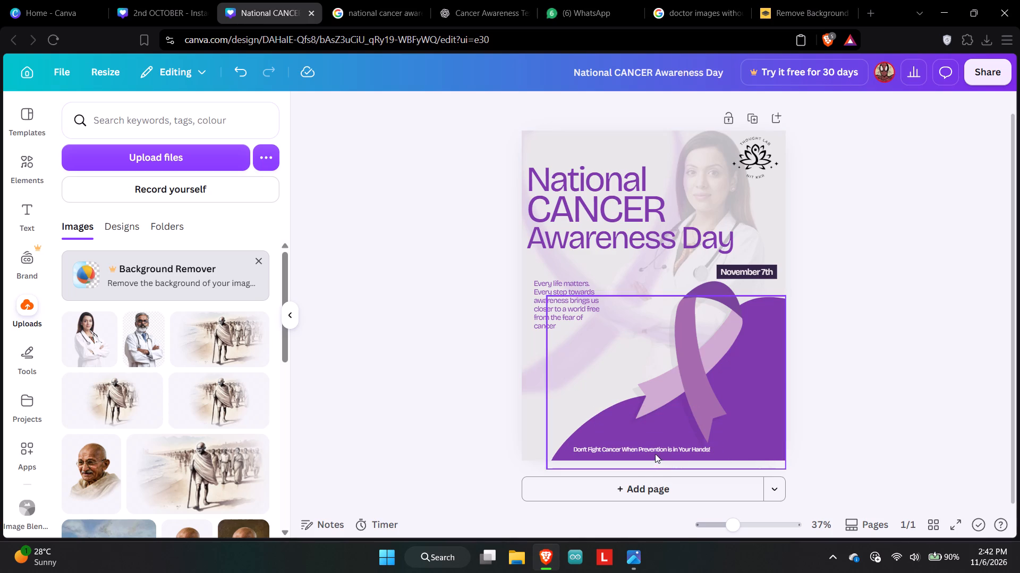
Move the tagline along the page's bottom edge toward the right corner, keeping it inside the purple shape.
click(651, 450)
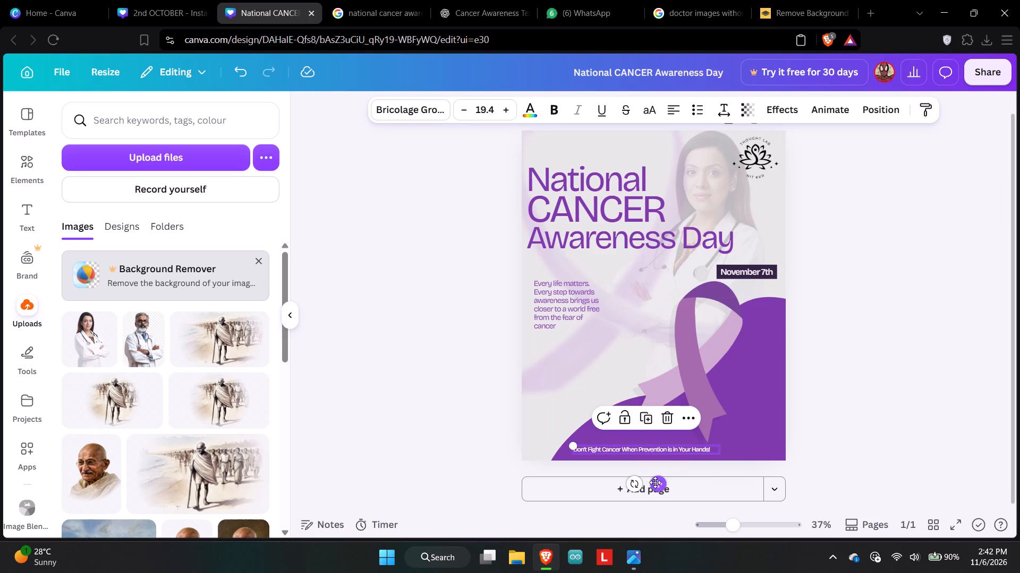
drag(655, 482, 705, 482)
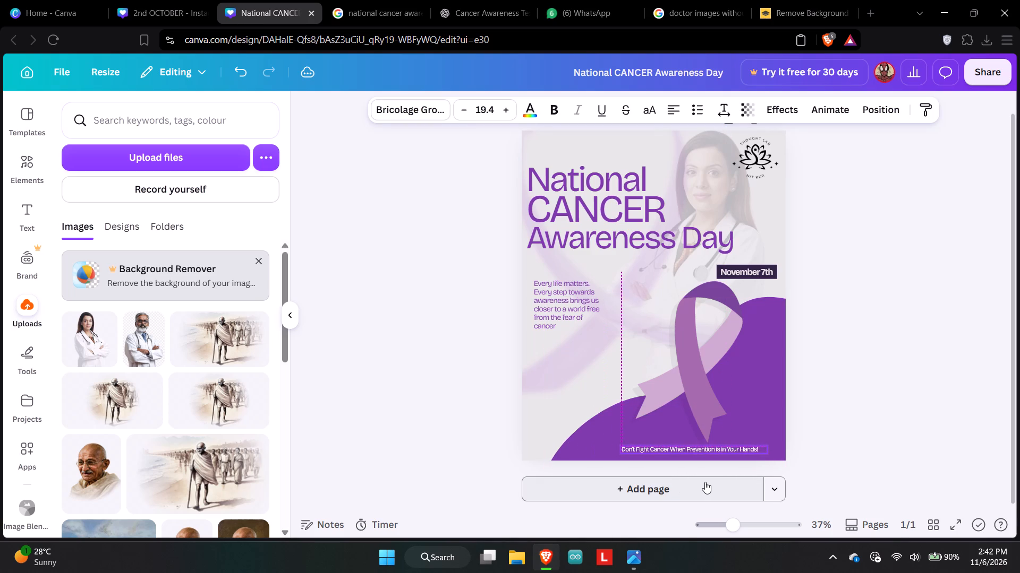
drag(705, 482, 710, 485)
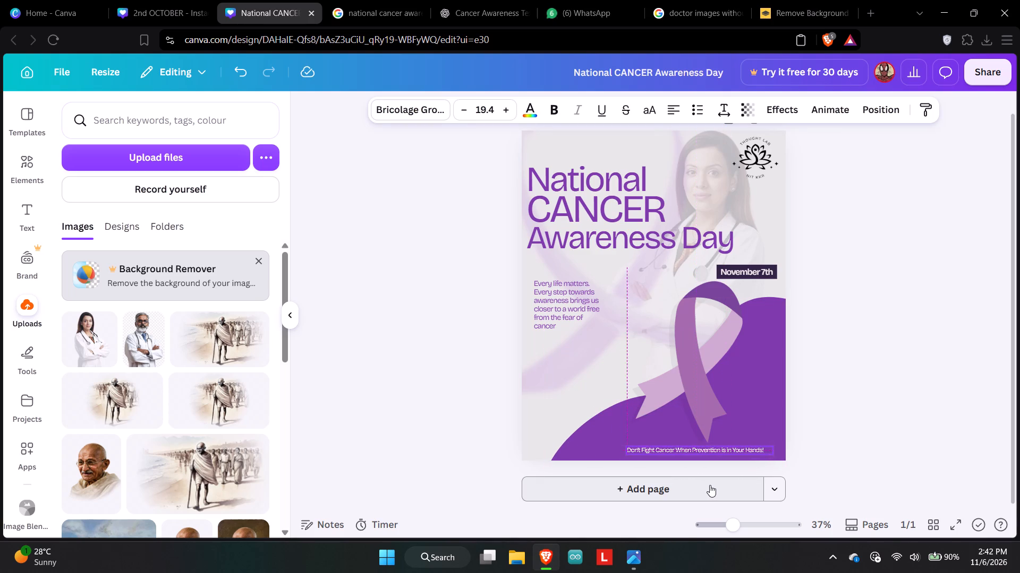
drag(710, 485, 712, 484)
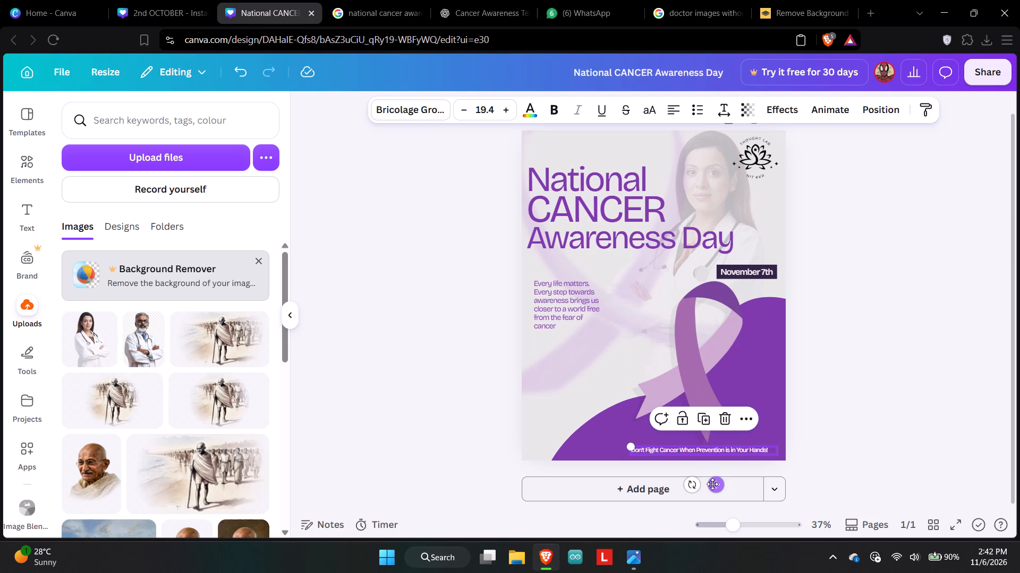
click(872, 414)
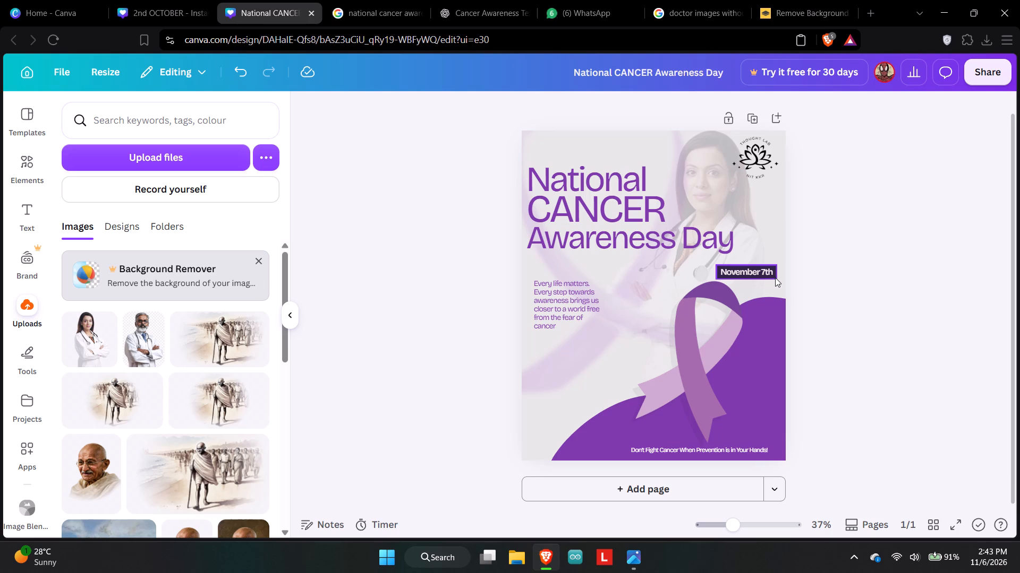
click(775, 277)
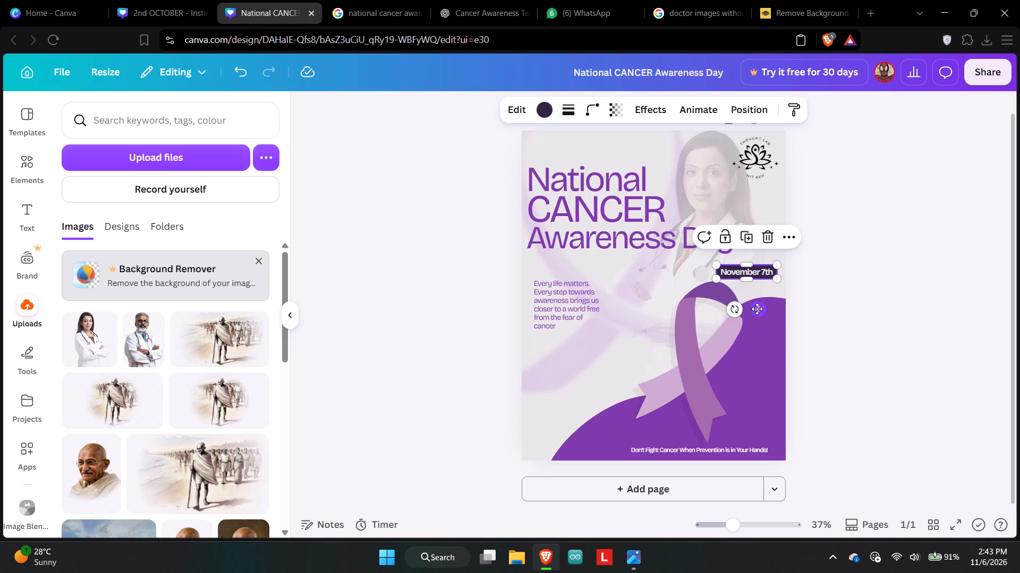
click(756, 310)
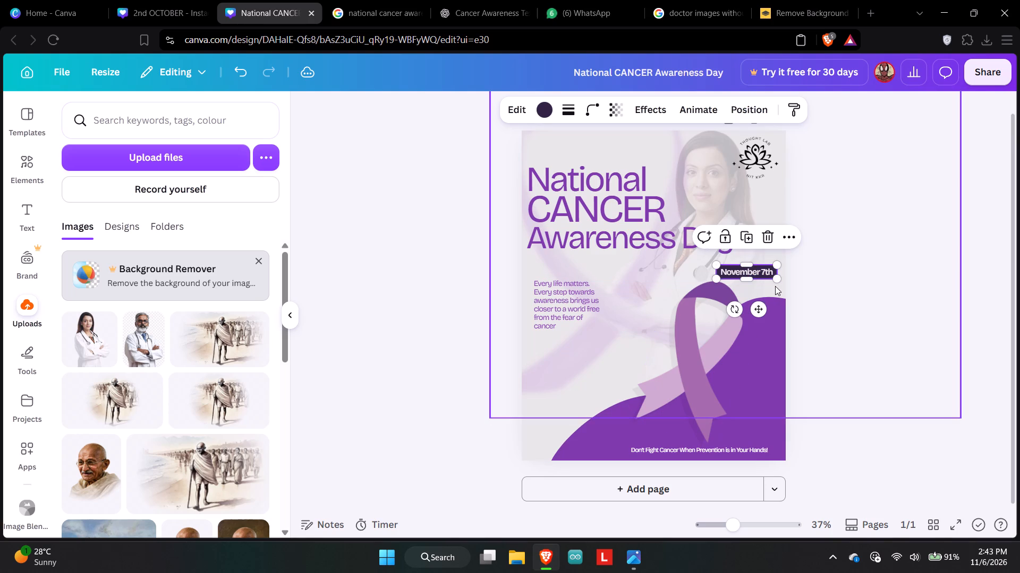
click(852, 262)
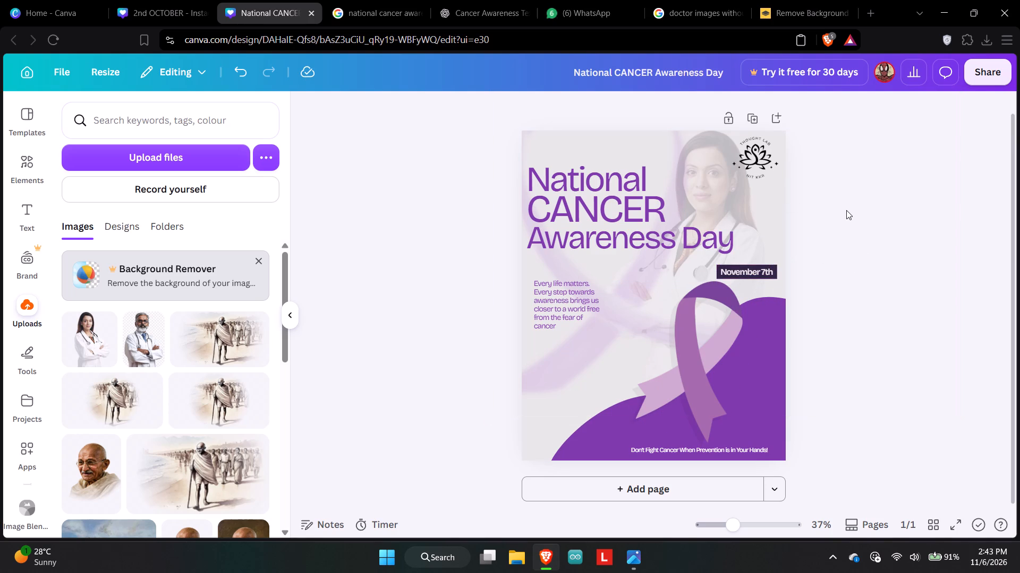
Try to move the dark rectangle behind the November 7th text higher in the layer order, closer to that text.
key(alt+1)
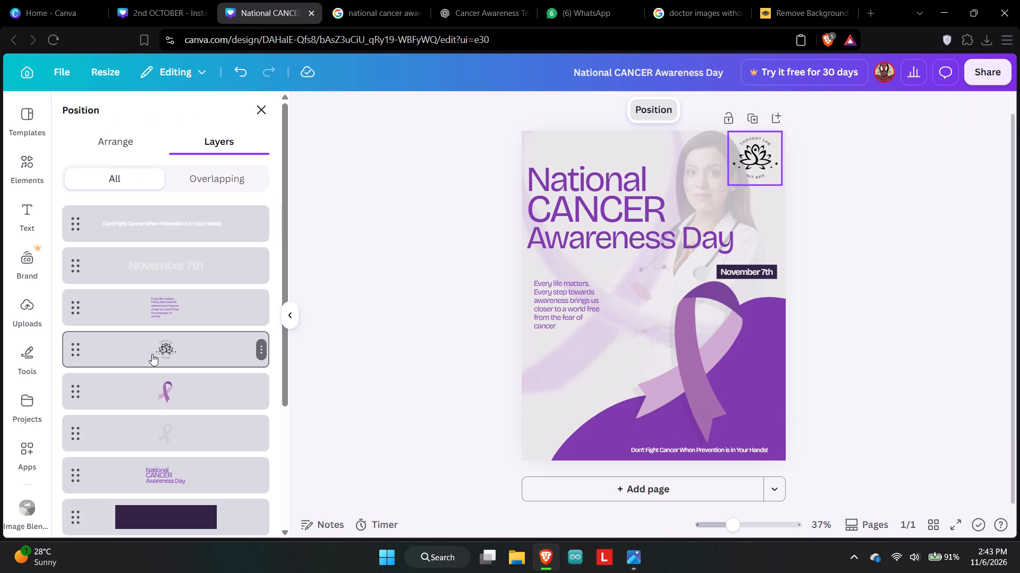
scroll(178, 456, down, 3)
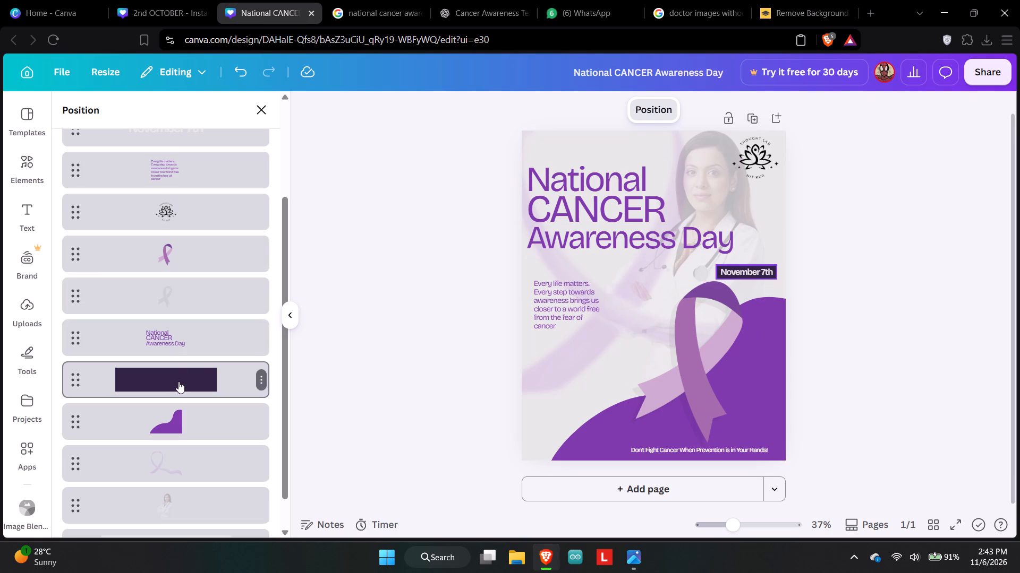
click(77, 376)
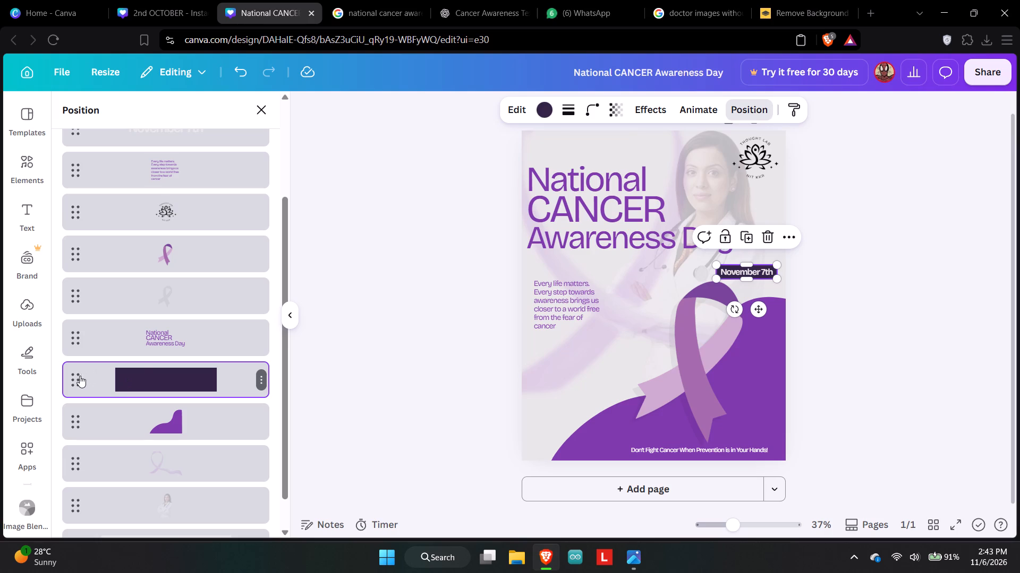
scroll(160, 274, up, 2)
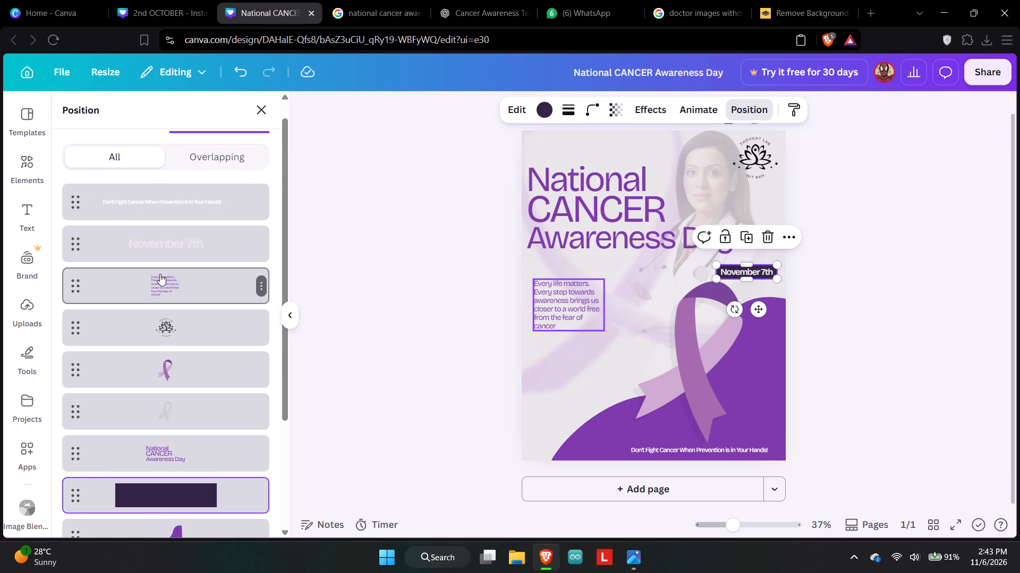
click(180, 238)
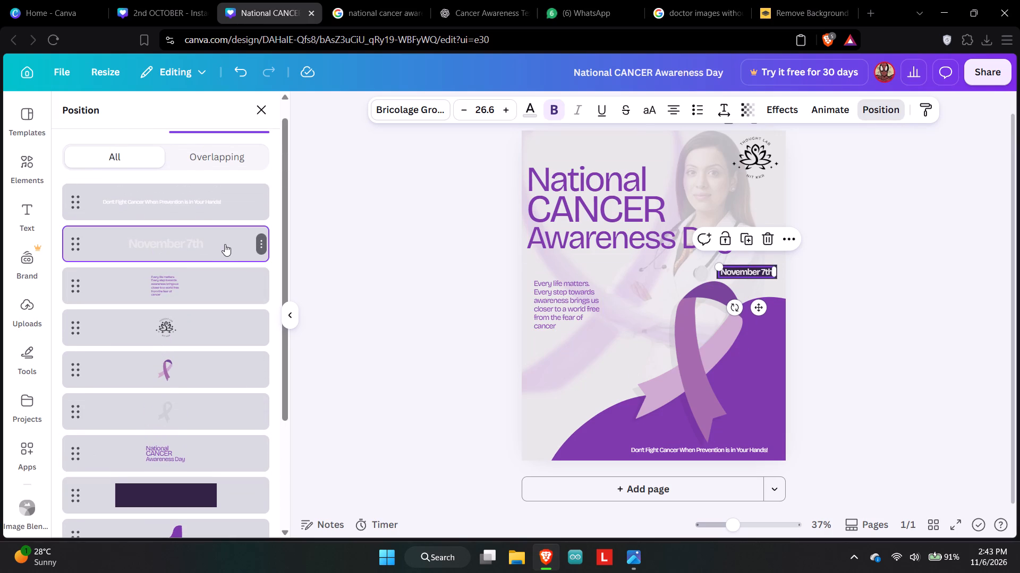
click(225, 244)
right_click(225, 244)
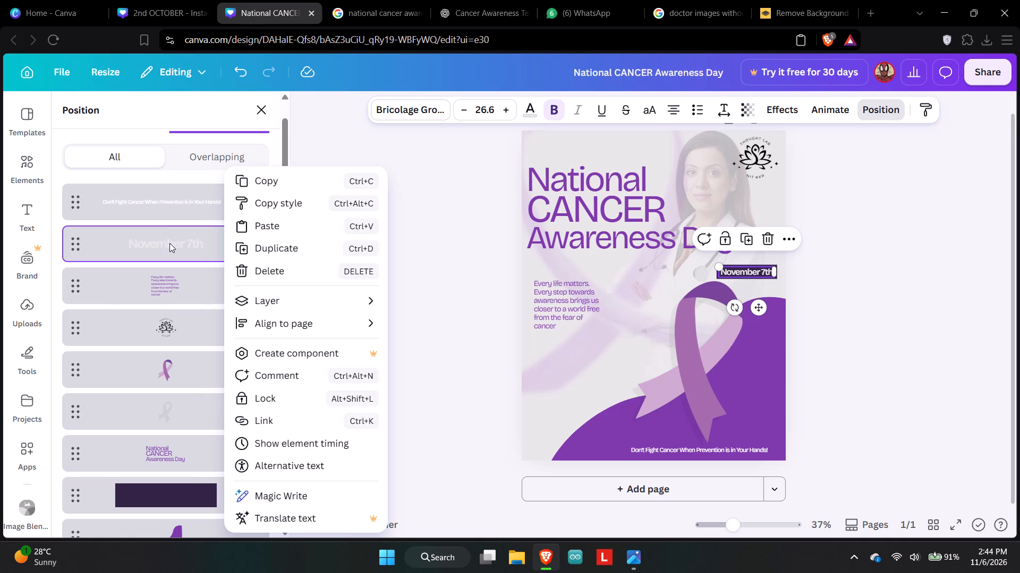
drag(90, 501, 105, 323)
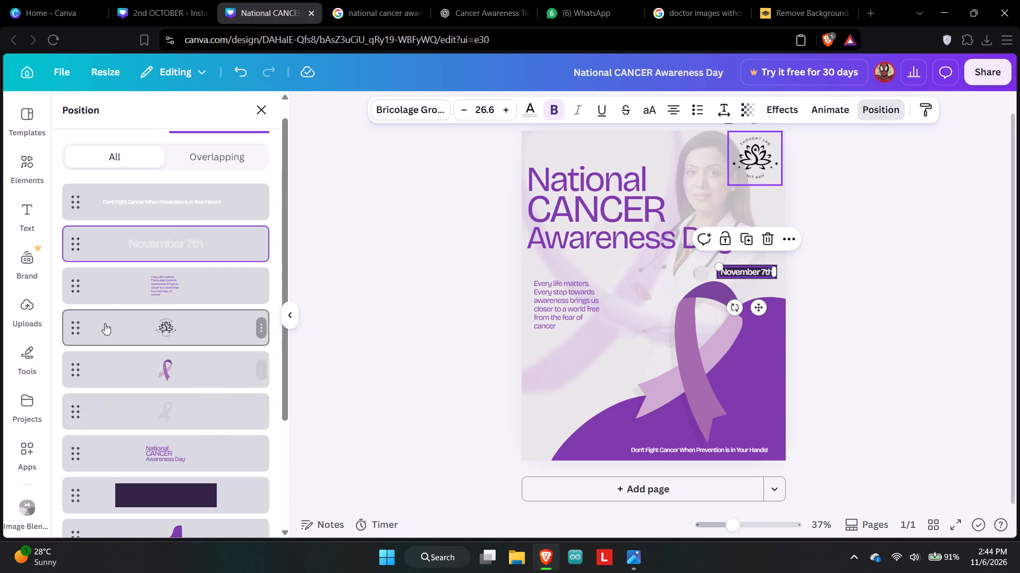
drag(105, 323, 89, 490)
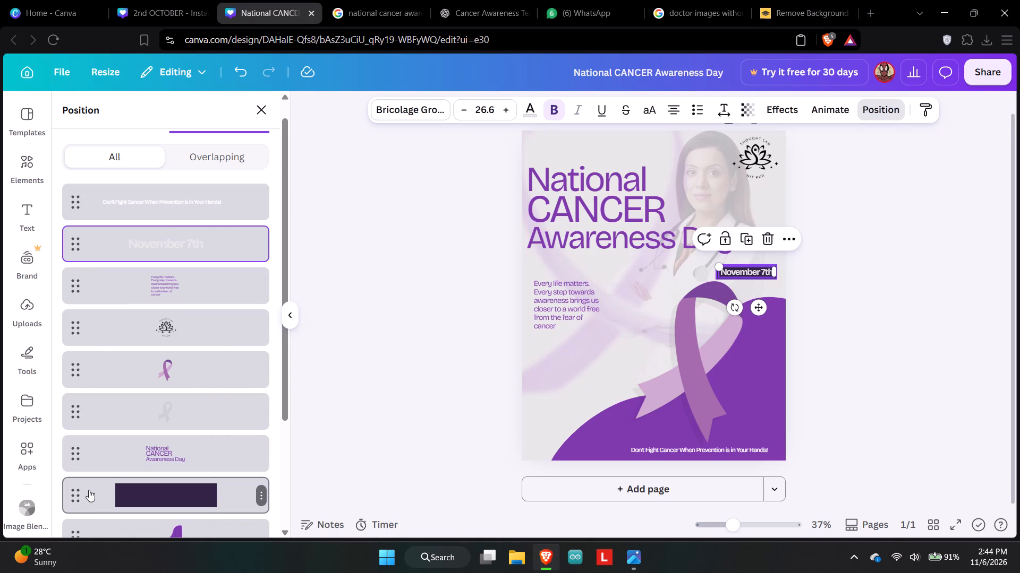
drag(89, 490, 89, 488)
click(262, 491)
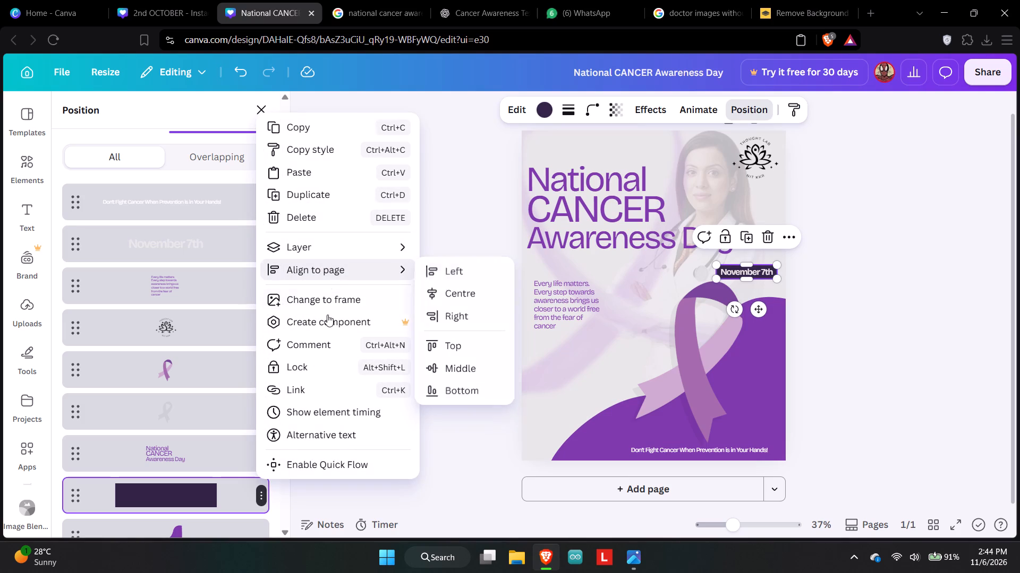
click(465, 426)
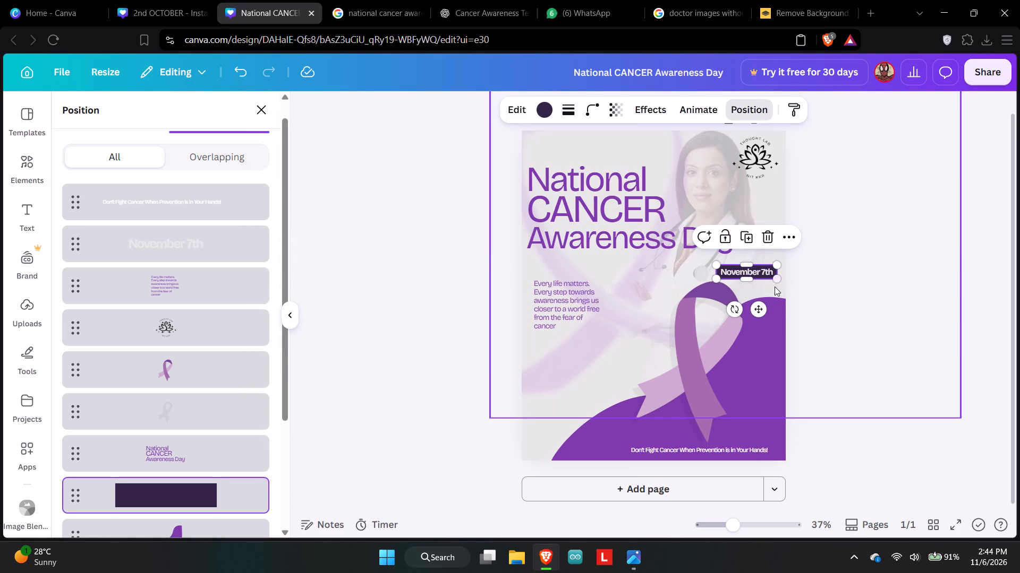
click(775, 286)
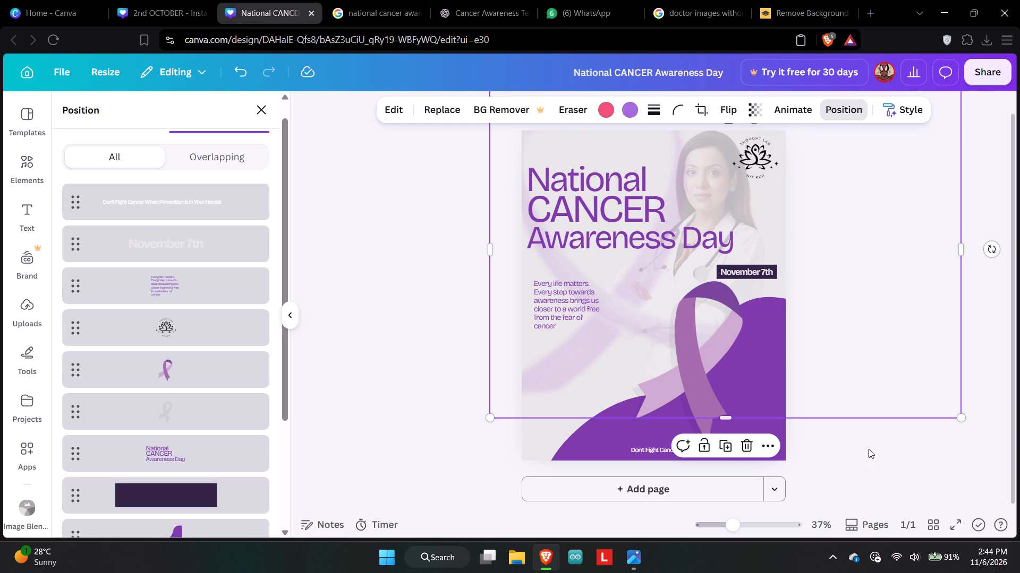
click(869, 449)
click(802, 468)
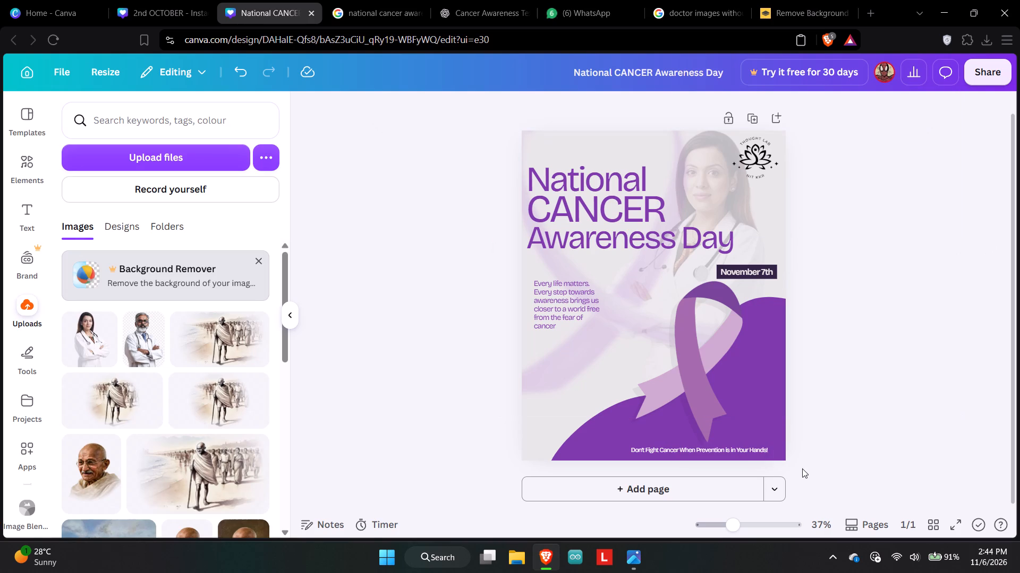
Move the large faded ribbon image in the background down and slightly left behind the title, doctor and paragraph.
drag(775, 256, 759, 272)
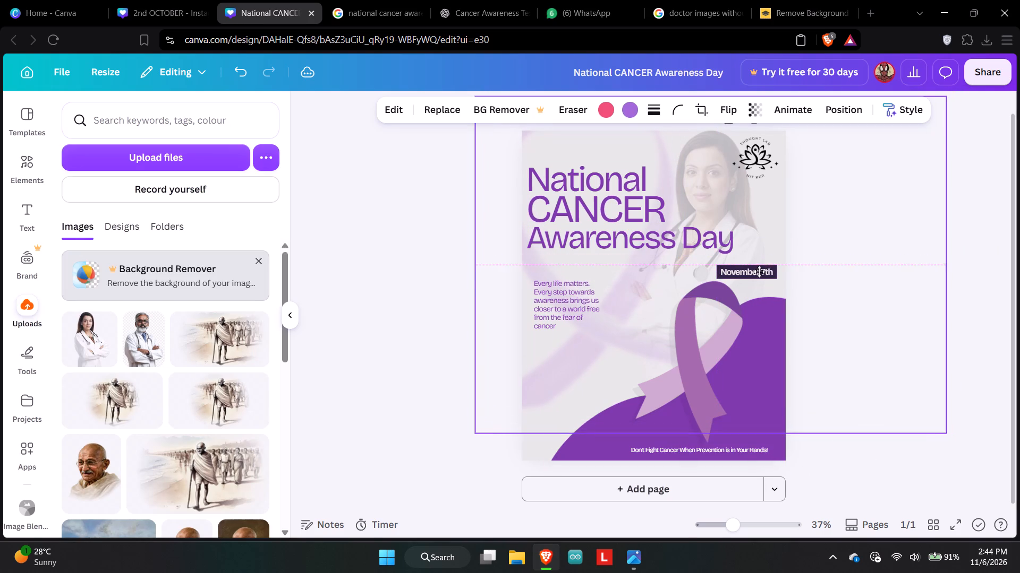
drag(759, 272, 769, 286)
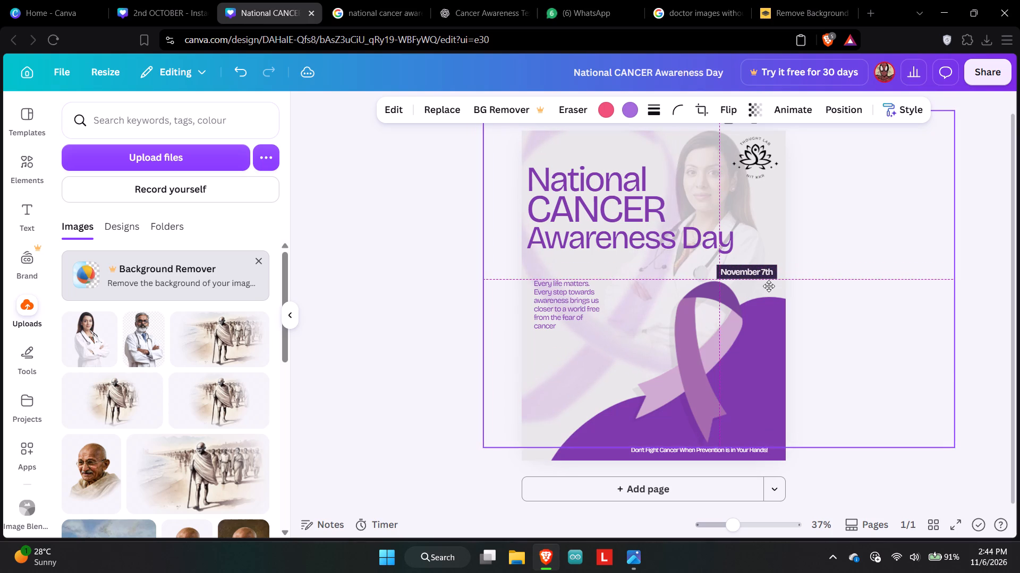
drag(769, 286, 765, 283)
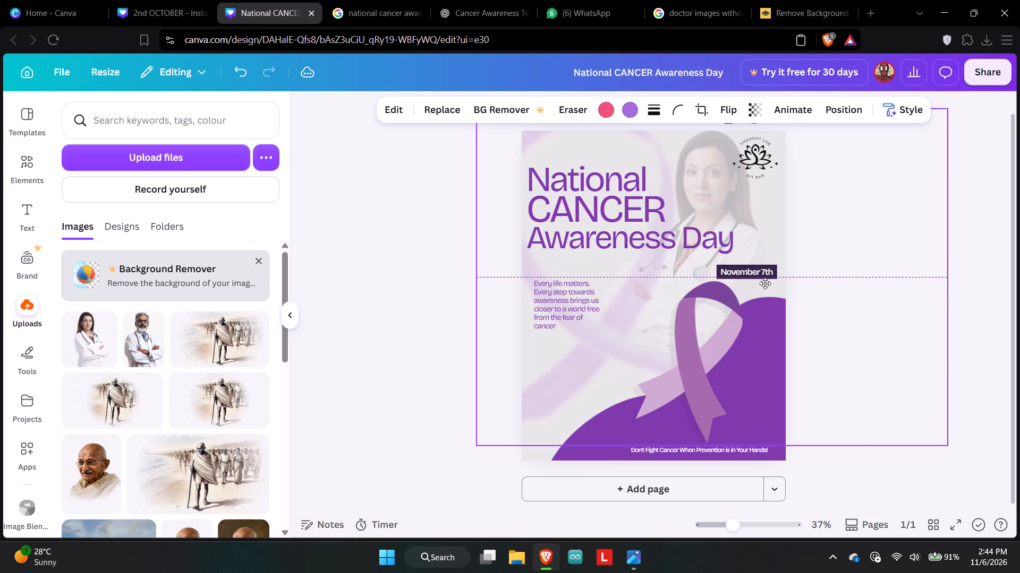
drag(765, 283, 768, 284)
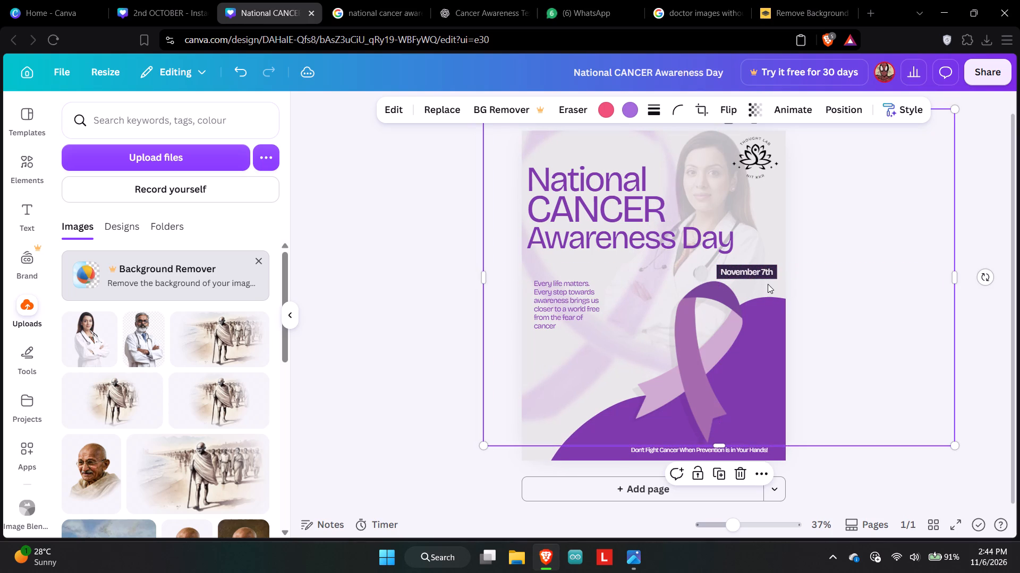
click(931, 335)
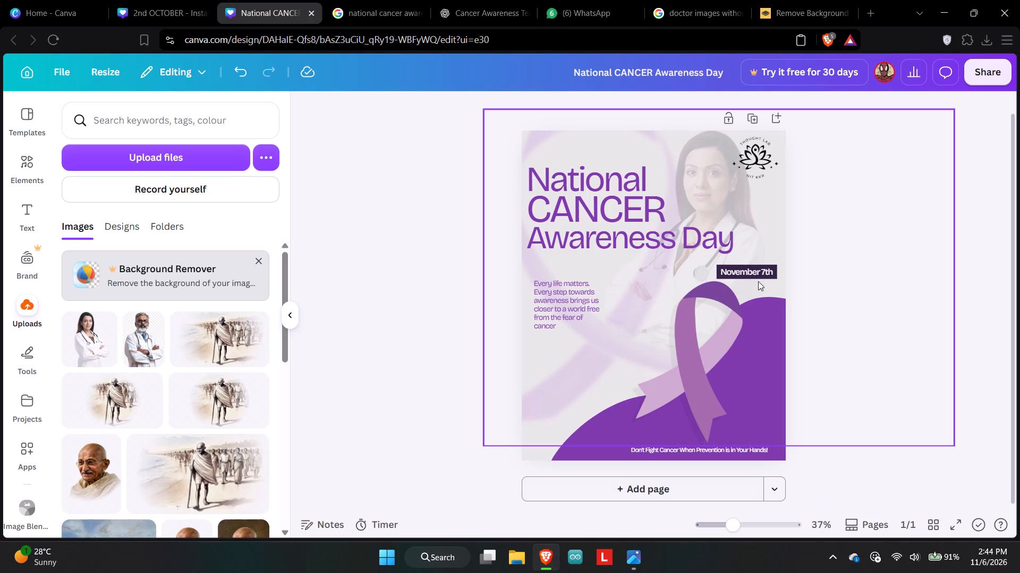
click(812, 456)
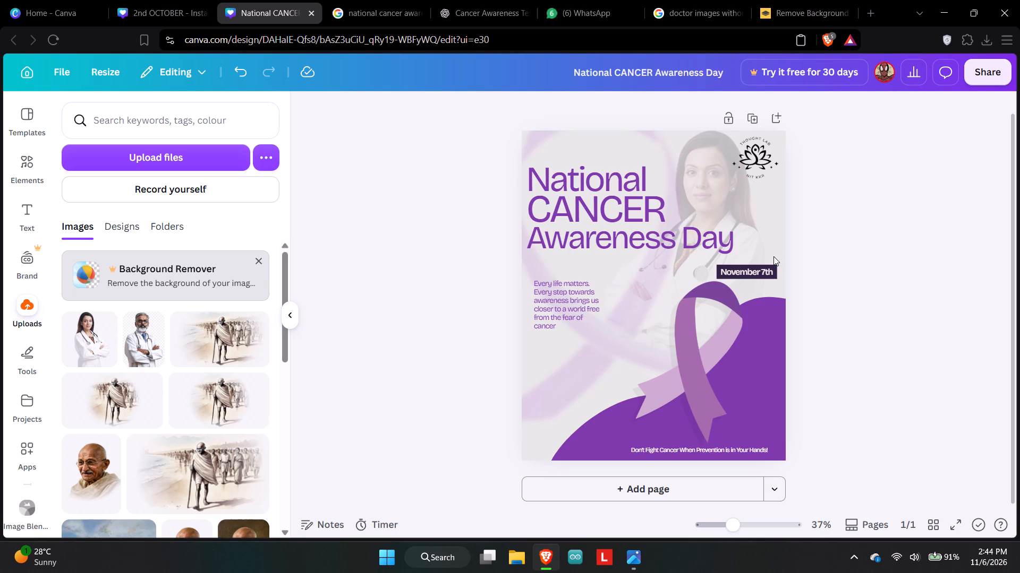
drag(773, 256, 768, 257)
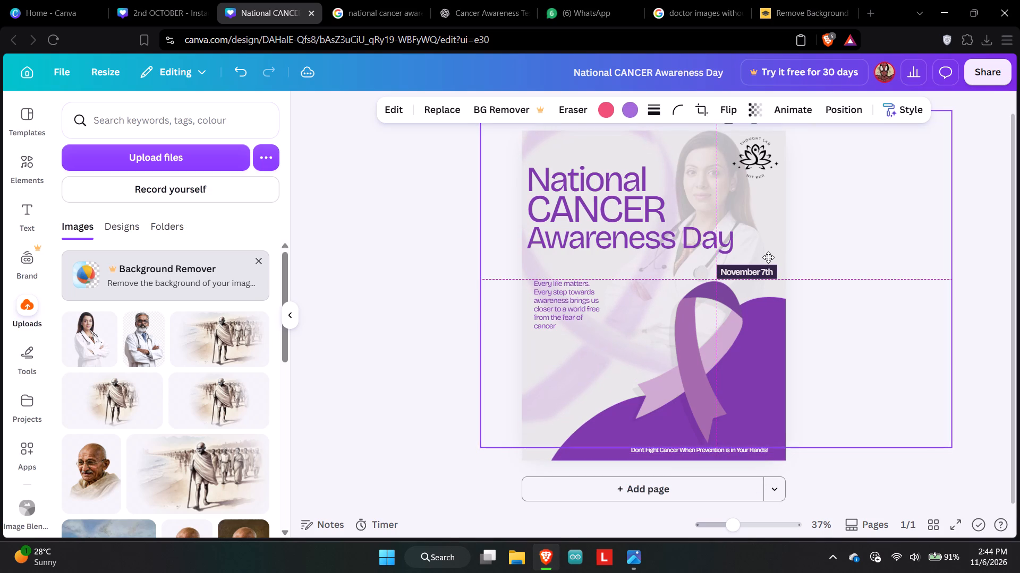
drag(768, 257, 767, 259)
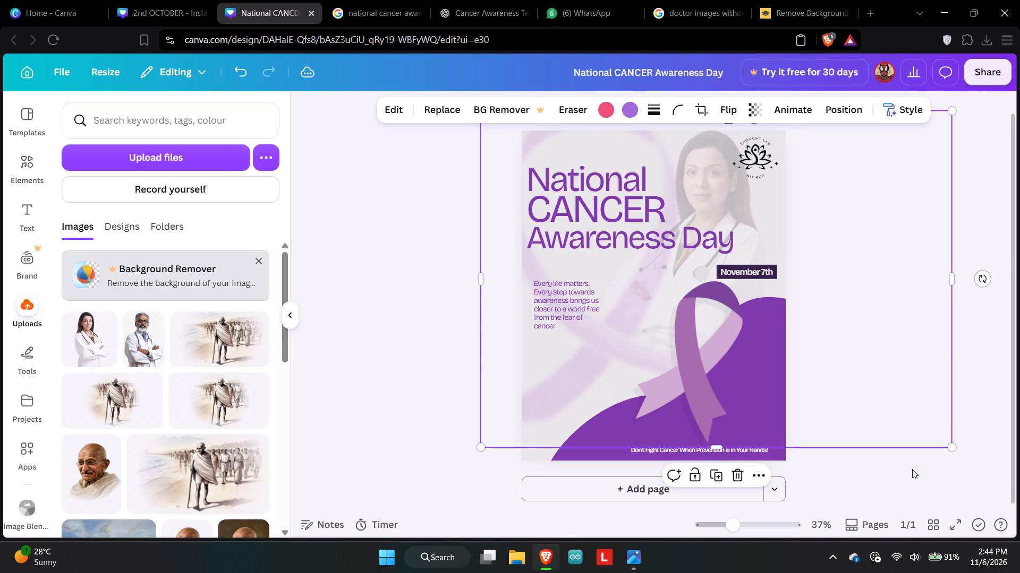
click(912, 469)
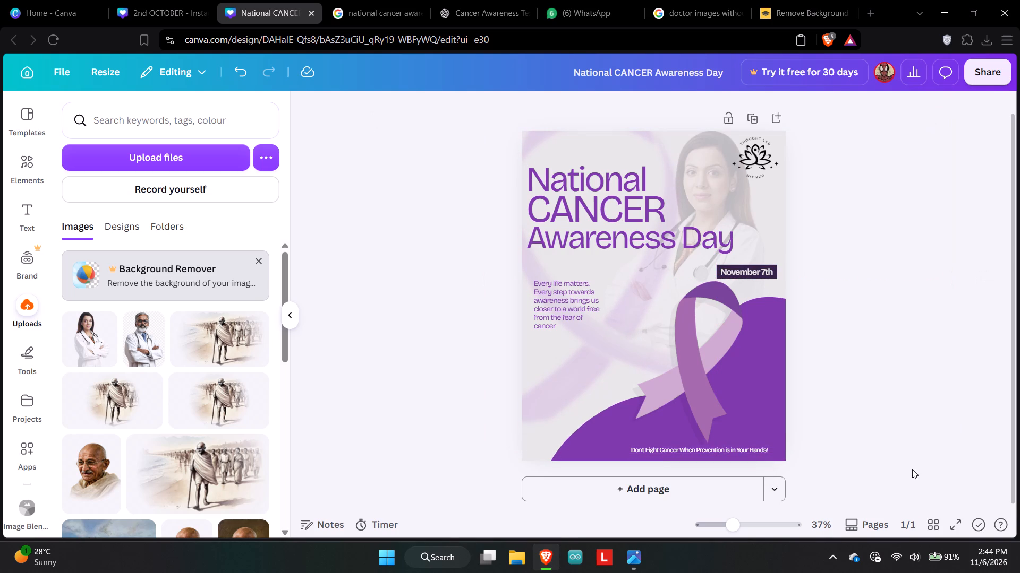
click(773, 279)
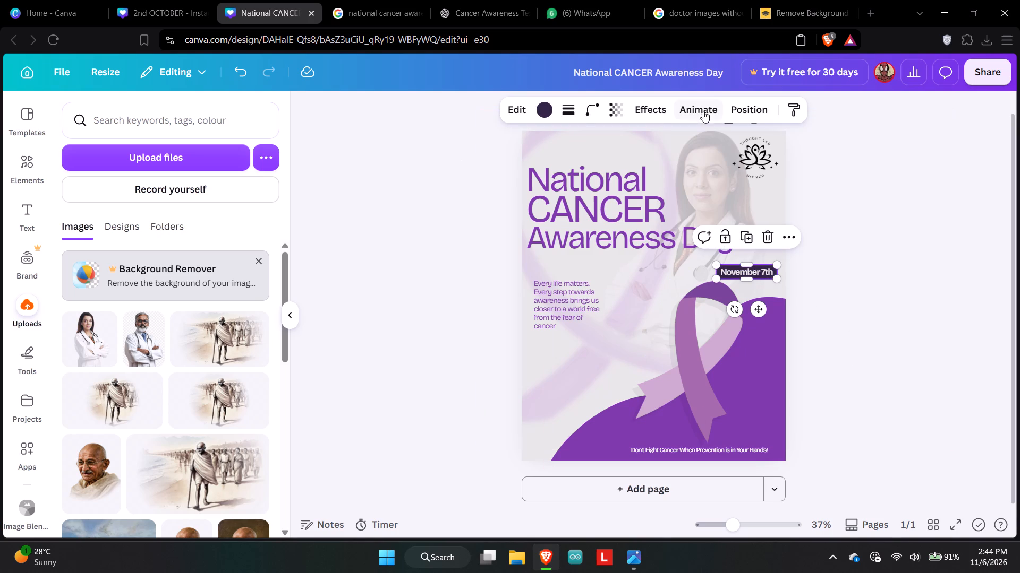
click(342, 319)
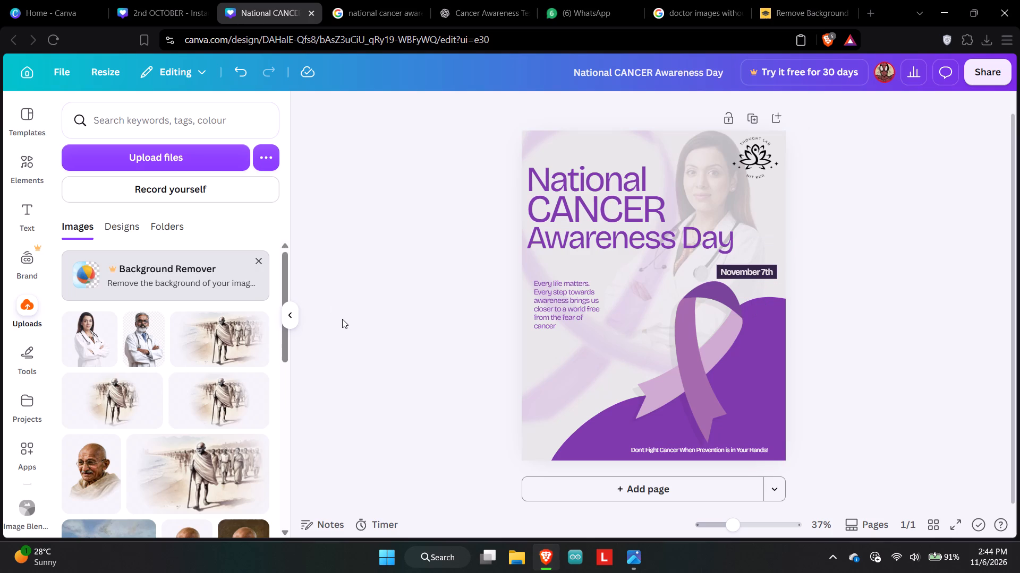
Lock the bottom tagline, the November 7th text, the "Every life matters" paragraph and the lotus logo.
key(alt+1)
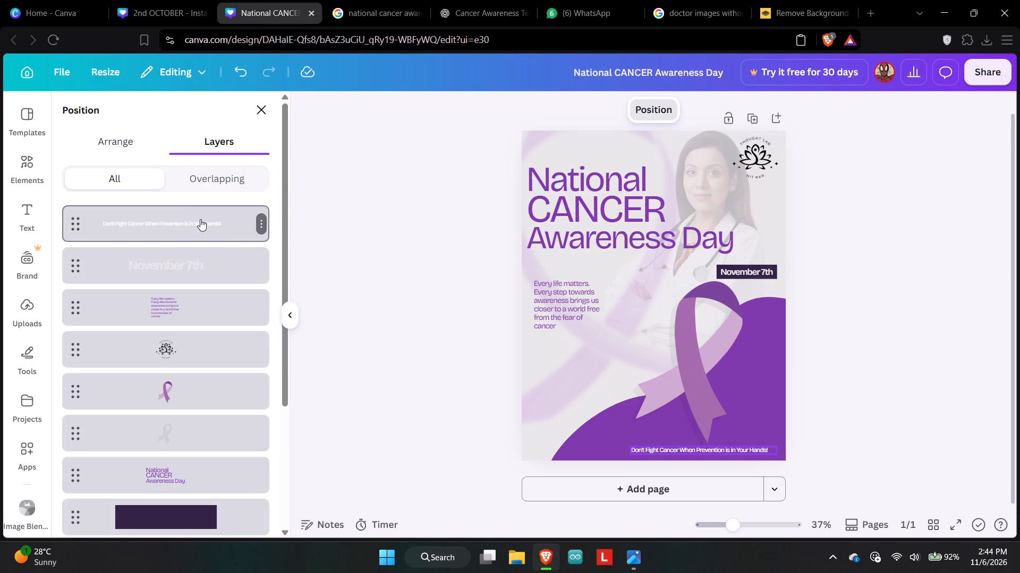
right_click(206, 219)
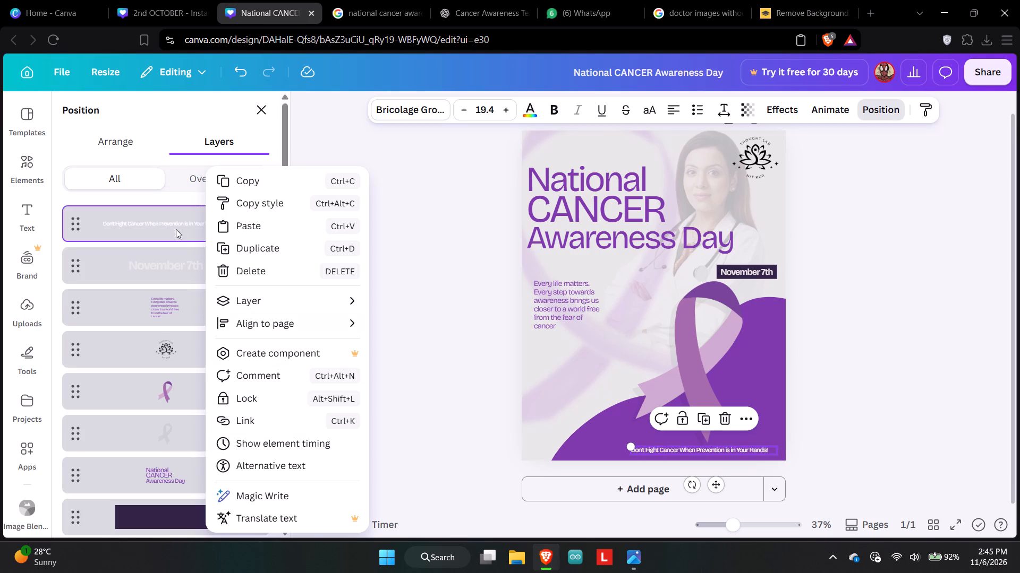
click(283, 399)
click(242, 268)
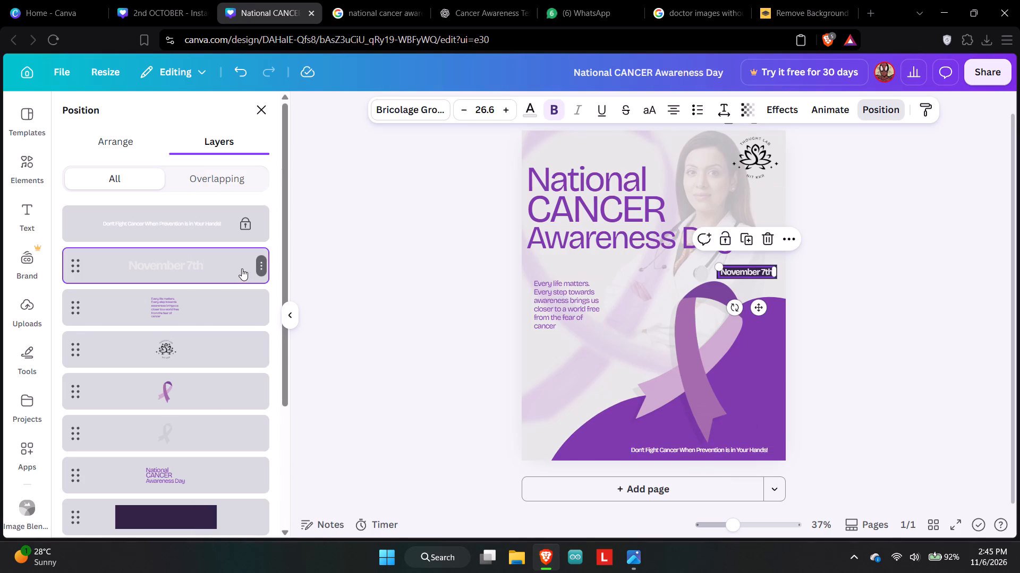
key(alt+shift+l)
click(244, 317)
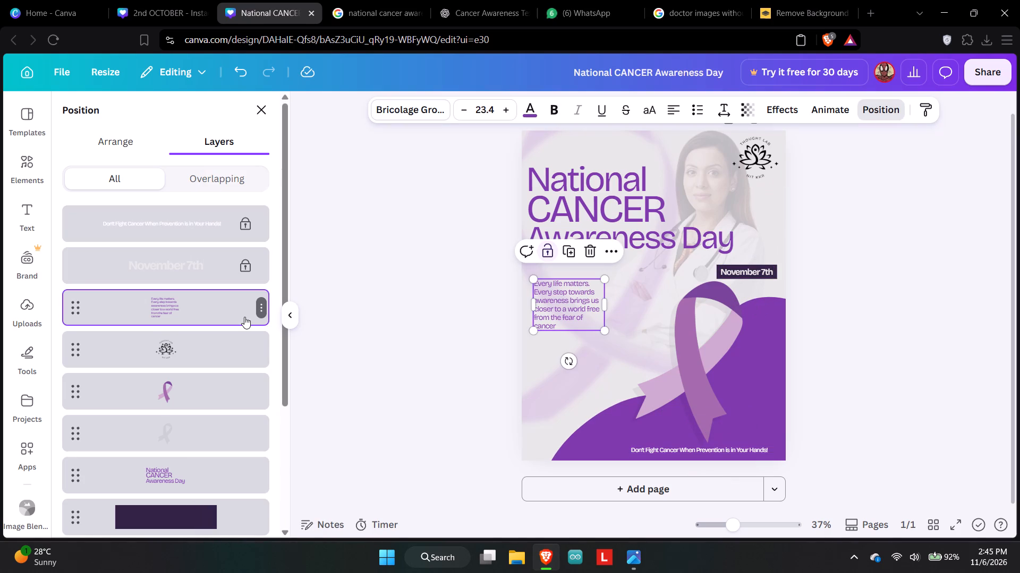
key(alt+shift+l)
click(225, 349)
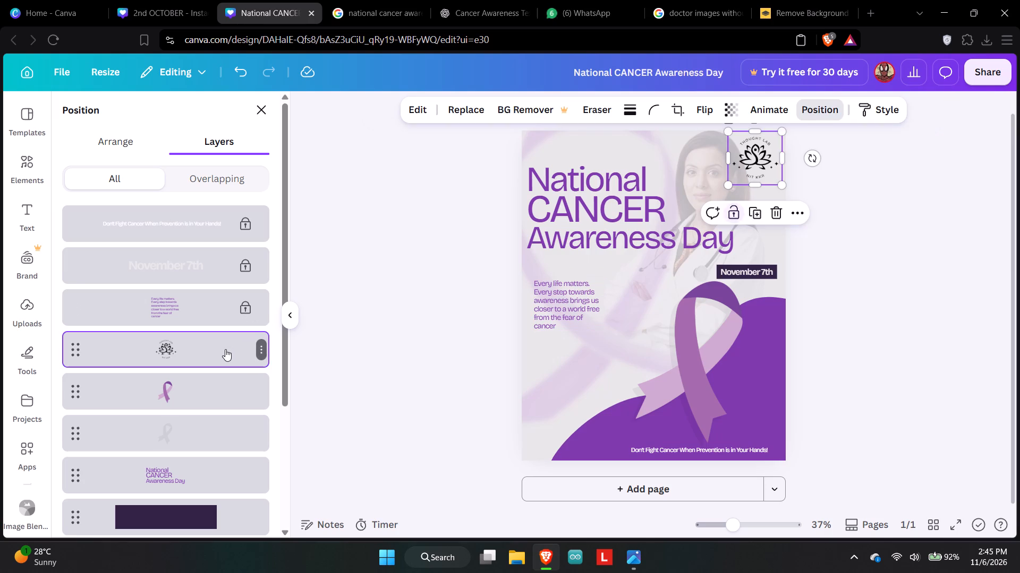
key(alt+shift+l)
Try to lock the purple ribbon, and lock its shadow copy and the National CANCER Awareness Day title.
click(223, 387)
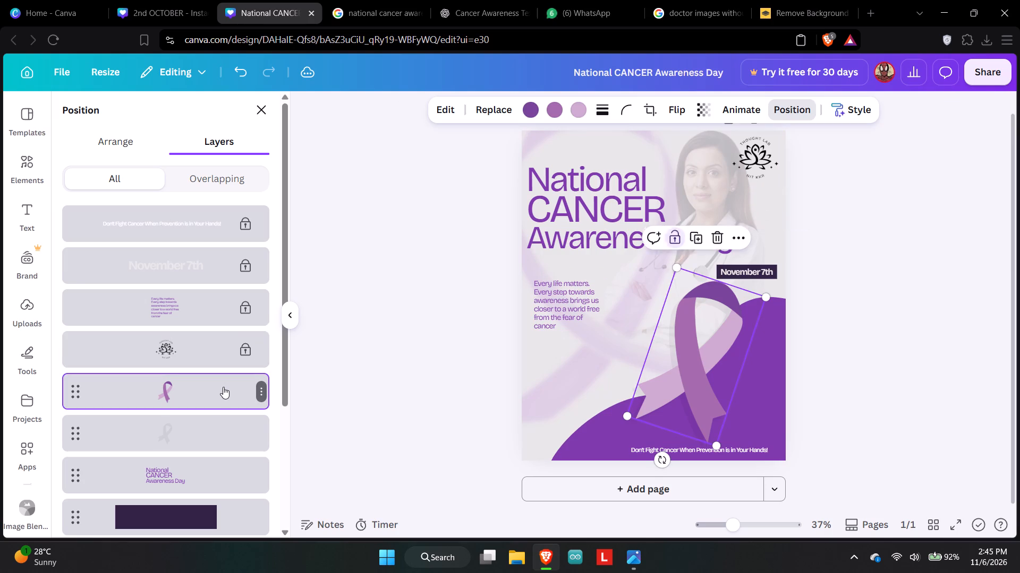
key(shift+l)
click(220, 435)
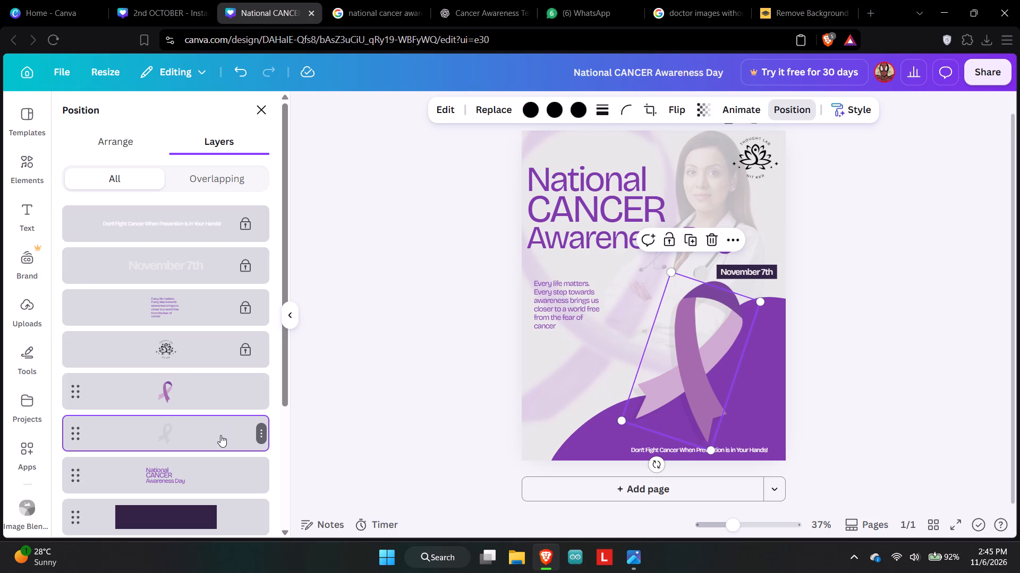
key(alt+shift+l)
scroll(220, 435, down, 1)
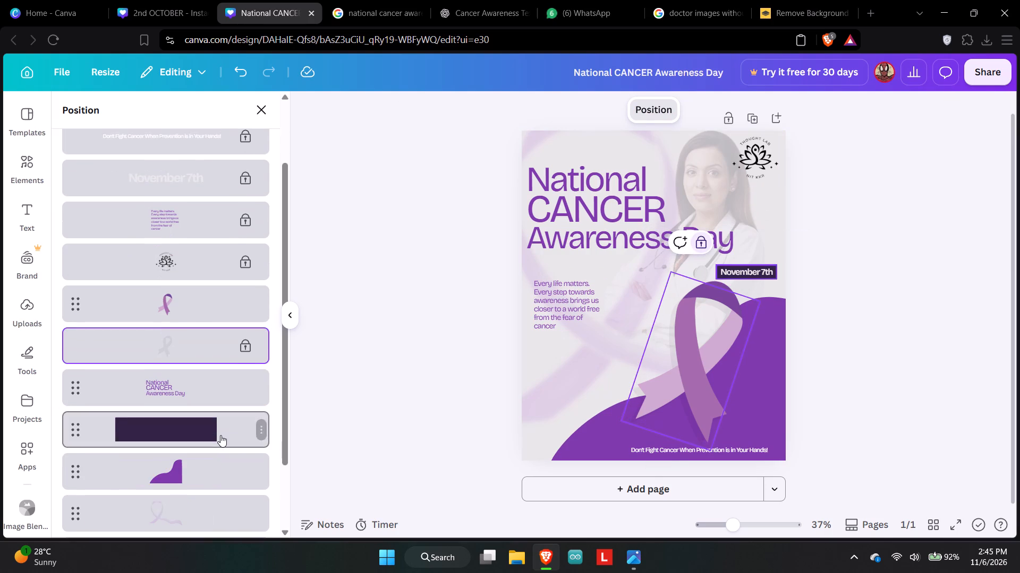
click(211, 397)
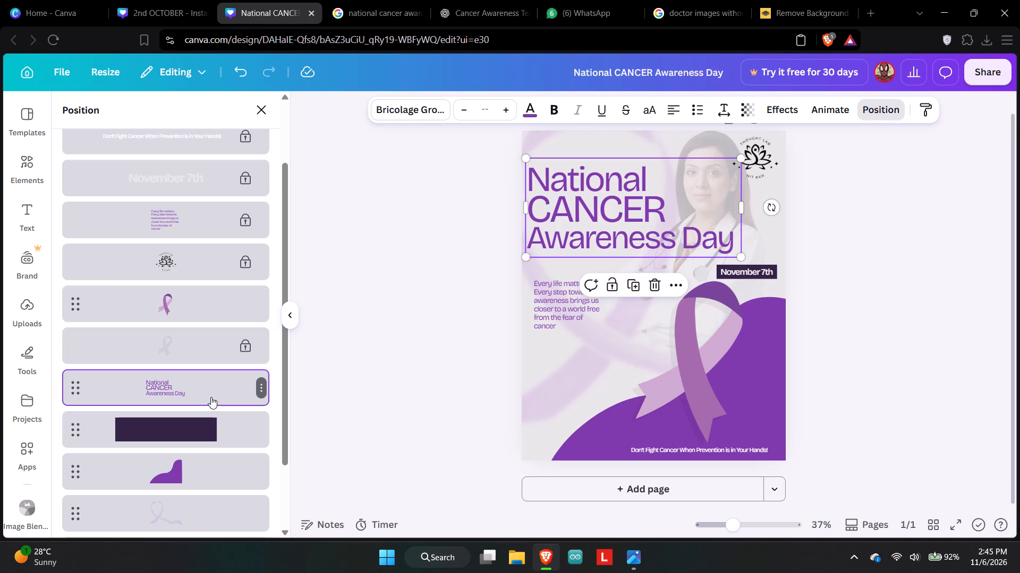
key(alt+shift+l)
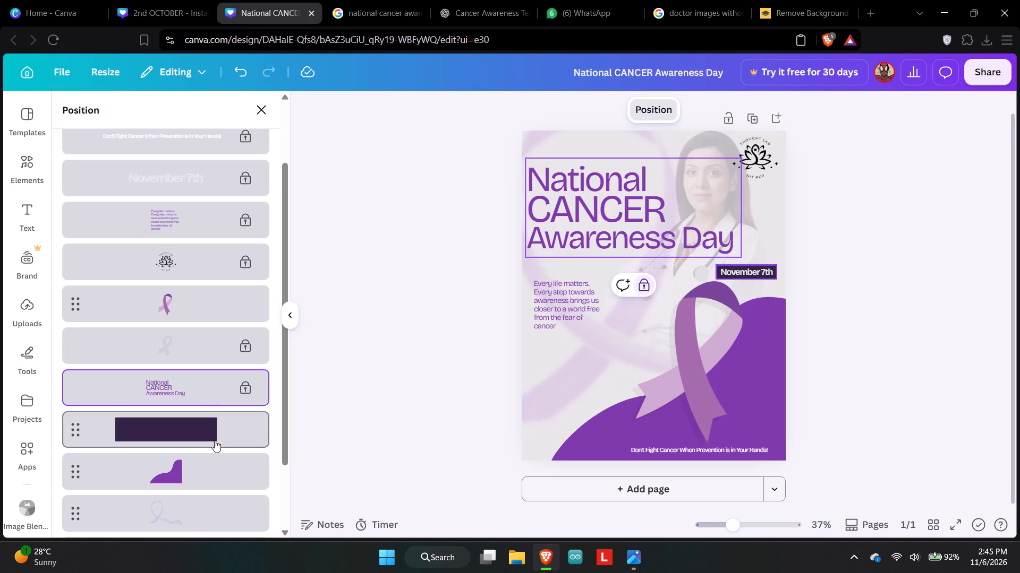
Lock the purple curved shape, the large faded ribbon image and the faded doctor image.
click(214, 484)
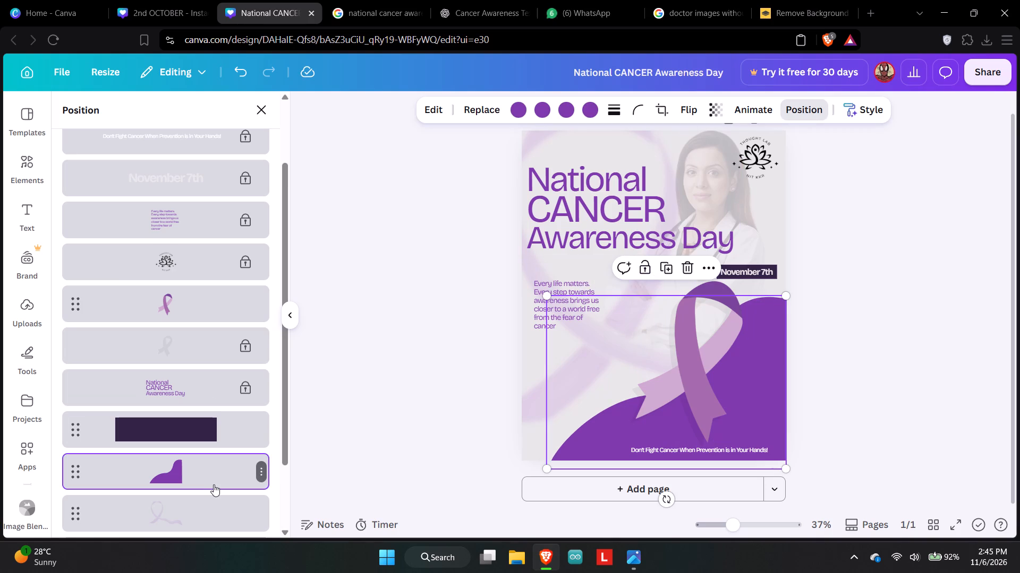
key(alt+shift+l)
scroll(214, 484, down, 1)
click(212, 425)
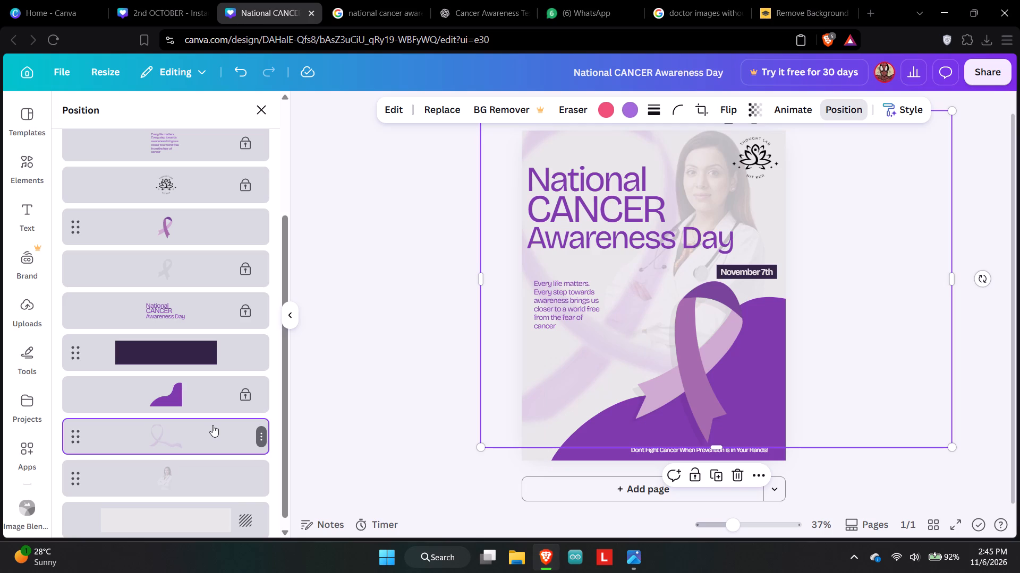
key(alt+shift+l)
scroll(212, 425, down, 1)
click(181, 465)
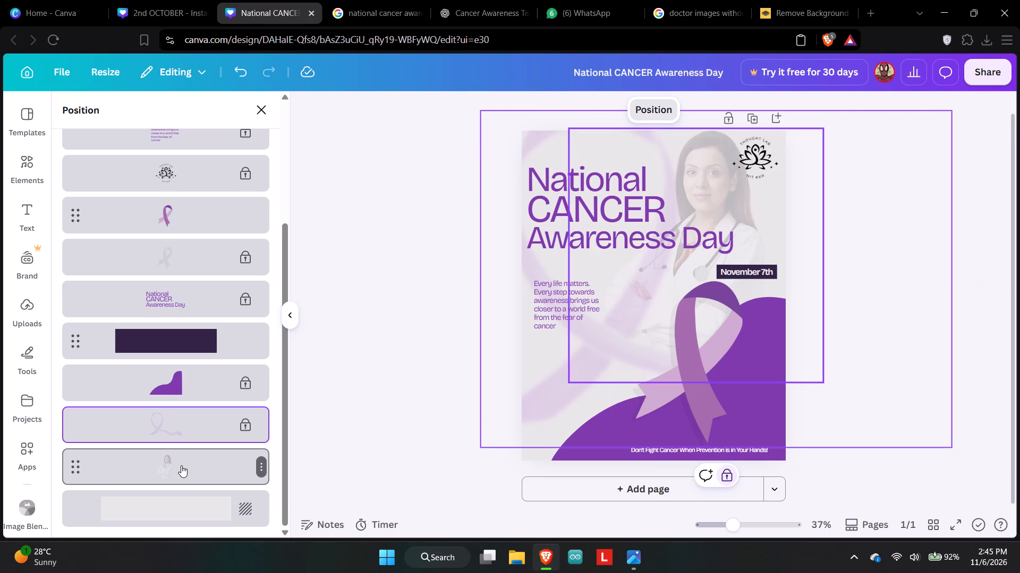
key(alt+shift+l)
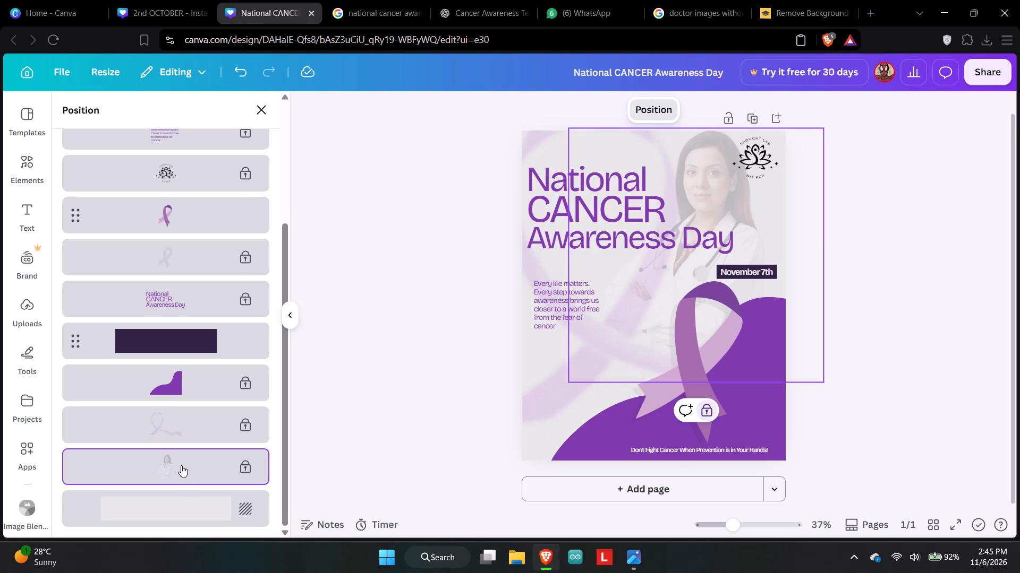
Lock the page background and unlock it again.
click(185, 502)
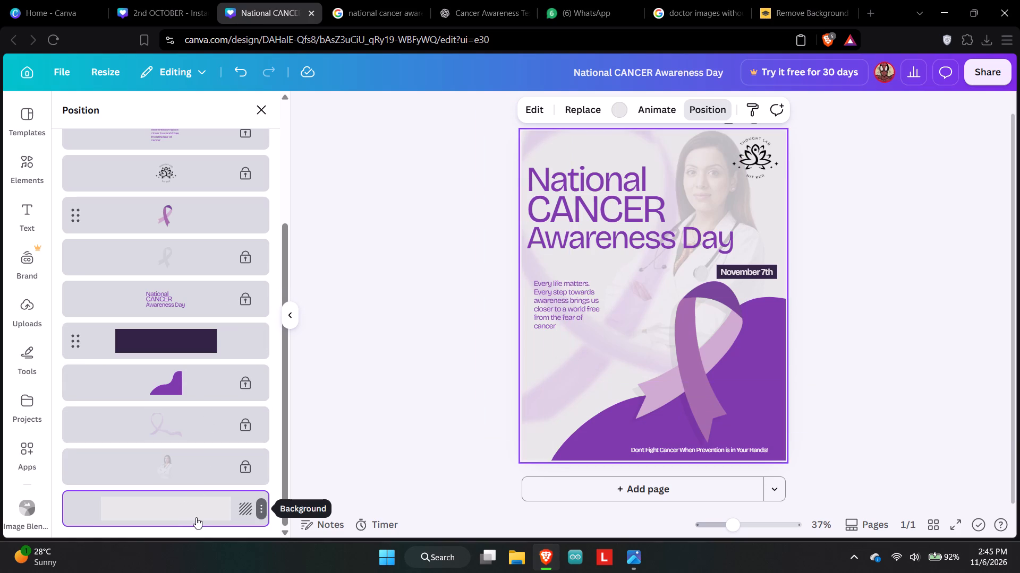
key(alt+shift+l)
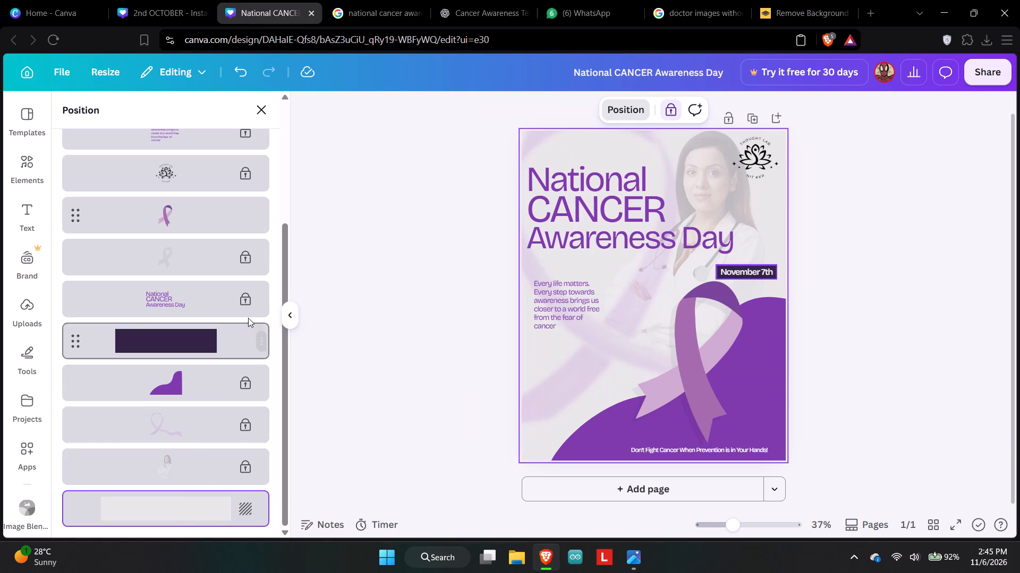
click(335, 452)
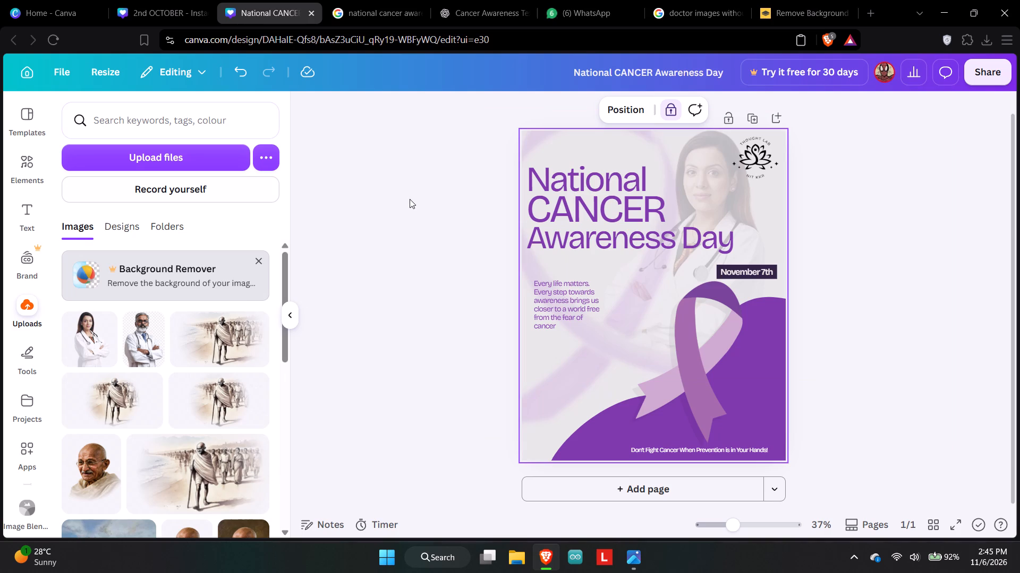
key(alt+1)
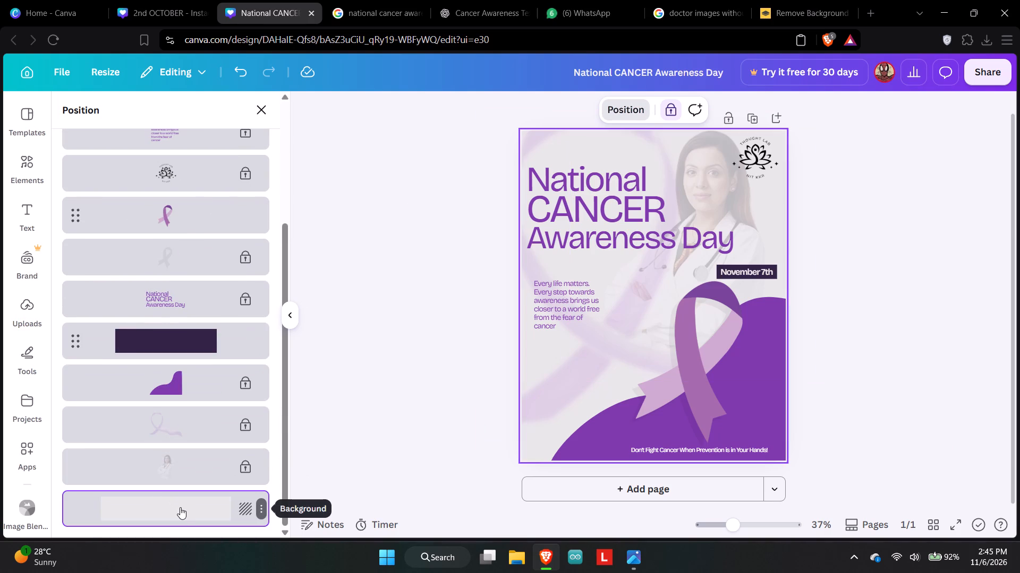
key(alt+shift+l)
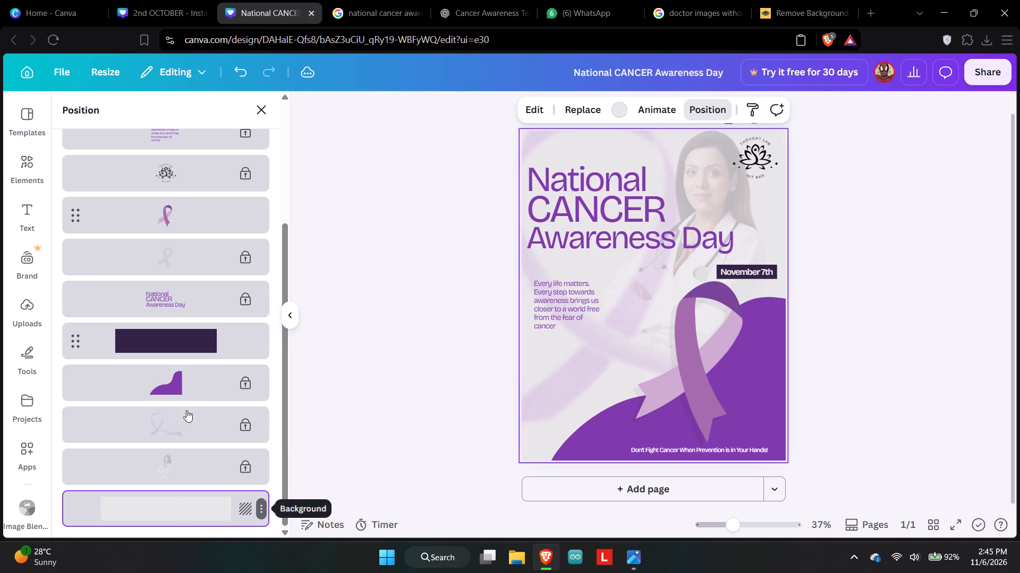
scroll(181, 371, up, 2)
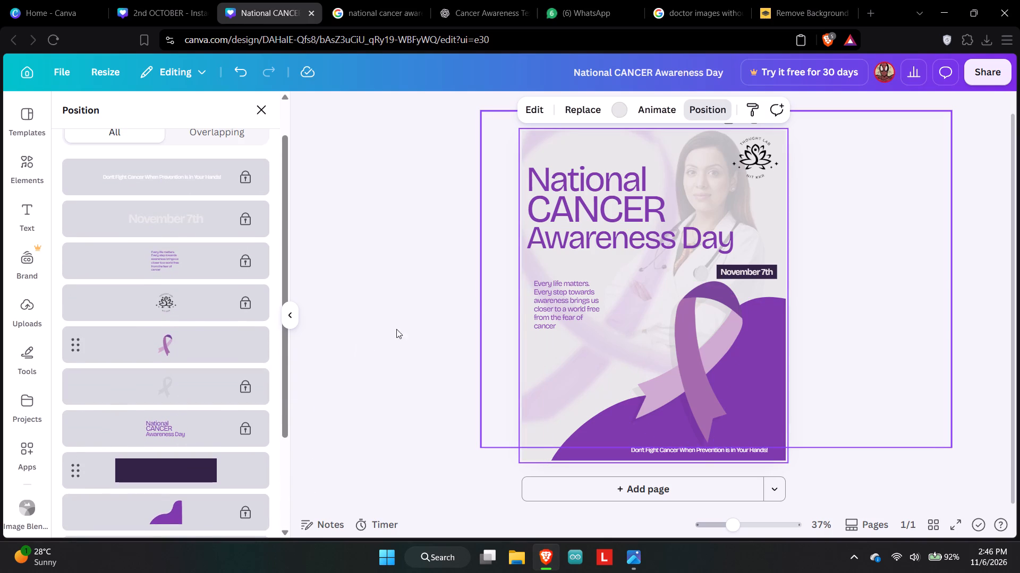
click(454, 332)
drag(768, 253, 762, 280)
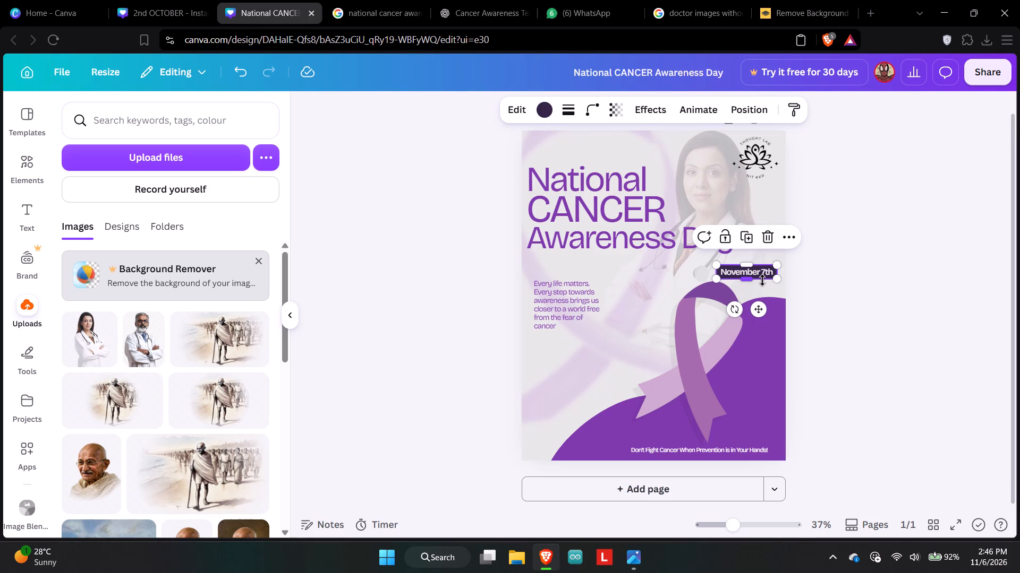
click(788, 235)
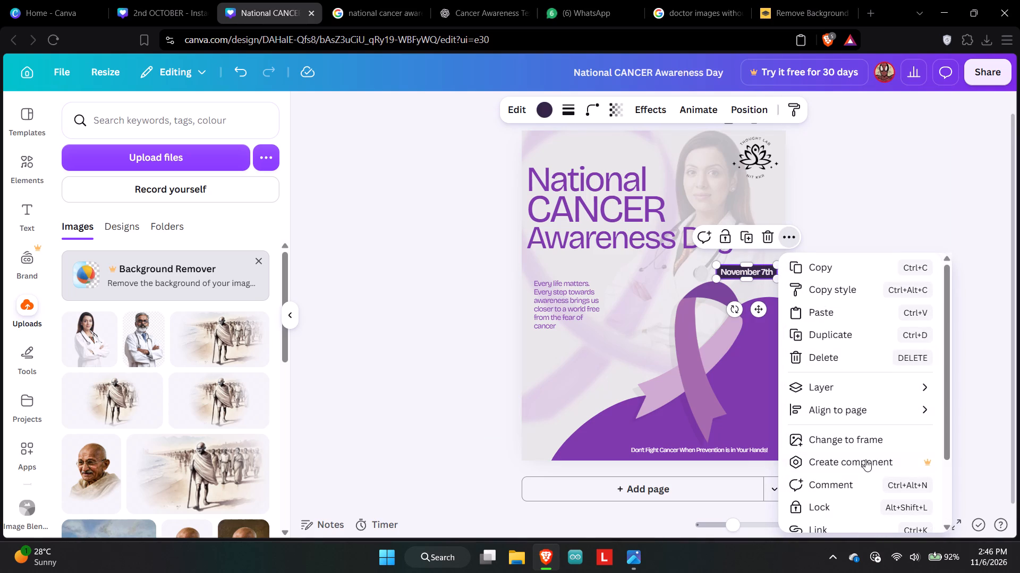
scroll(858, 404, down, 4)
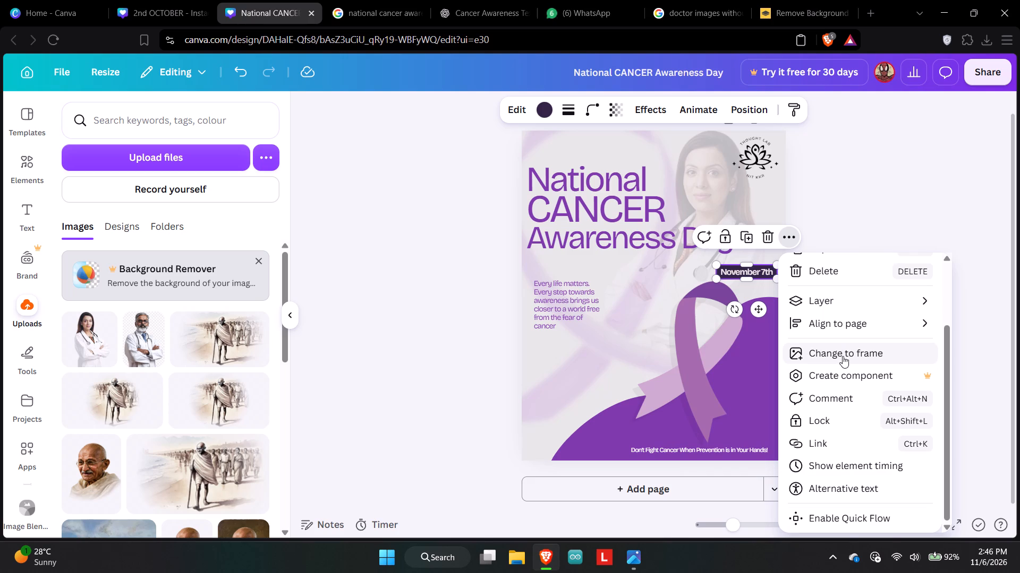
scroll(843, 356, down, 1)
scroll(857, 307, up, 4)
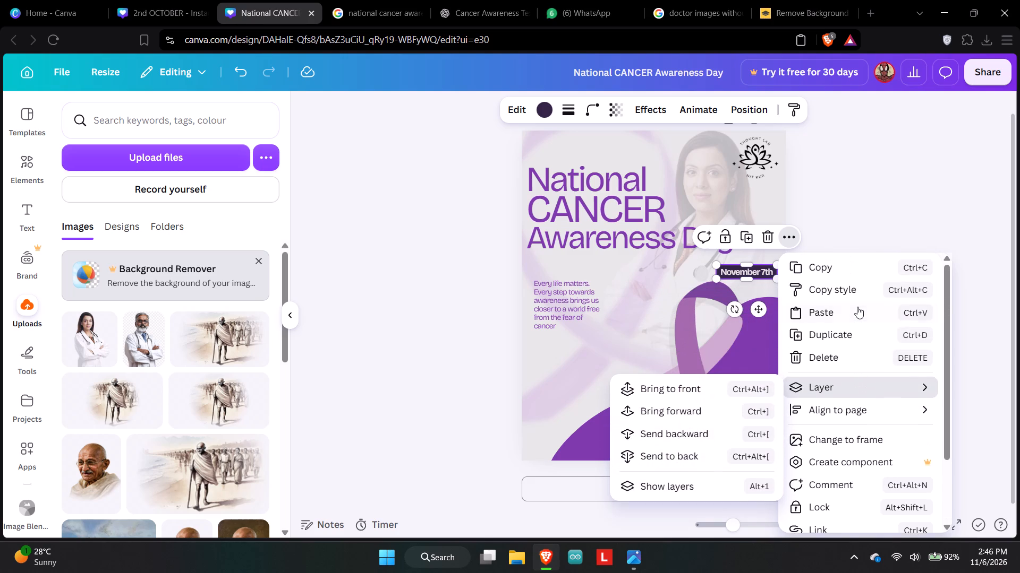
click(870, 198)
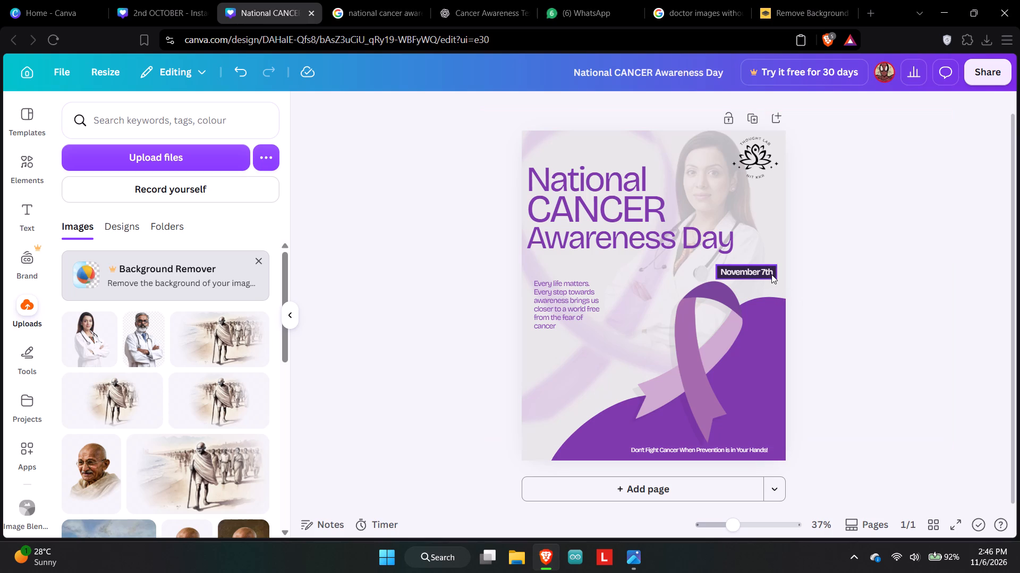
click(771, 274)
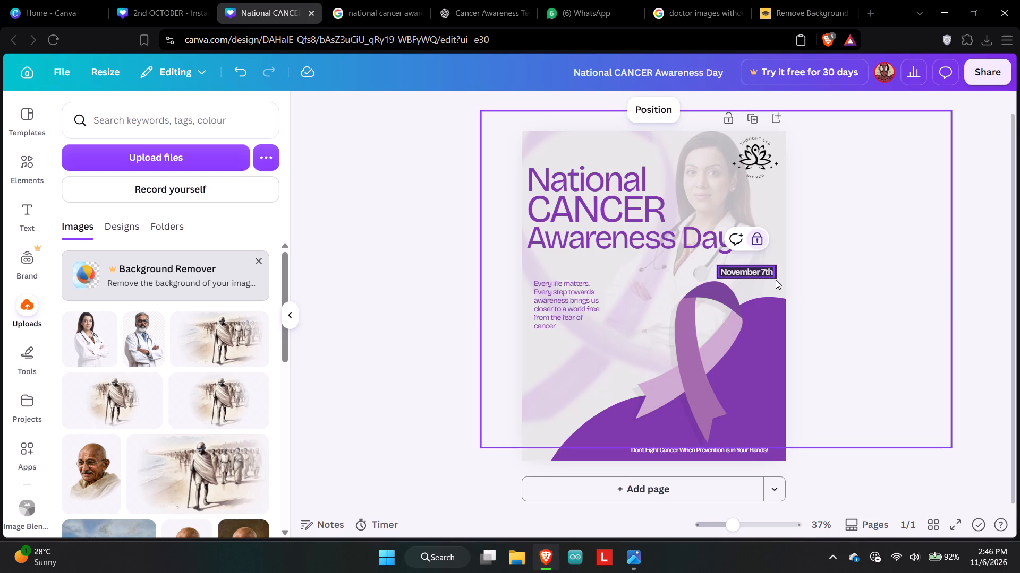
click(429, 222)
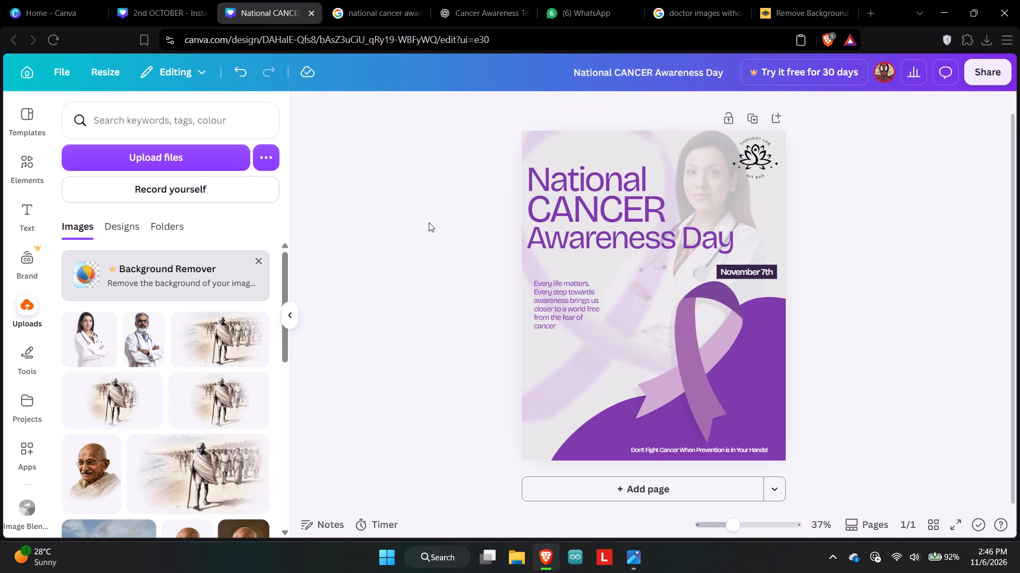
Unlock the November 7th text layer.
key(alt+1)
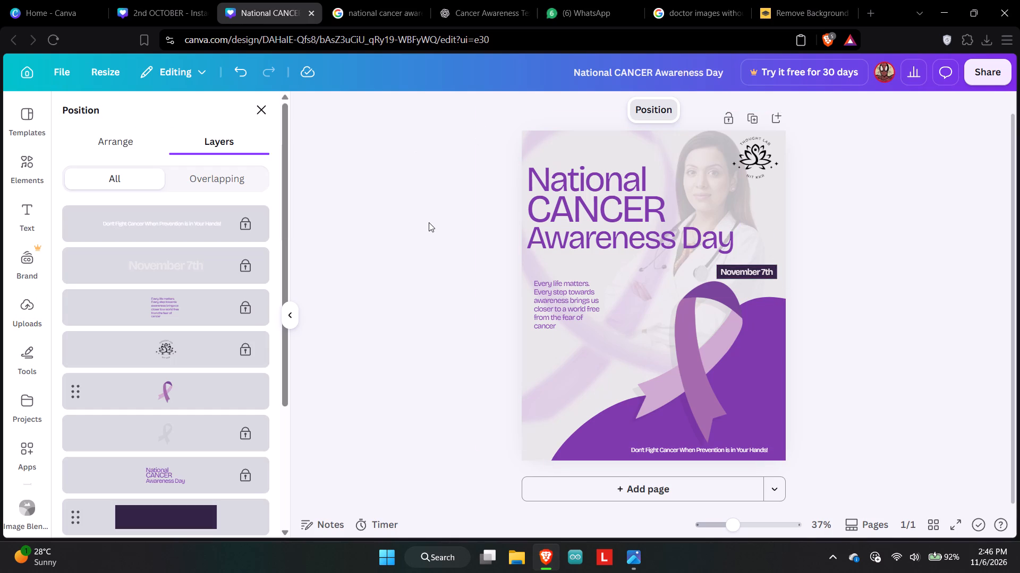
scroll(235, 331, up, 1)
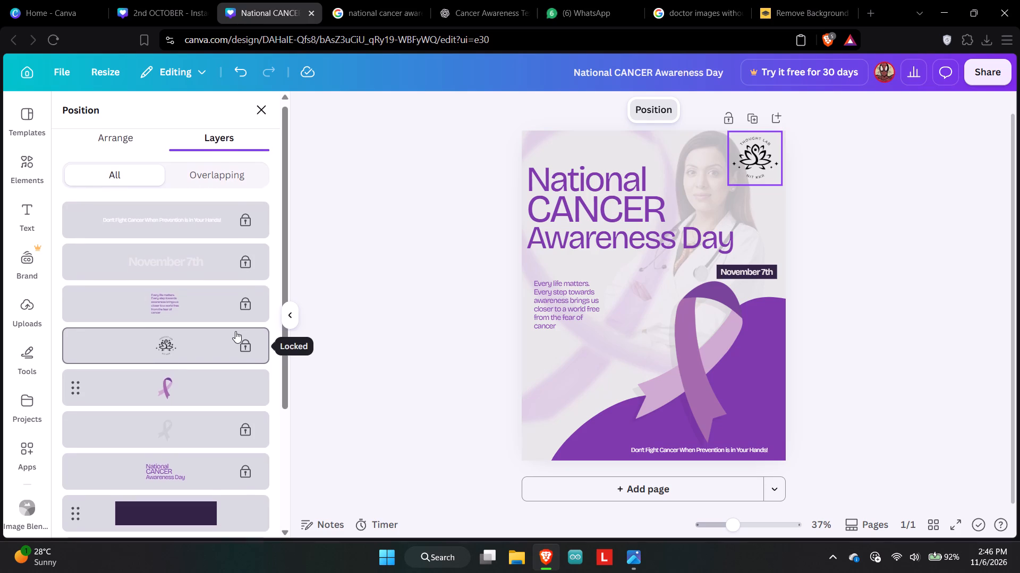
scroll(235, 331, up, 1)
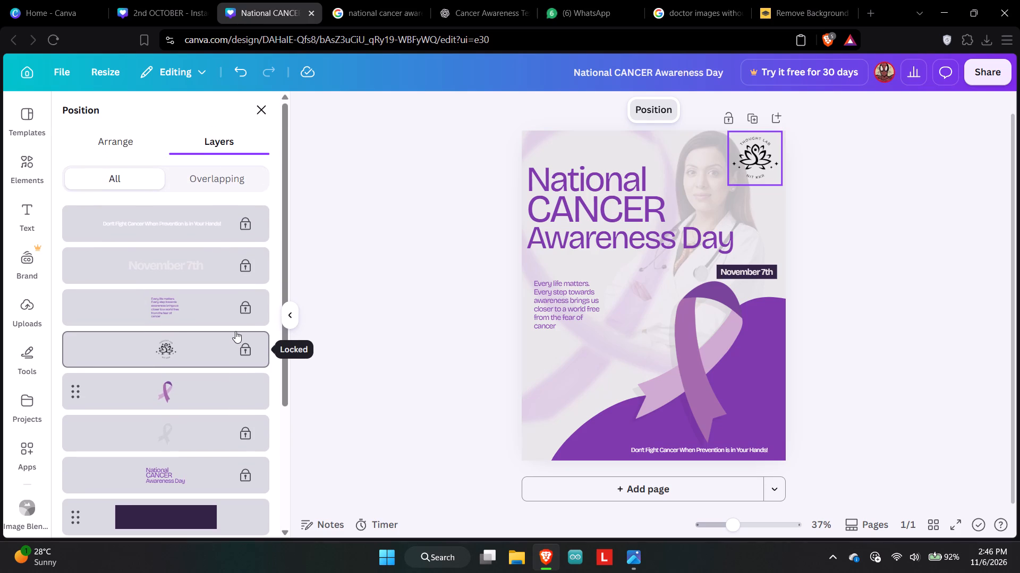
click(241, 268)
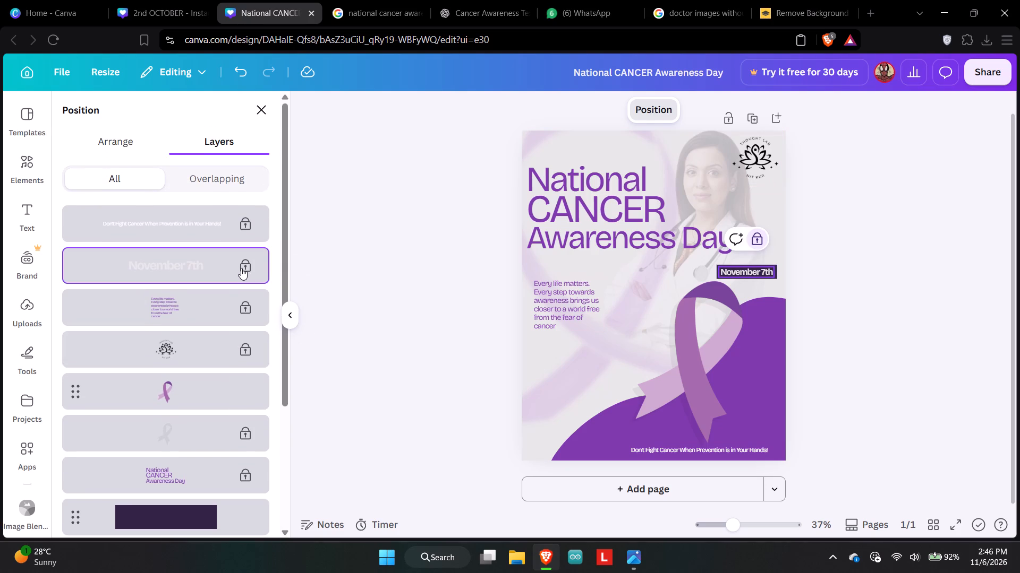
click(758, 239)
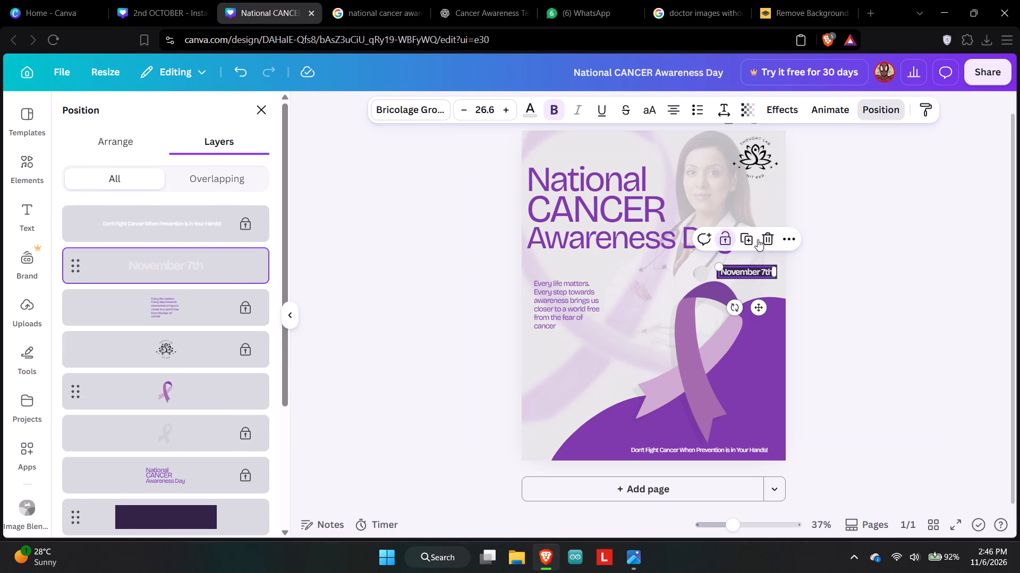
click(820, 291)
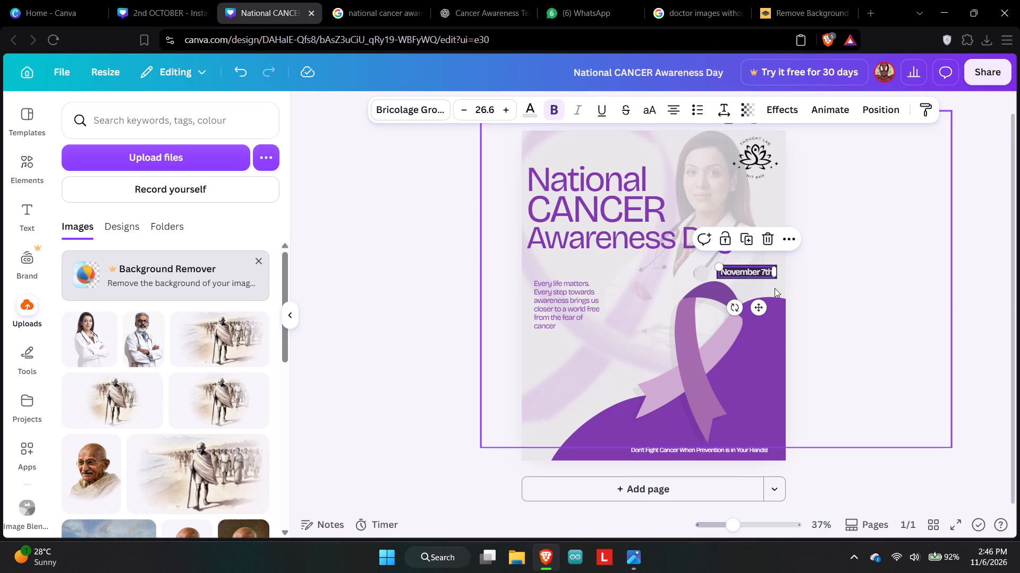
Group the November 7th text with its dark background rectangle.
click(775, 288)
drag(775, 288, 761, 265)
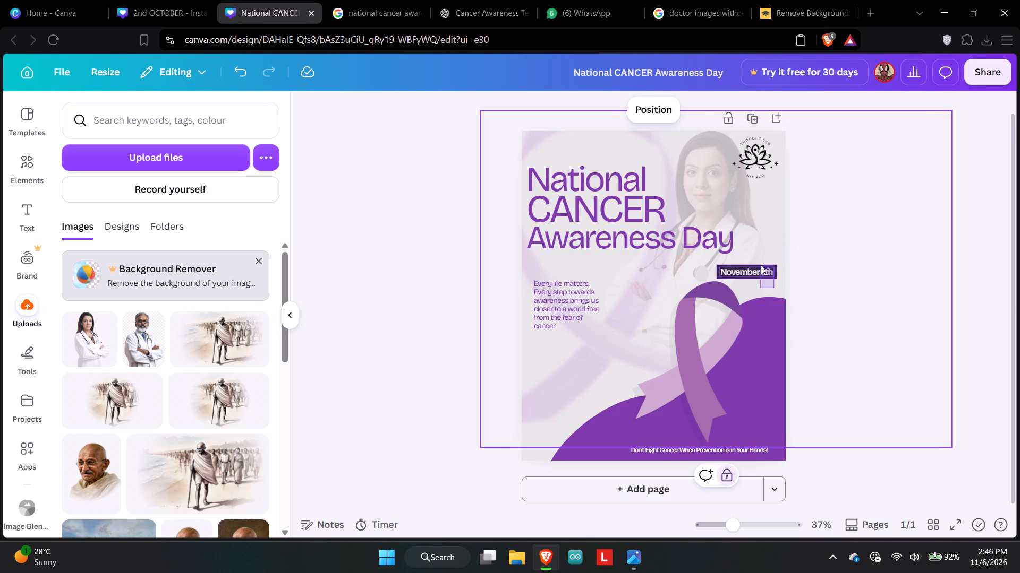
drag(761, 265, 758, 259)
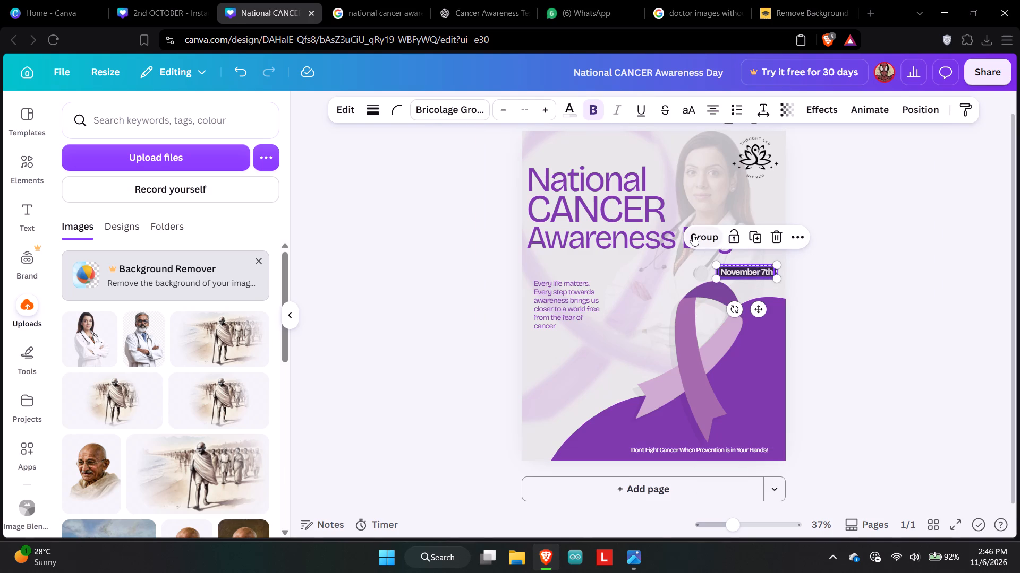
click(693, 234)
click(872, 331)
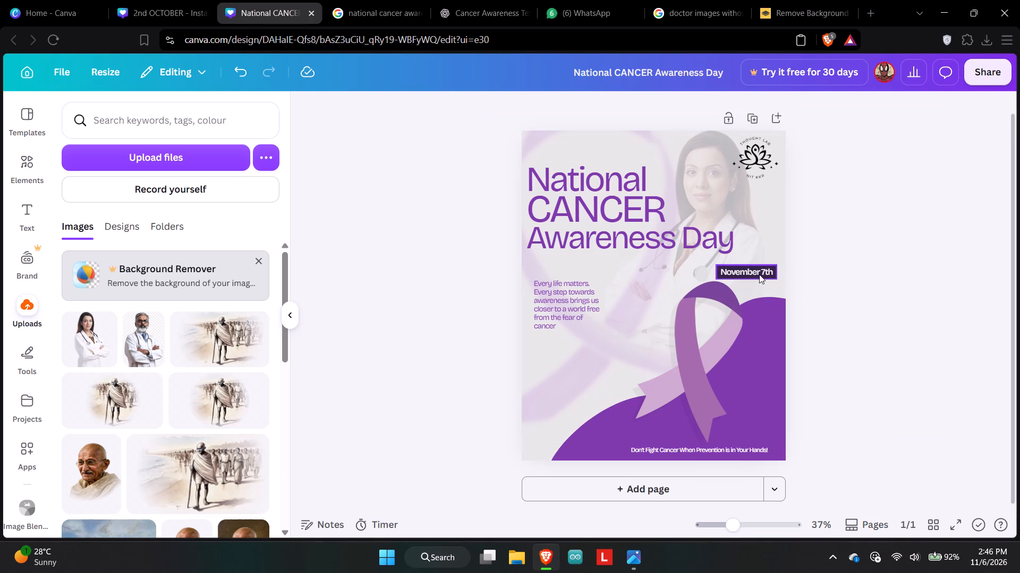
Move the November 7th label group directly beneath Awareness Day, aligned with the title's left edge above the Every life matters paragraph.
click(753, 272)
drag(762, 310, 595, 334)
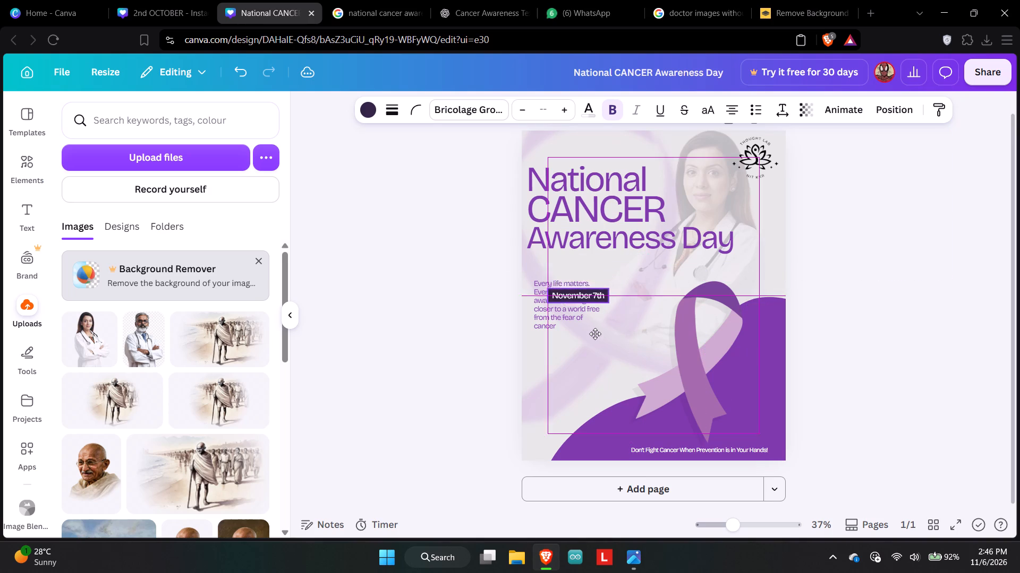
drag(595, 334, 574, 303)
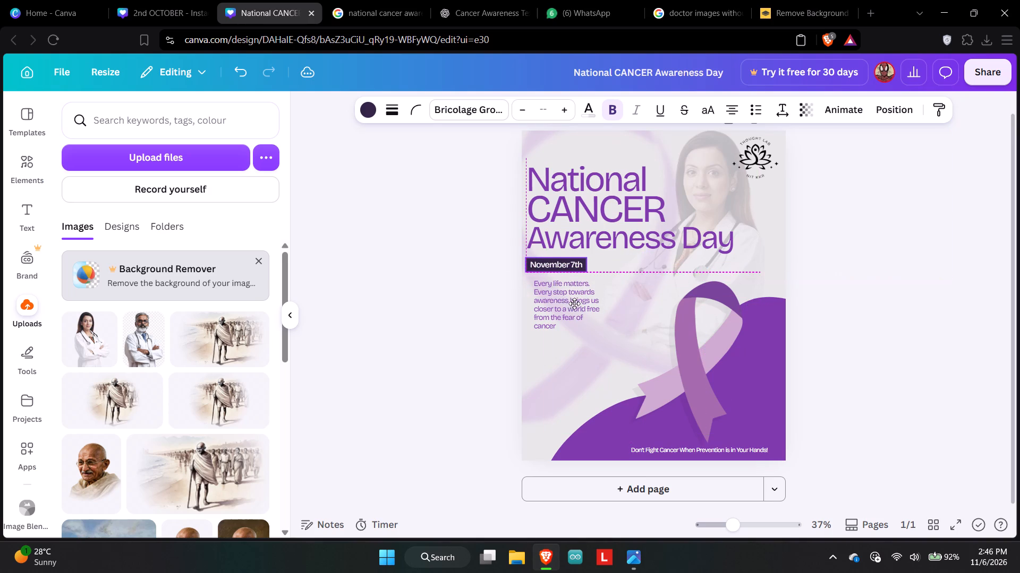
drag(574, 303, 575, 303)
click(457, 354)
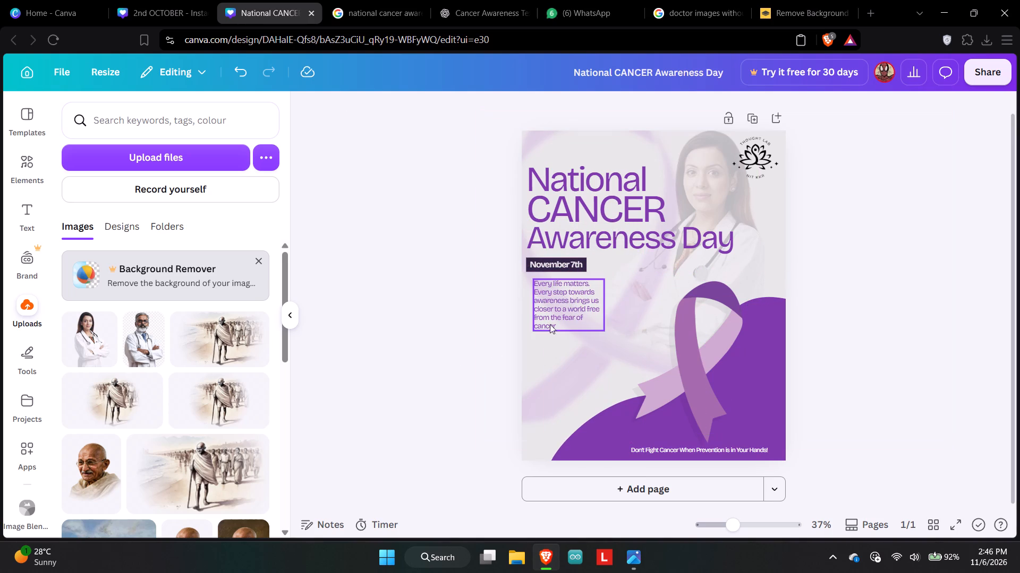
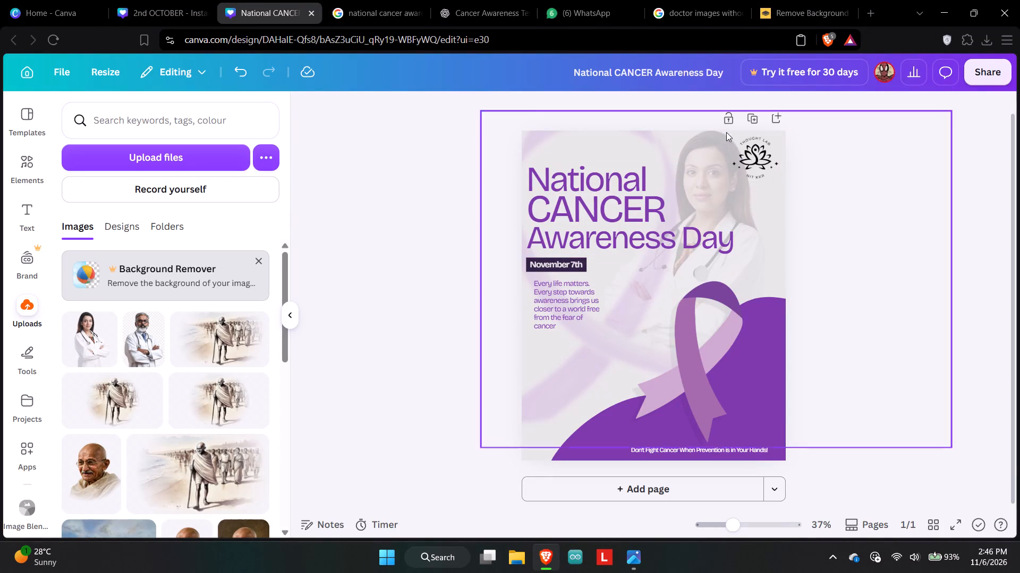
Unlock the Every life matters paragraph and move it slightly down, leaving a gap beneath the November 7th label.
click(562, 310)
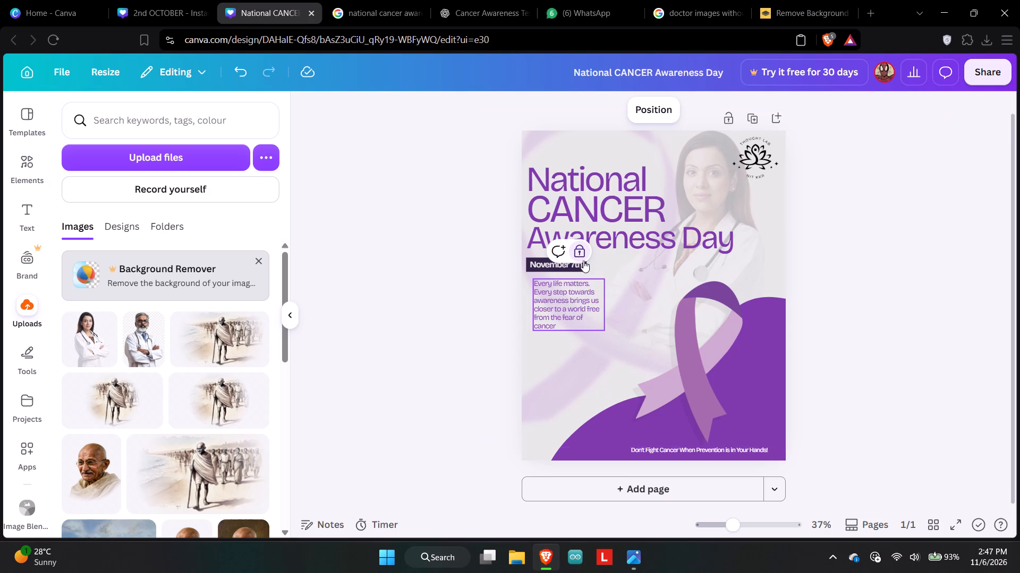
click(580, 256)
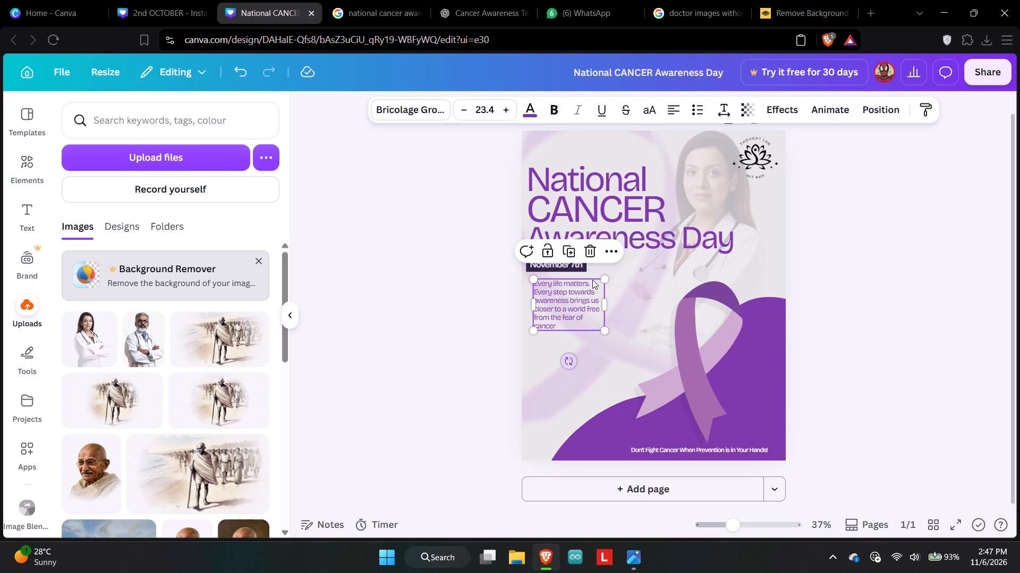
drag(585, 323, 597, 346)
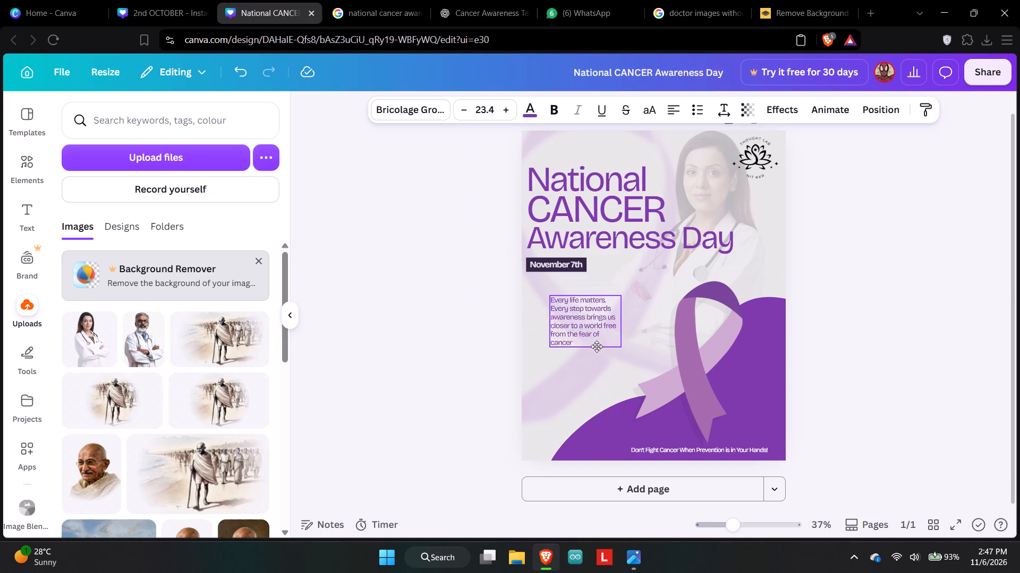
drag(597, 346, 587, 359)
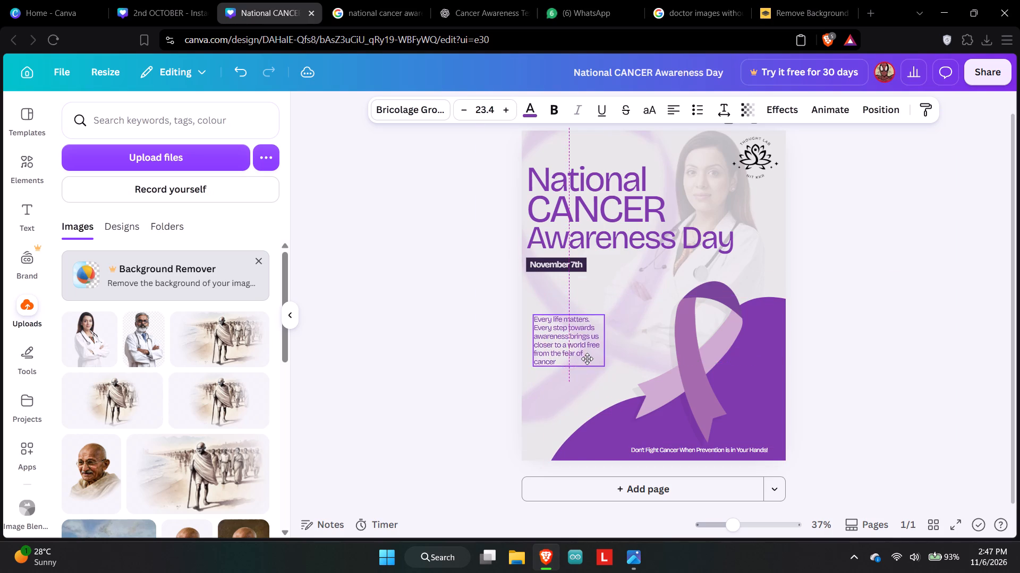
drag(587, 359, 584, 355)
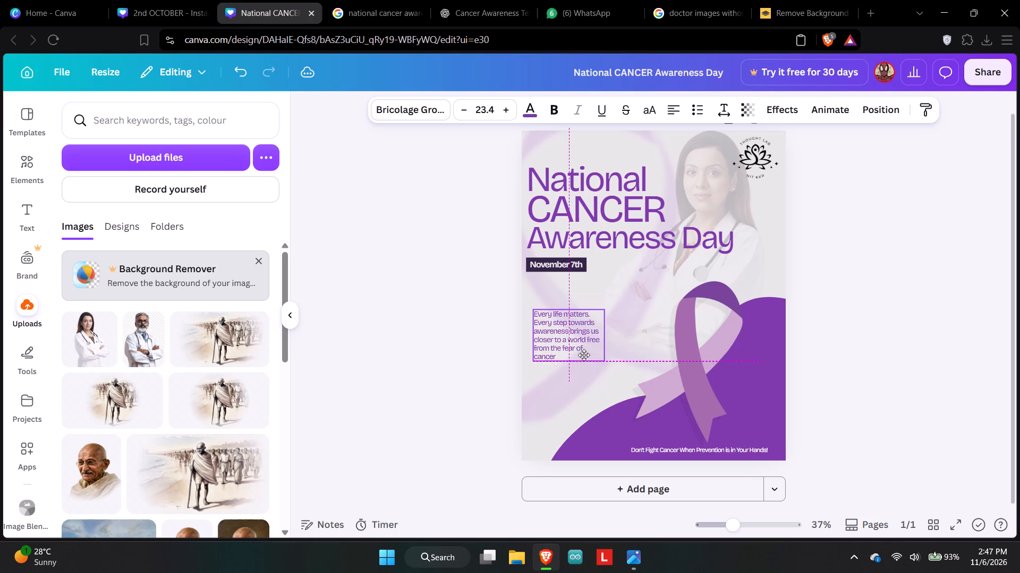
drag(584, 355, 579, 349)
click(471, 356)
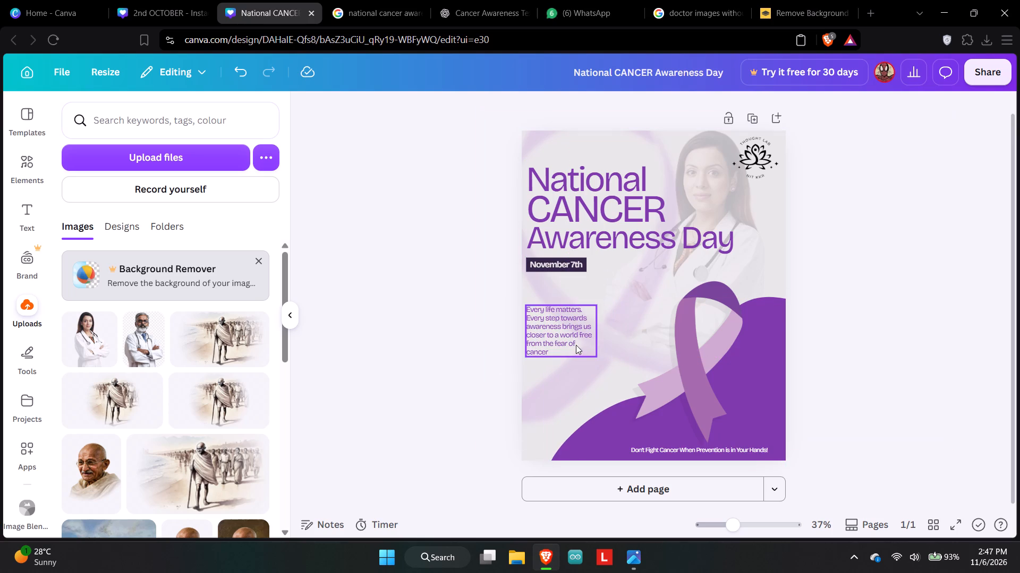
drag(579, 346, 582, 327)
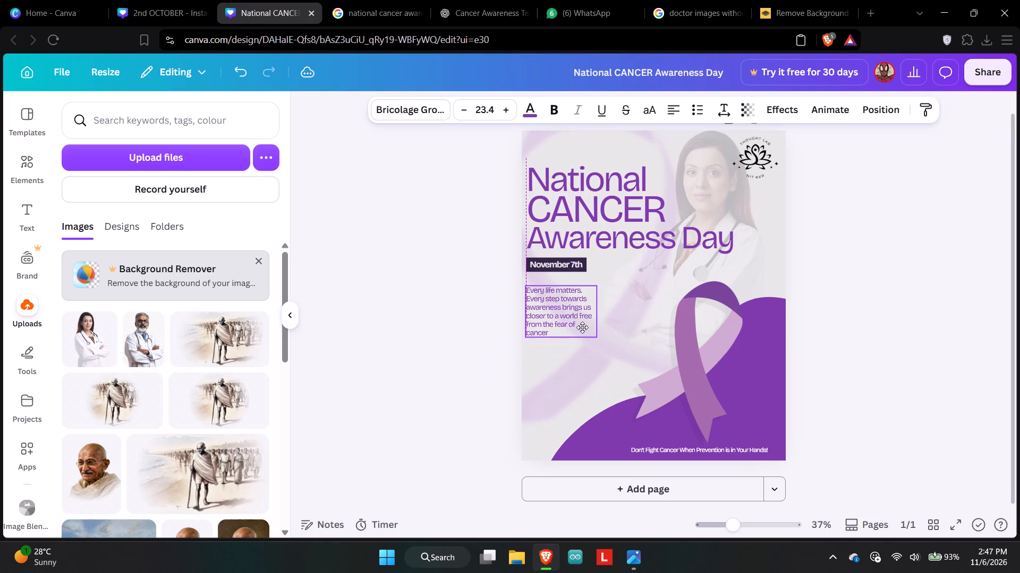
drag(582, 327, 585, 332)
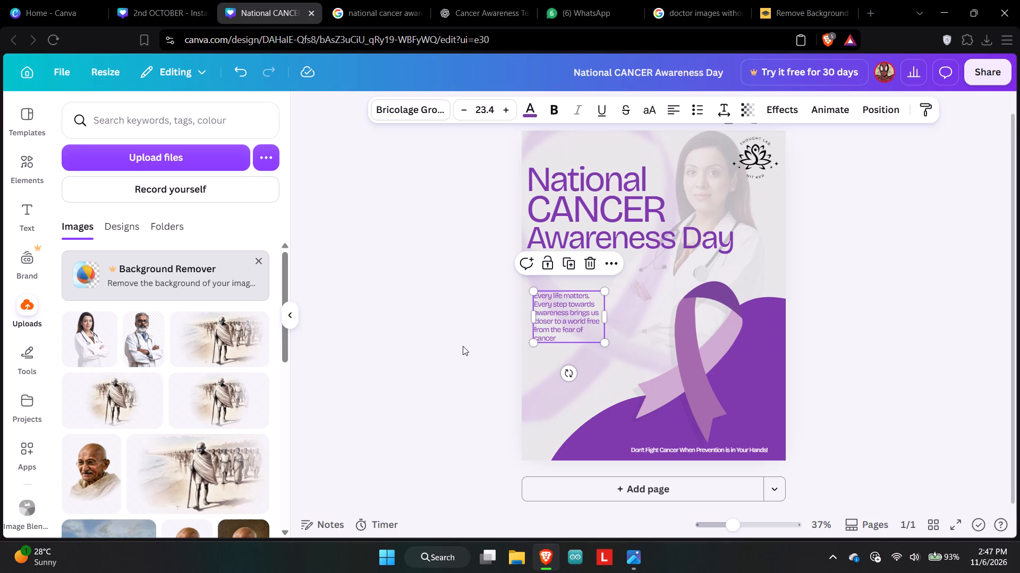
click(463, 346)
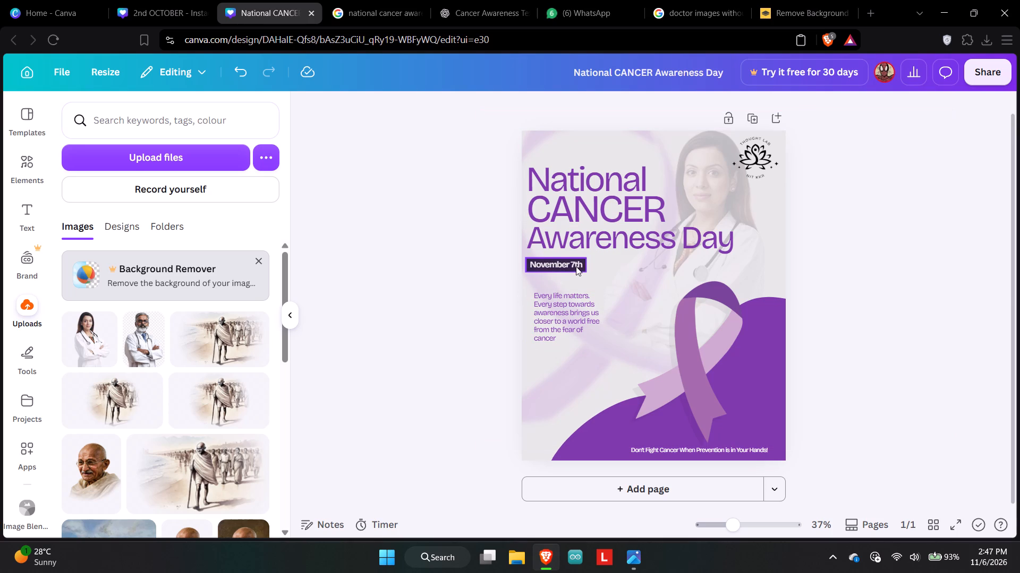
Shift the November 7th label group inward so its left edge lines up with the Every life matters paragraph.
drag(576, 266, 581, 267)
click(489, 316)
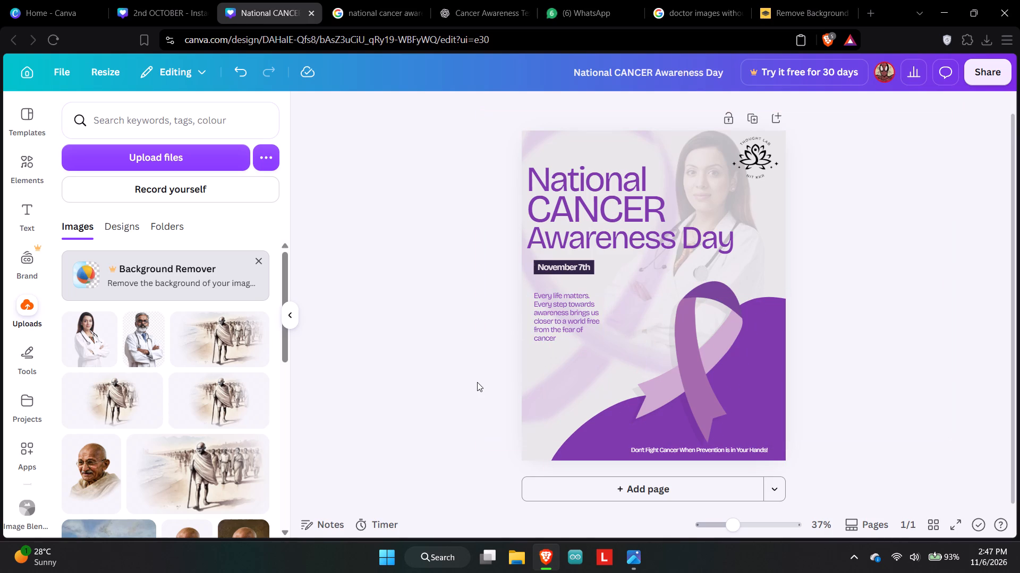
Move the Every life matters paragraph further down, keeping its left edge aligned with the November 7th label.
drag(596, 335, 590, 360)
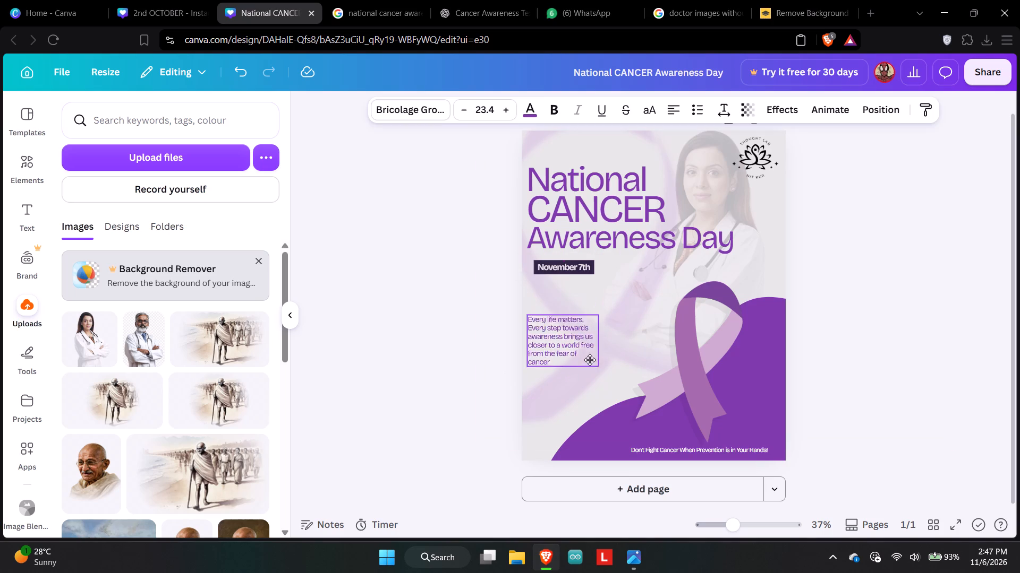
drag(590, 360, 598, 360)
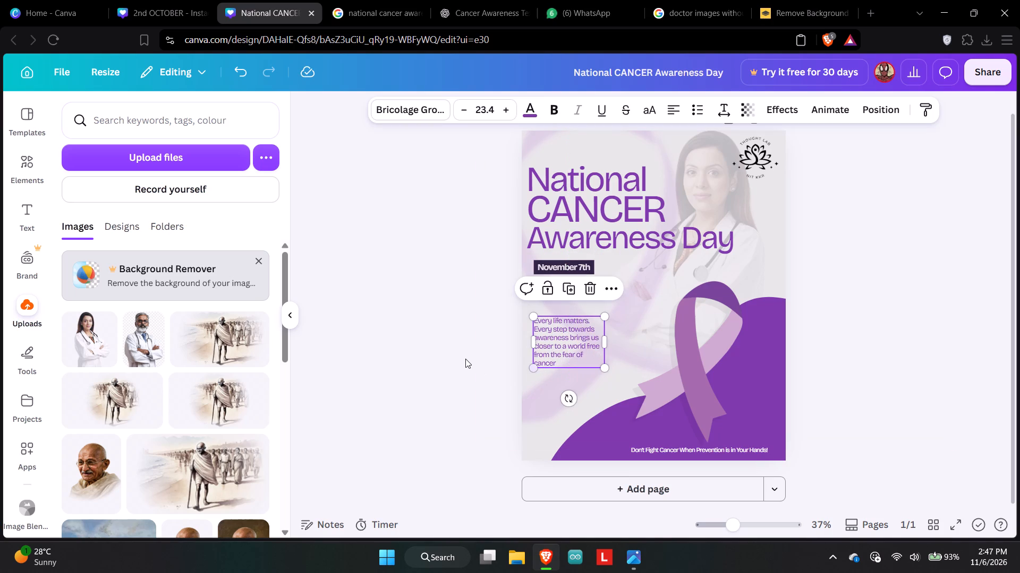
click(465, 359)
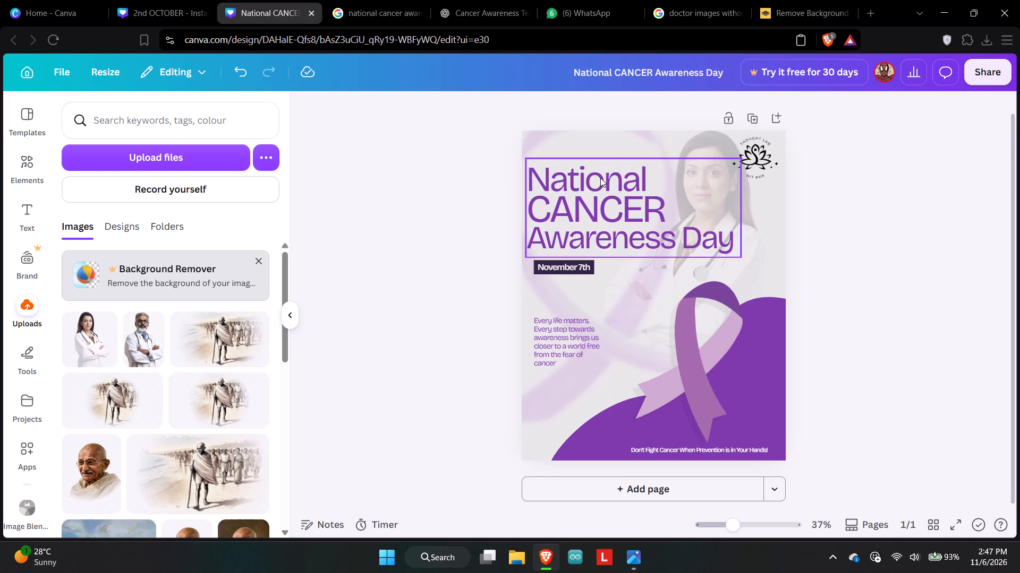
Unlock the doctor photo, the layer just above the page background.
click(584, 147)
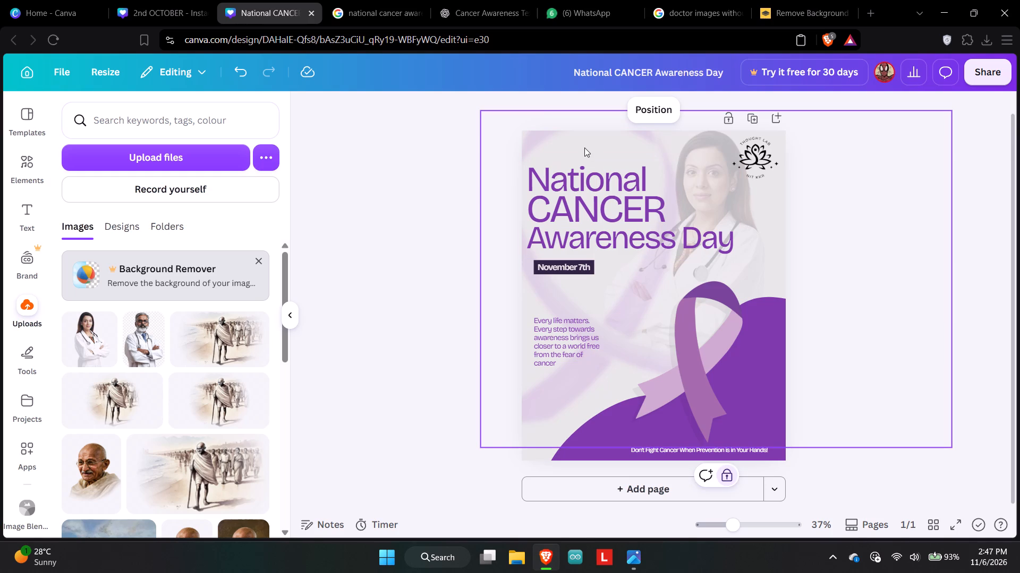
click(705, 147)
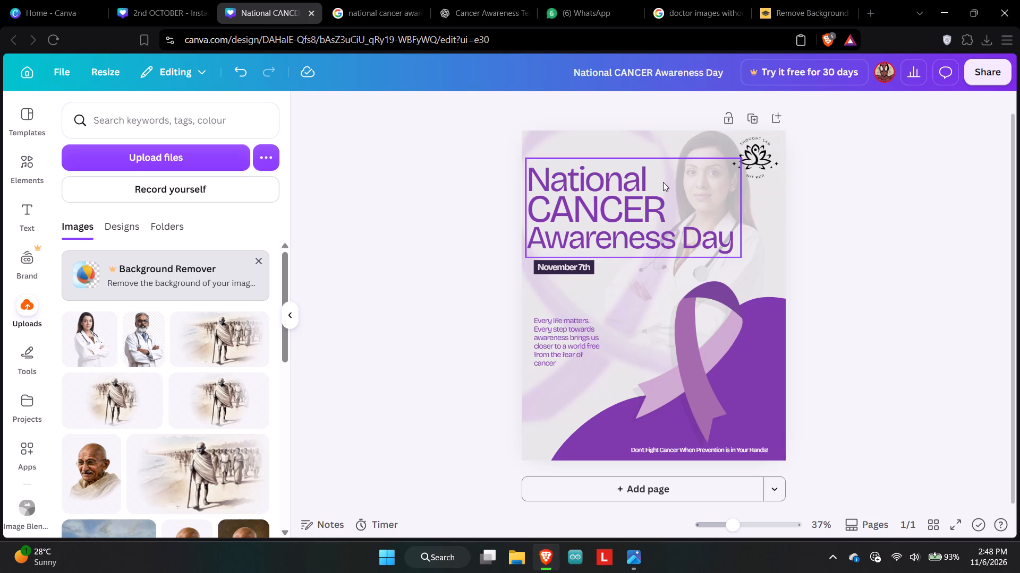
key(alt+1)
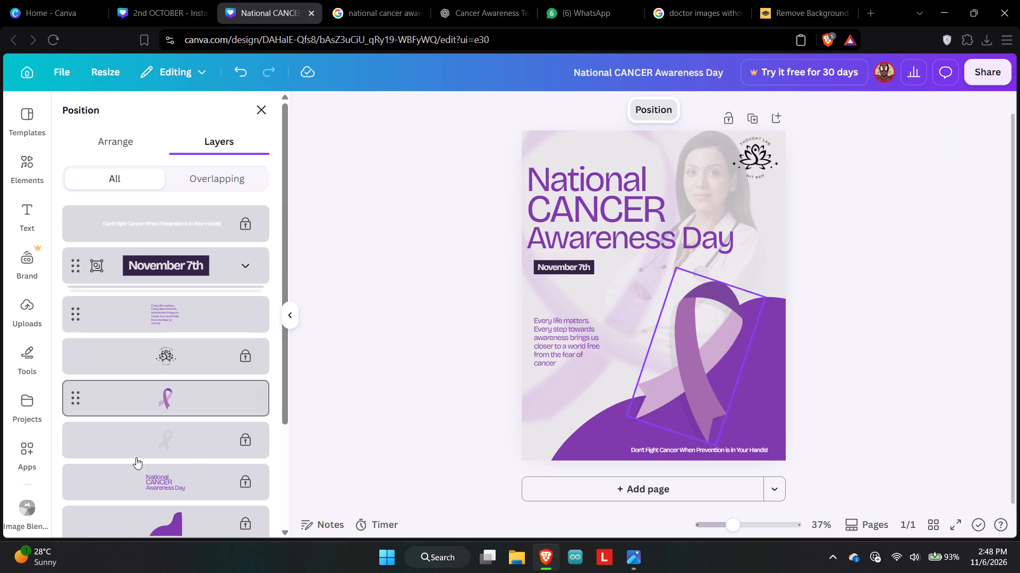
scroll(136, 457, down, 6)
click(248, 464)
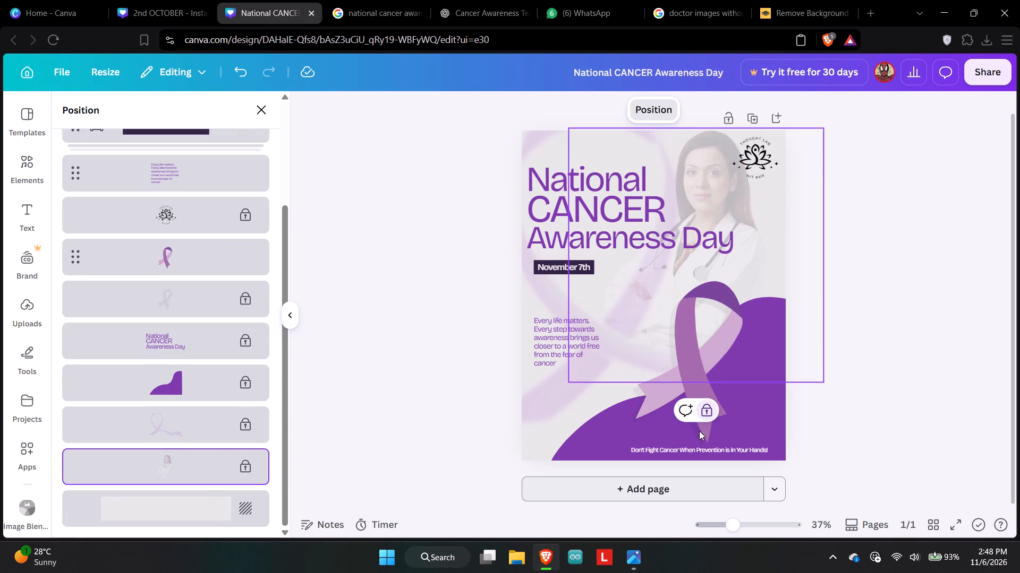
click(709, 412)
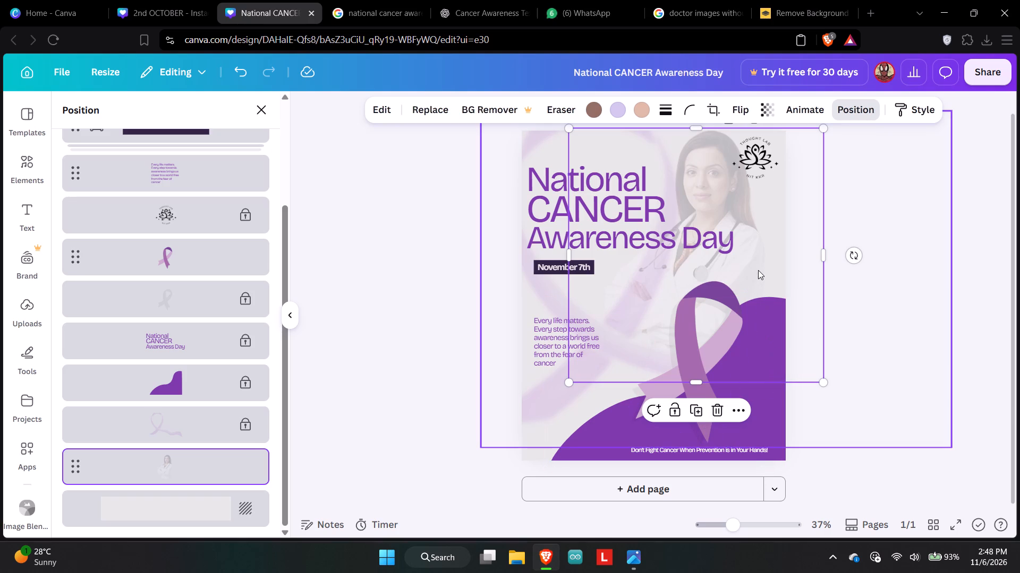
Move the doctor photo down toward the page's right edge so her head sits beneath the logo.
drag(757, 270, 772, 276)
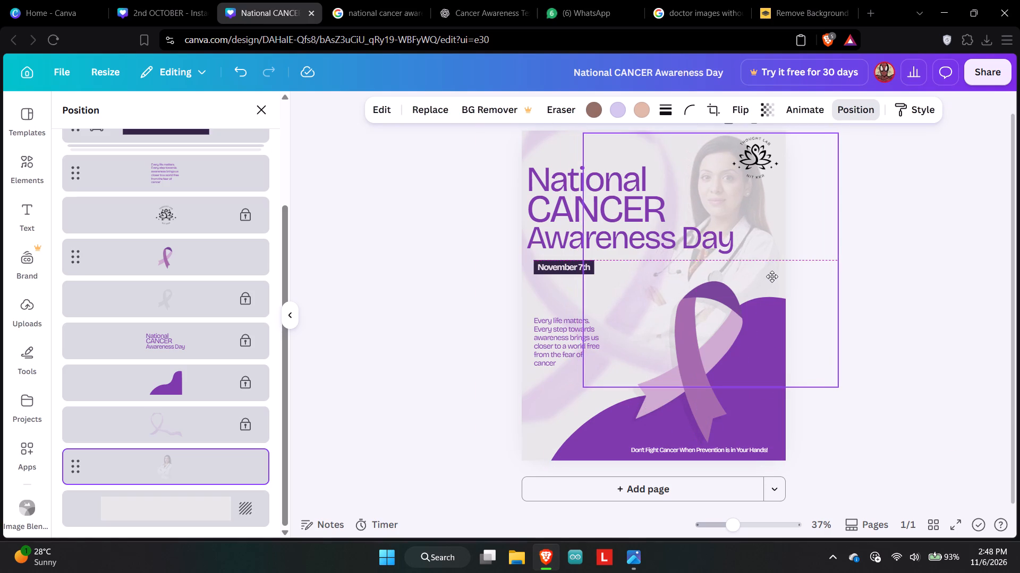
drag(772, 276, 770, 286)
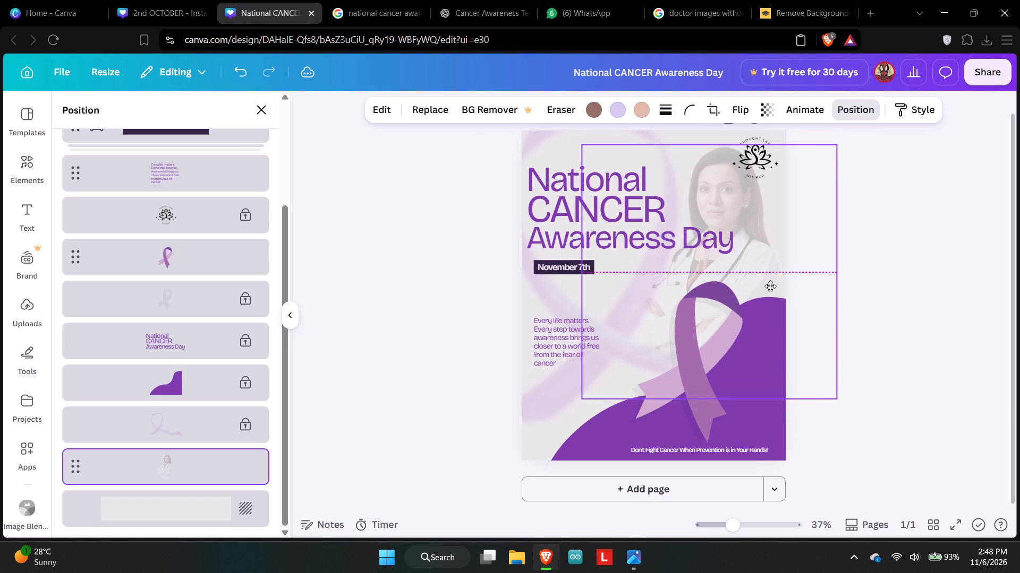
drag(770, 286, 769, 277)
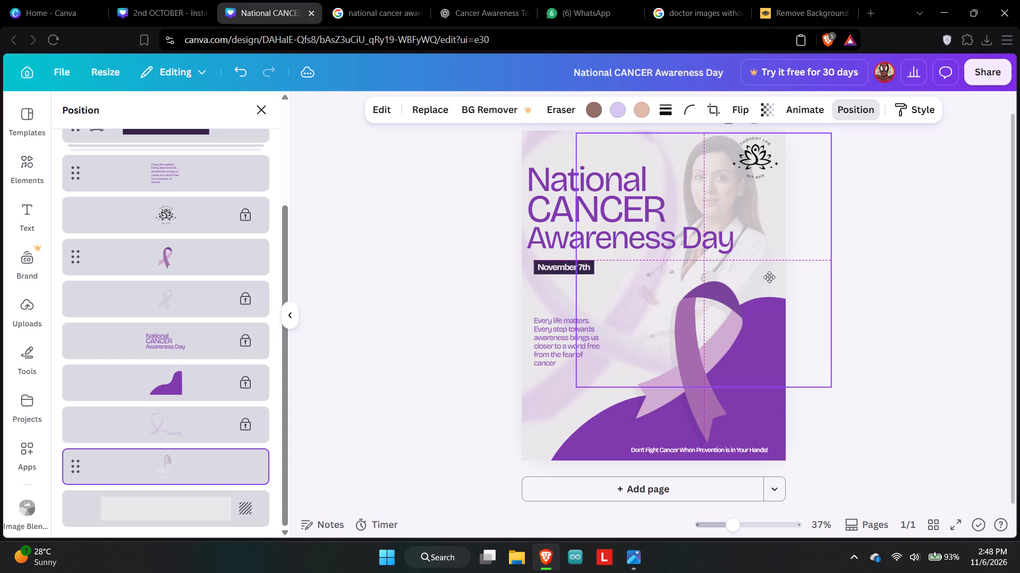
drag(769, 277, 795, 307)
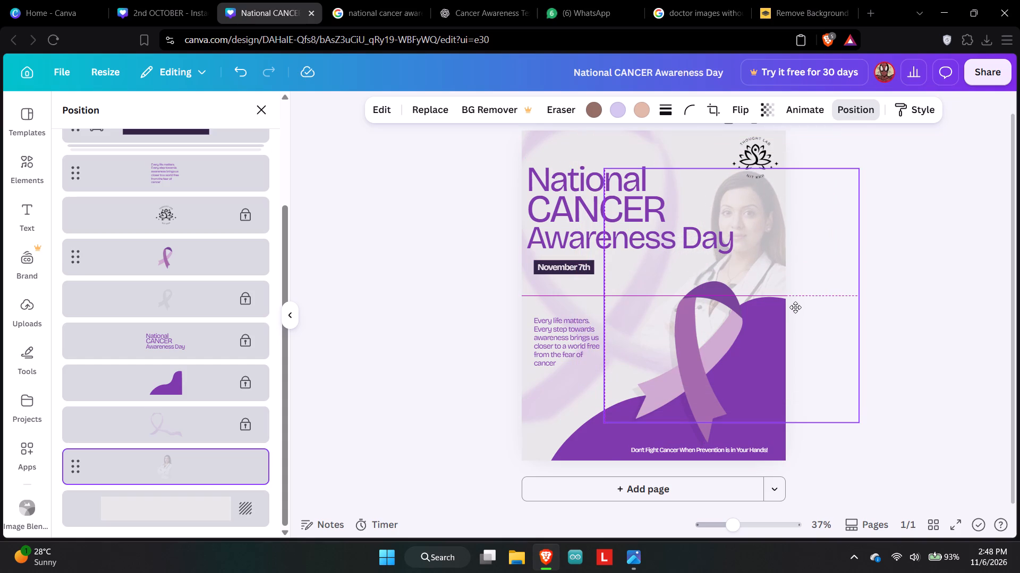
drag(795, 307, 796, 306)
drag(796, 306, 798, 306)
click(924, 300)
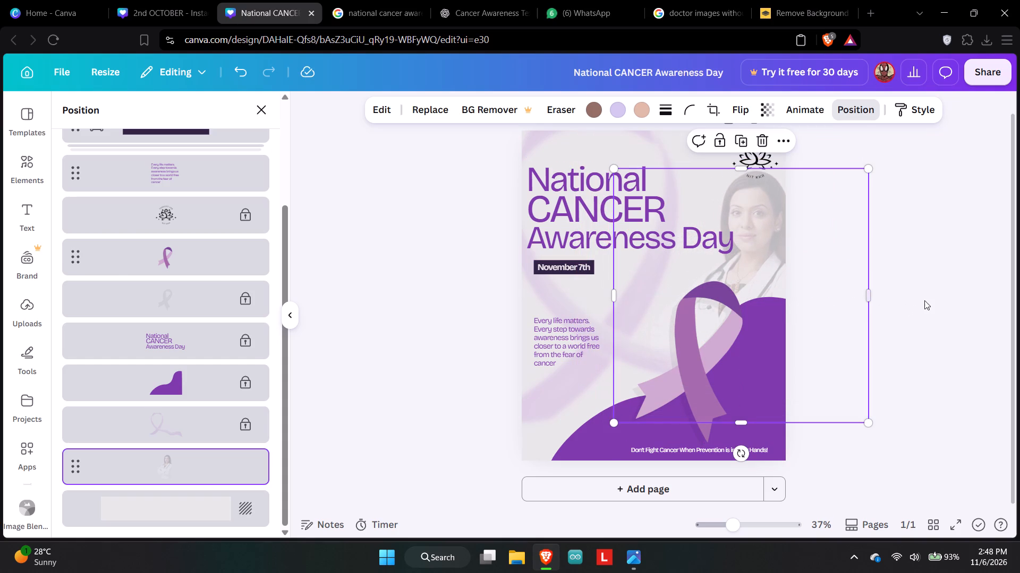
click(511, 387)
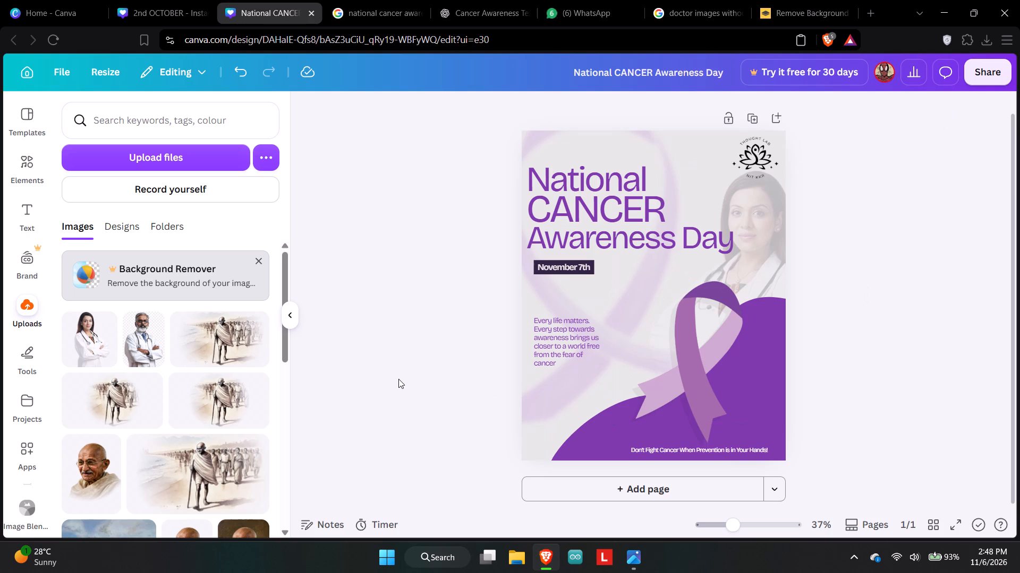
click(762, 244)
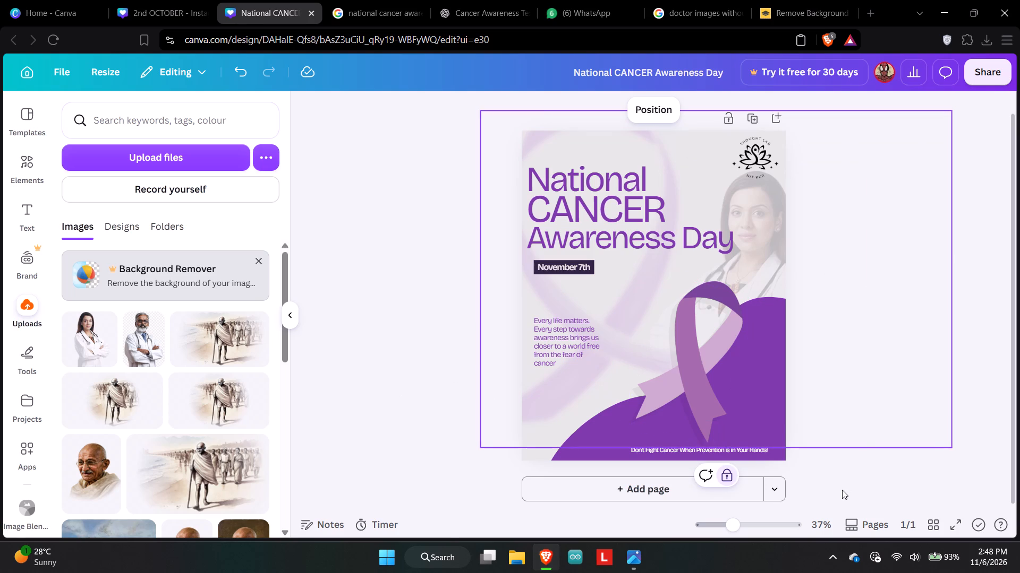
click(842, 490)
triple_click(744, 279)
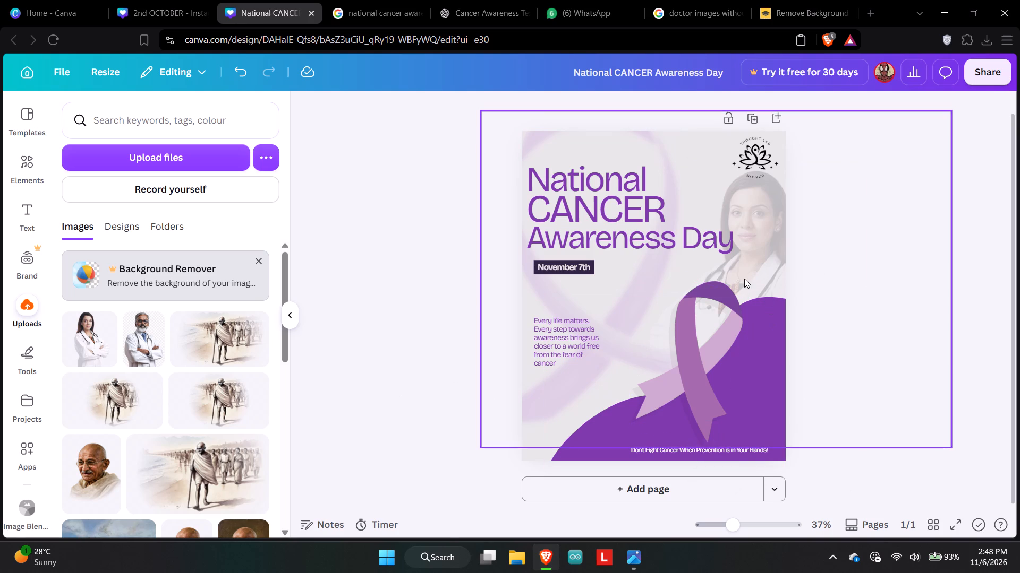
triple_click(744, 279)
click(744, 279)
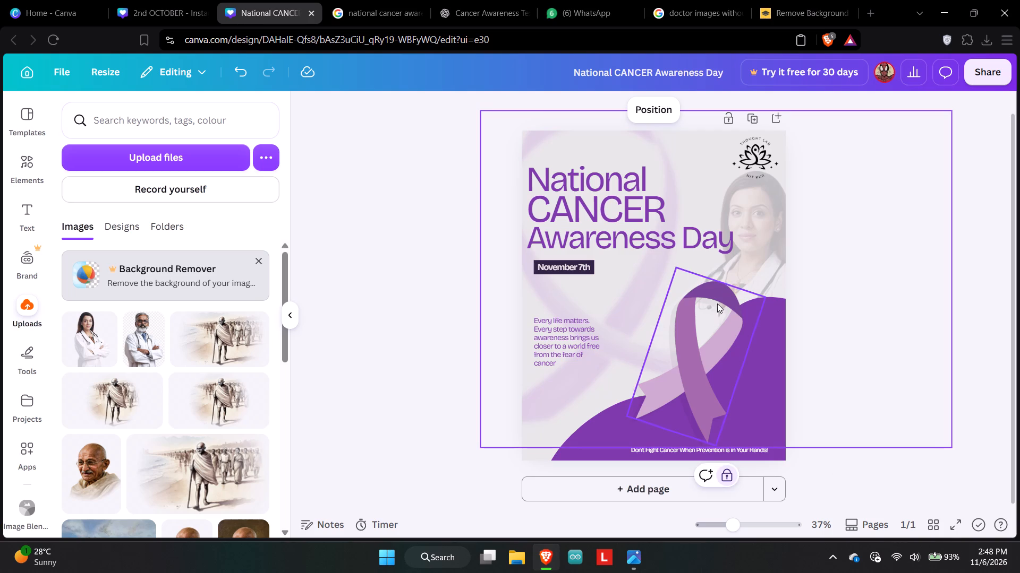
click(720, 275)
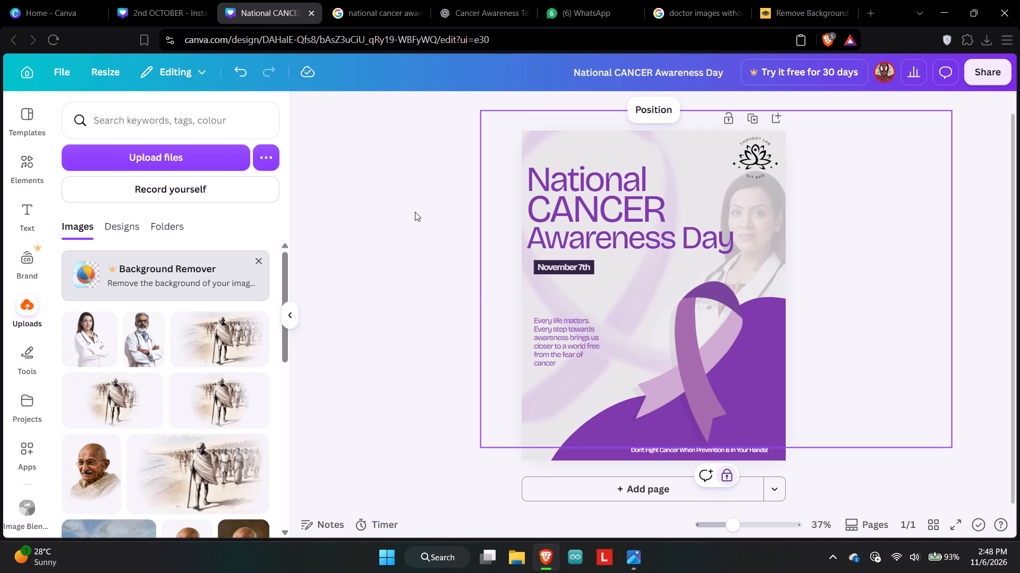
Move the doctor photo up and inward so her head sits beside the title and partly behind the logo.
key(alt+1)
scroll(131, 371, down, 6)
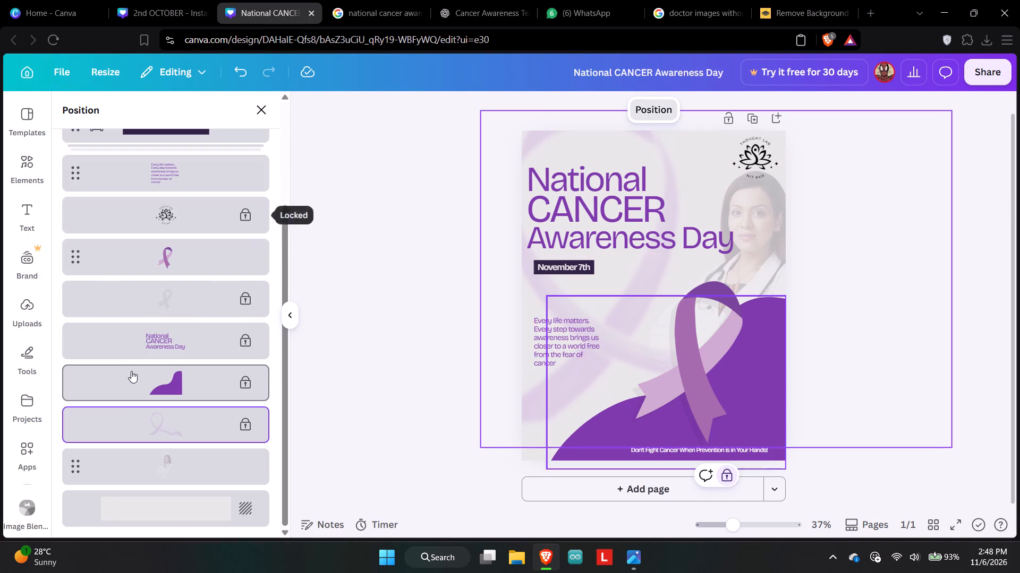
click(199, 462)
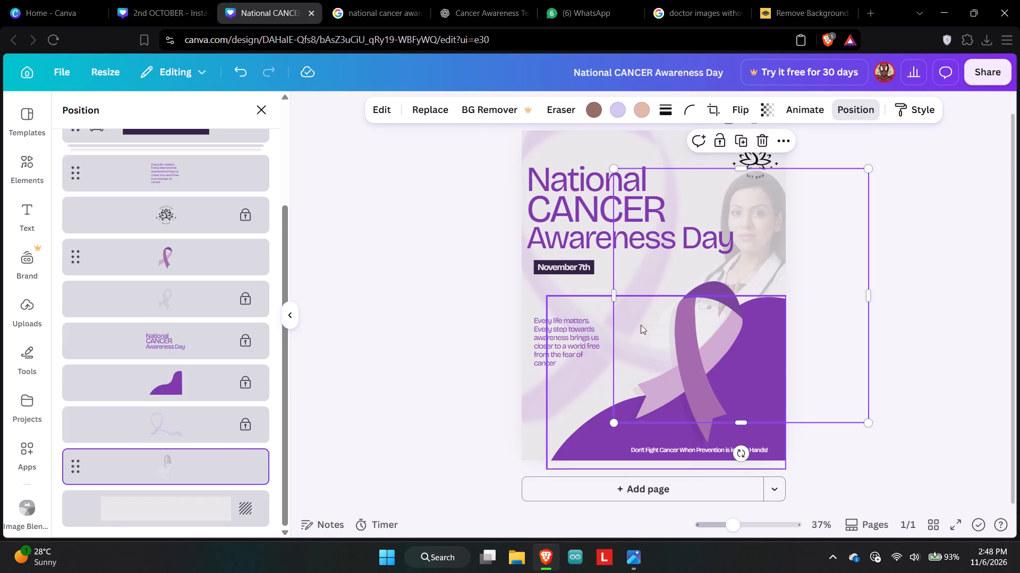
drag(768, 265, 761, 262)
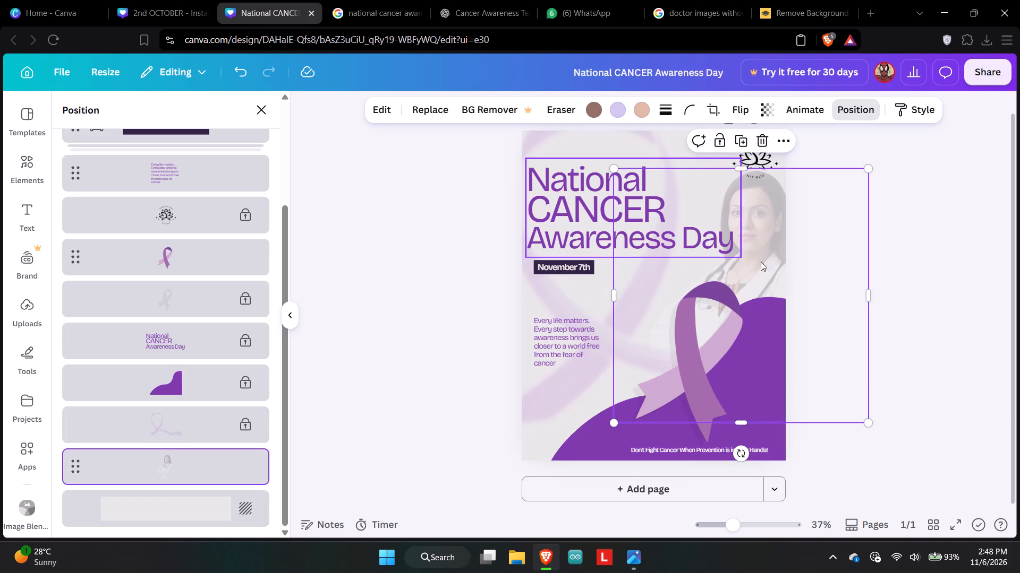
drag(761, 262, 708, 223)
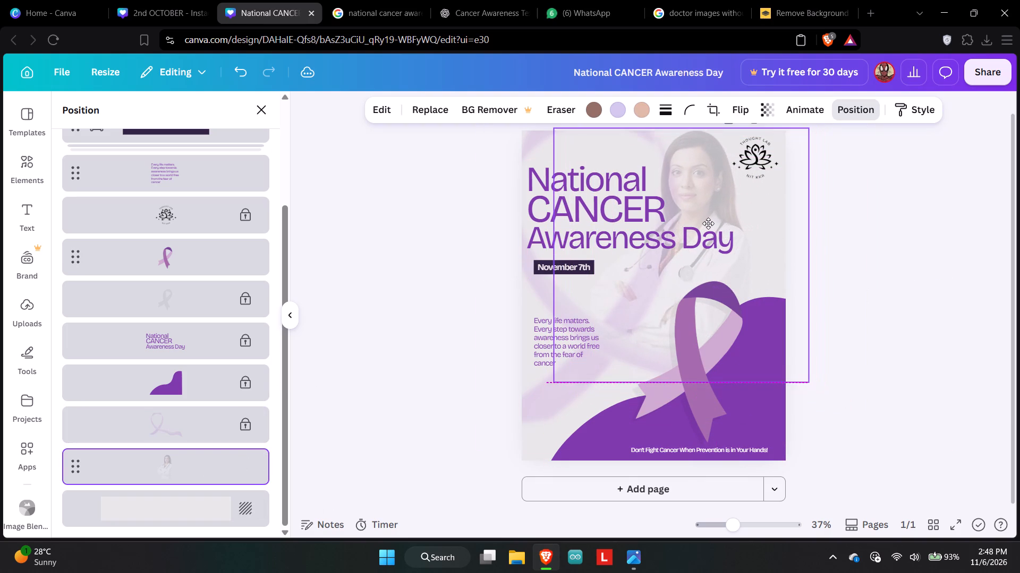
drag(708, 223, 729, 225)
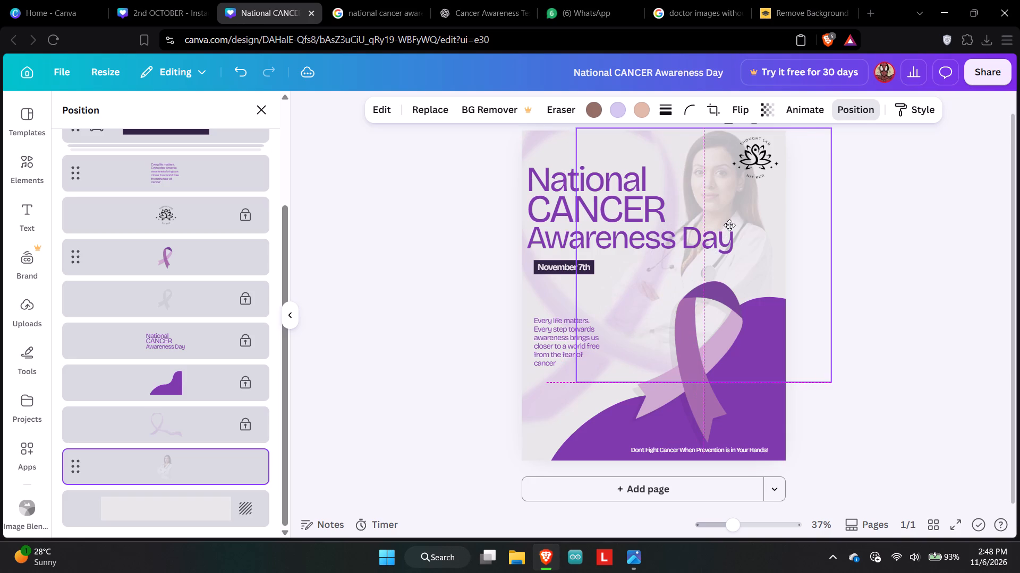
drag(729, 225, 722, 243)
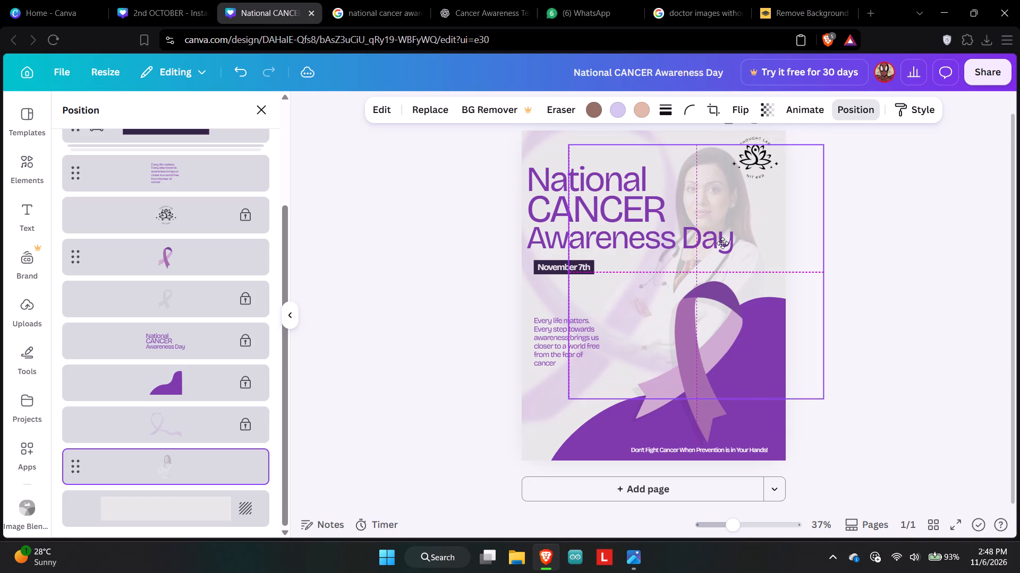
drag(722, 243, 776, 275)
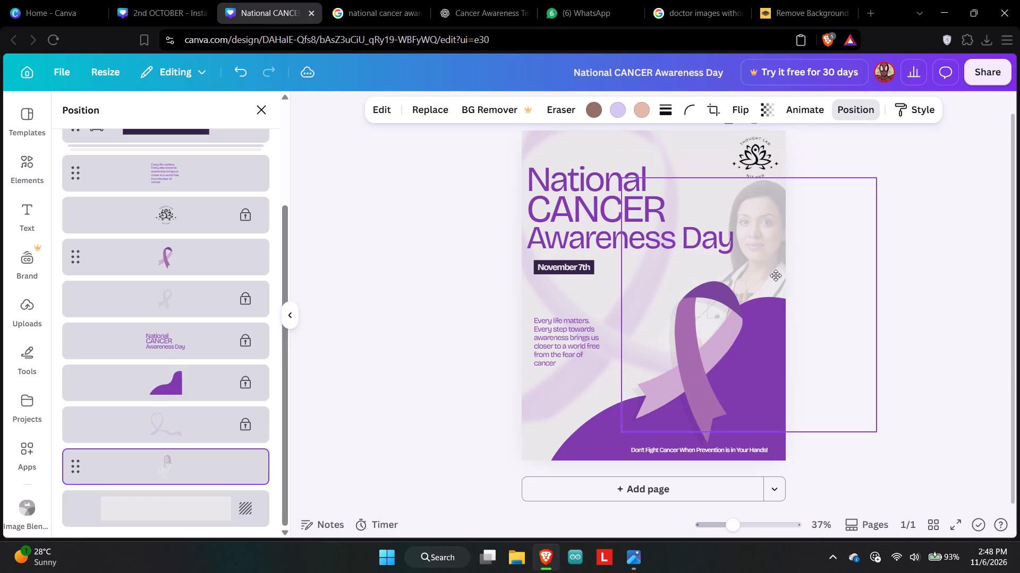
drag(776, 275, 778, 283)
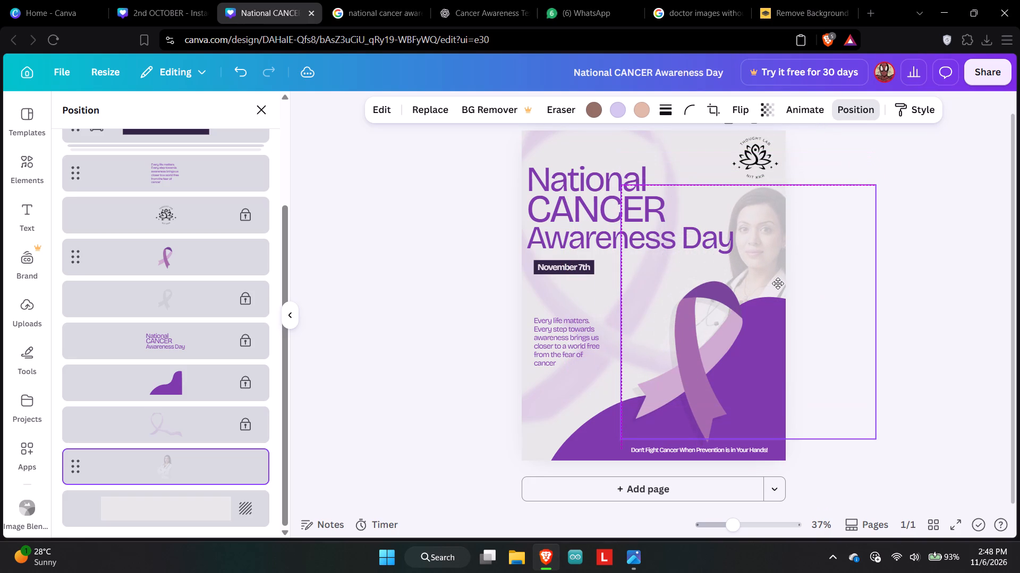
drag(778, 283, 697, 211)
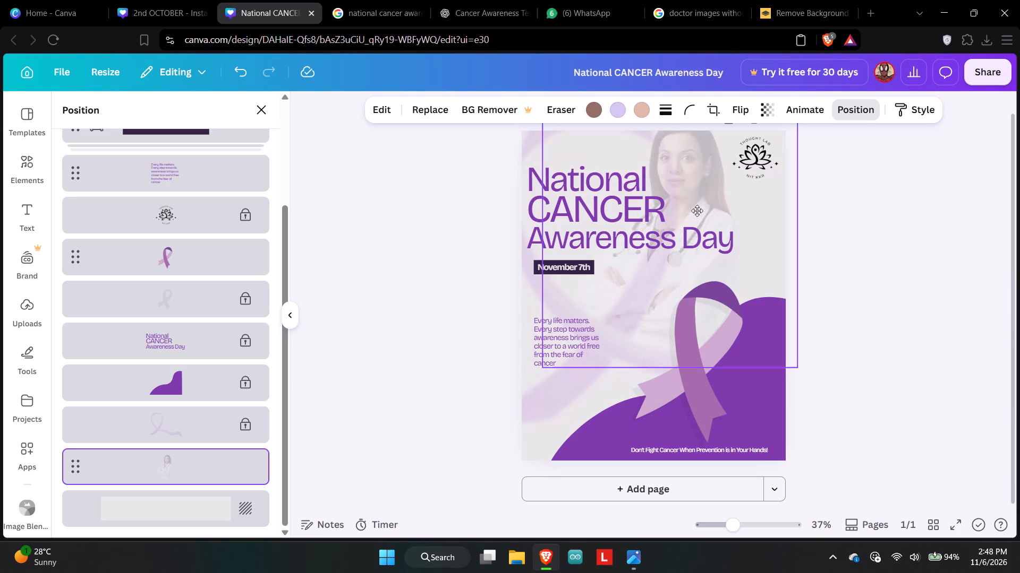
drag(697, 211, 721, 223)
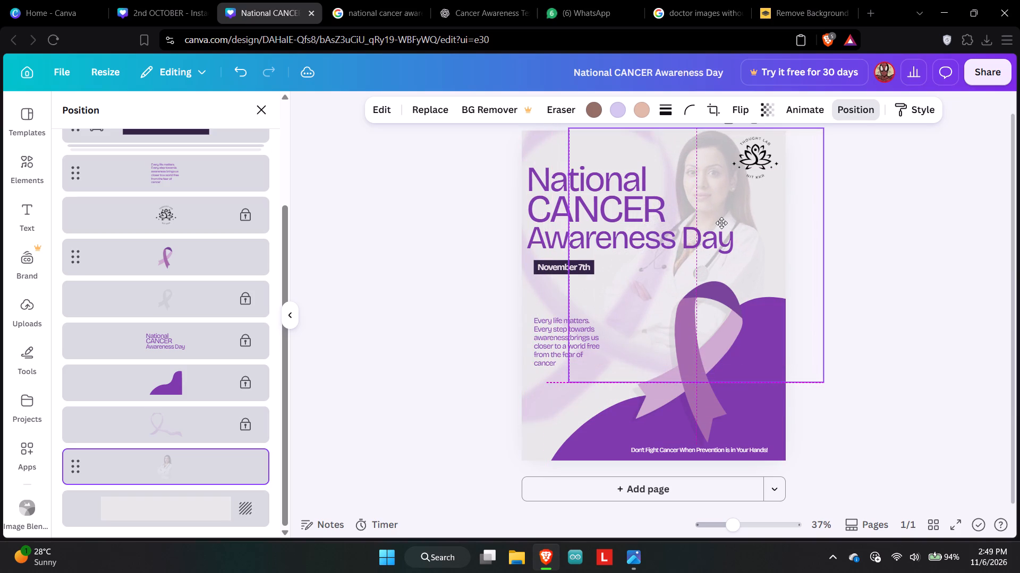
drag(721, 223, 729, 228)
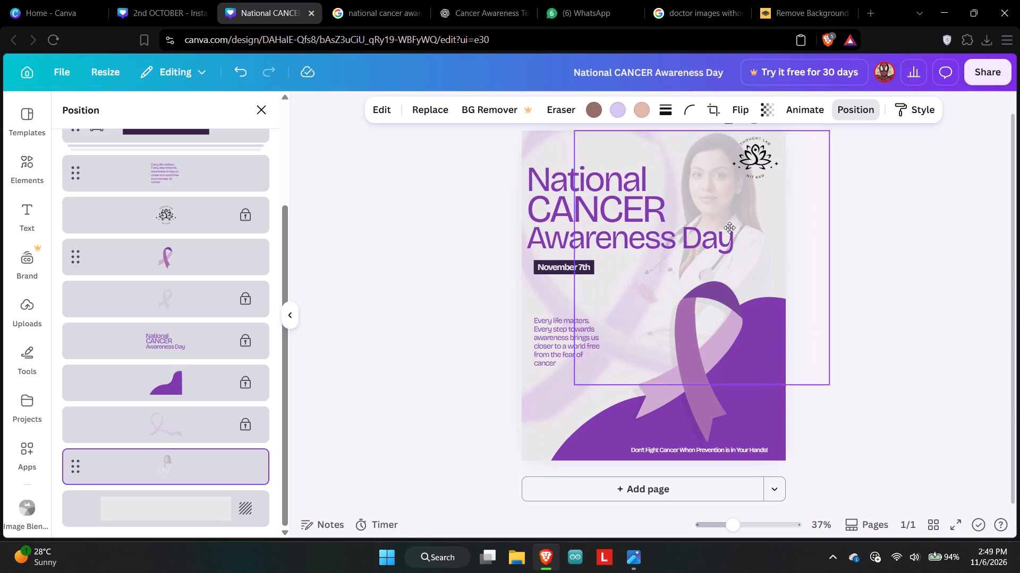
drag(729, 228, 737, 236)
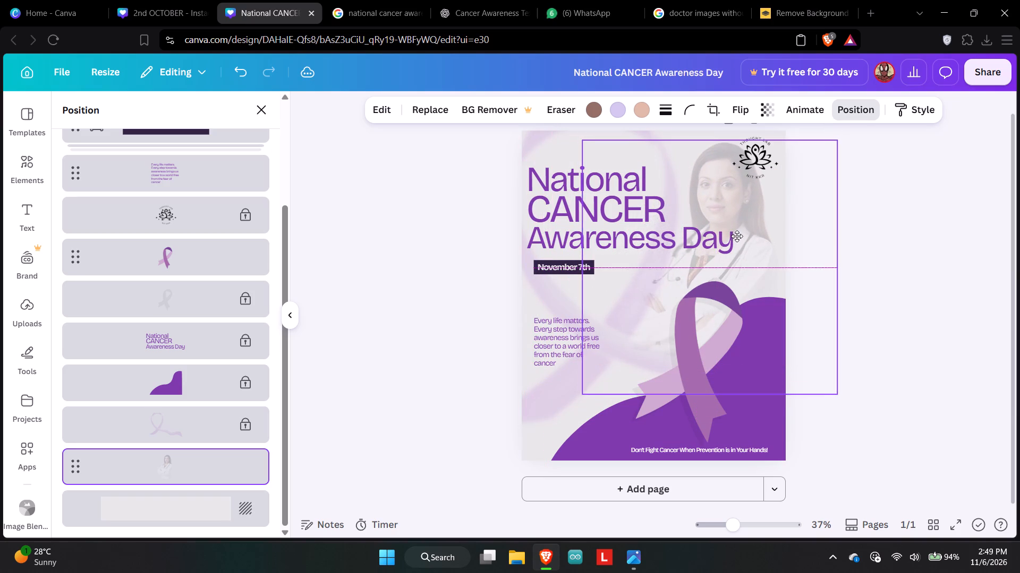
drag(737, 236, 735, 241)
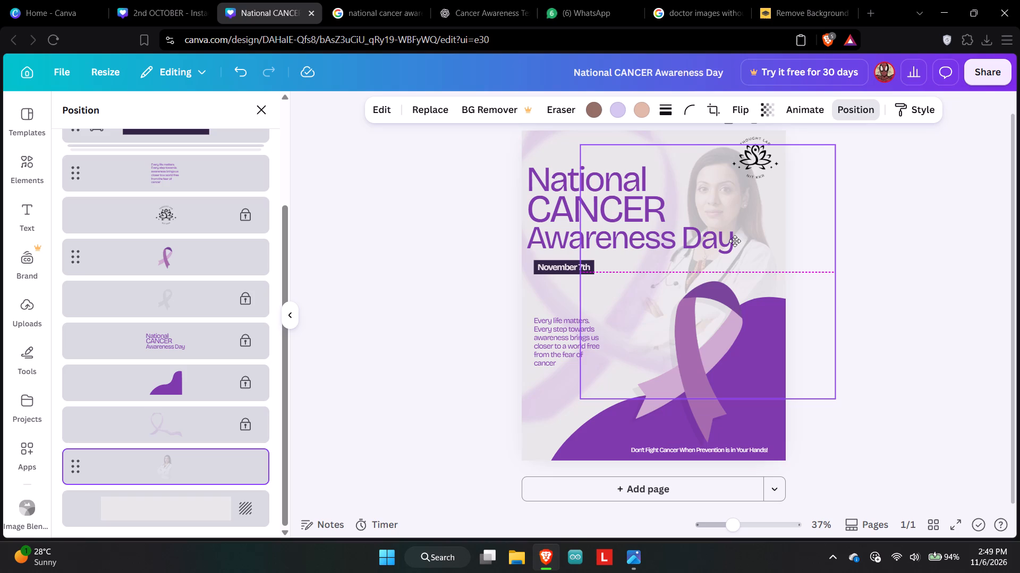
drag(735, 241, 741, 241)
click(927, 383)
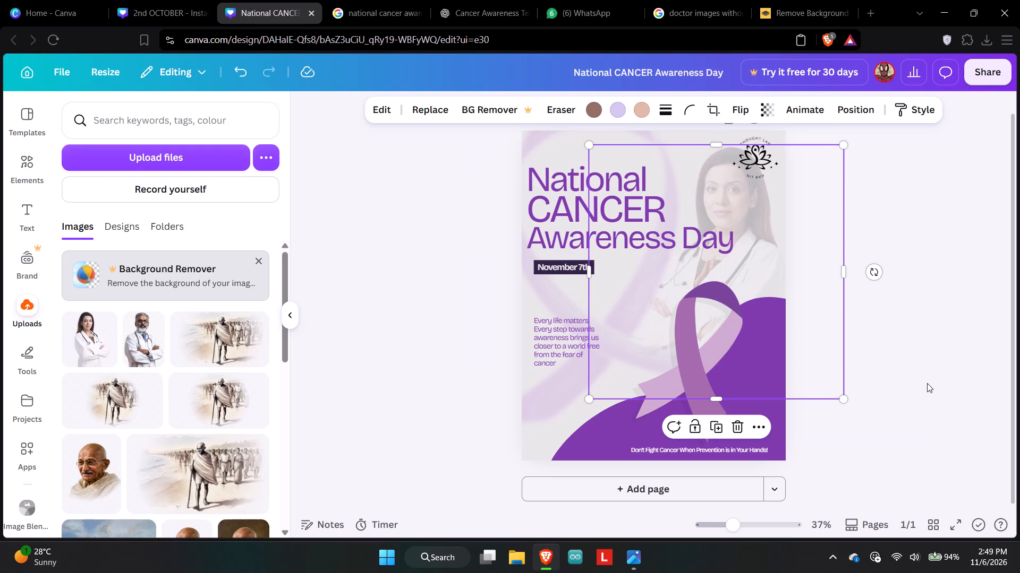
click(503, 439)
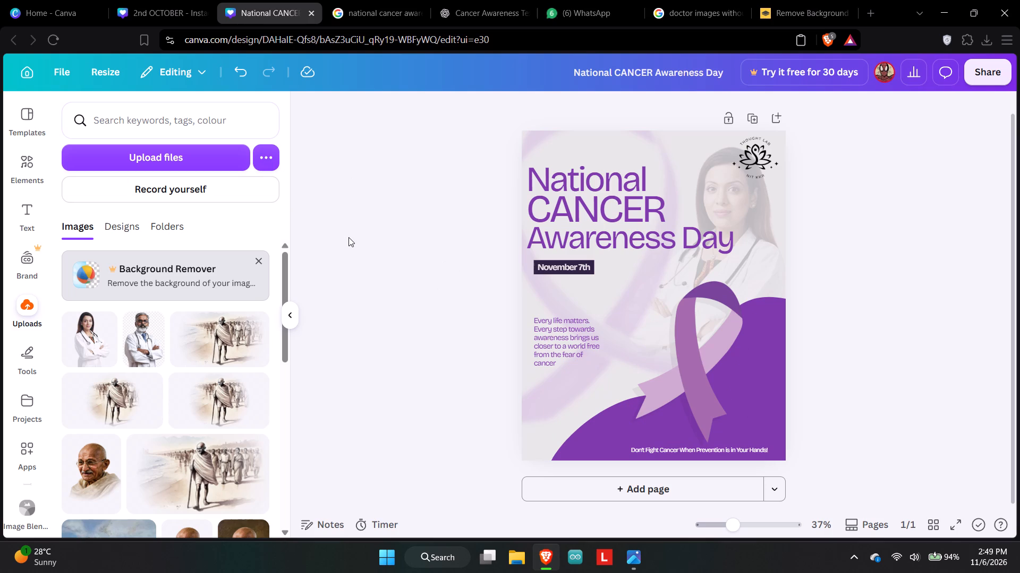
Unlock the purple wave shape and lower it slightly, keeping it flush with the page's right edge.
key(alt+1)
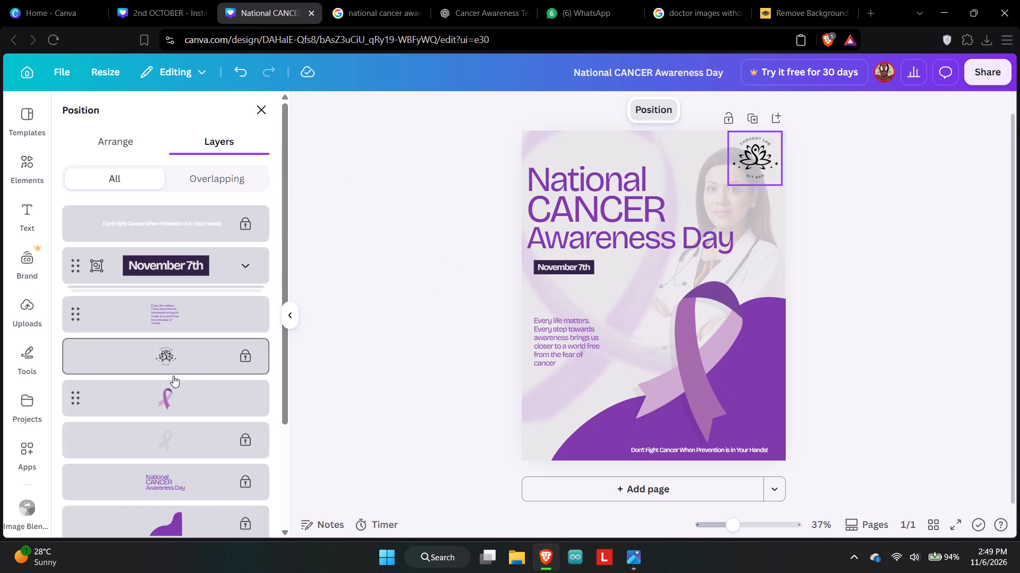
scroll(201, 487, down, 3)
click(178, 384)
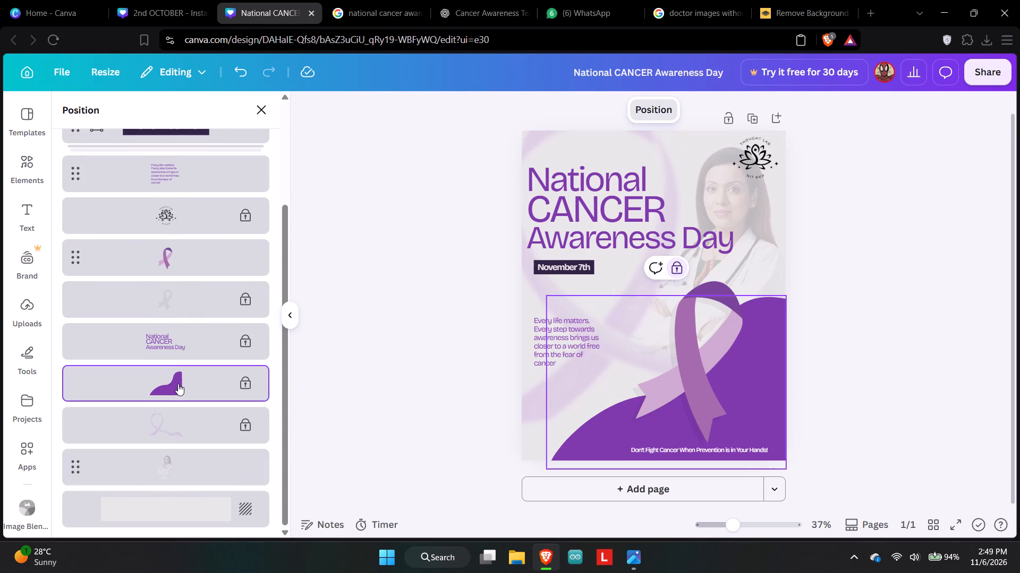
click(676, 266)
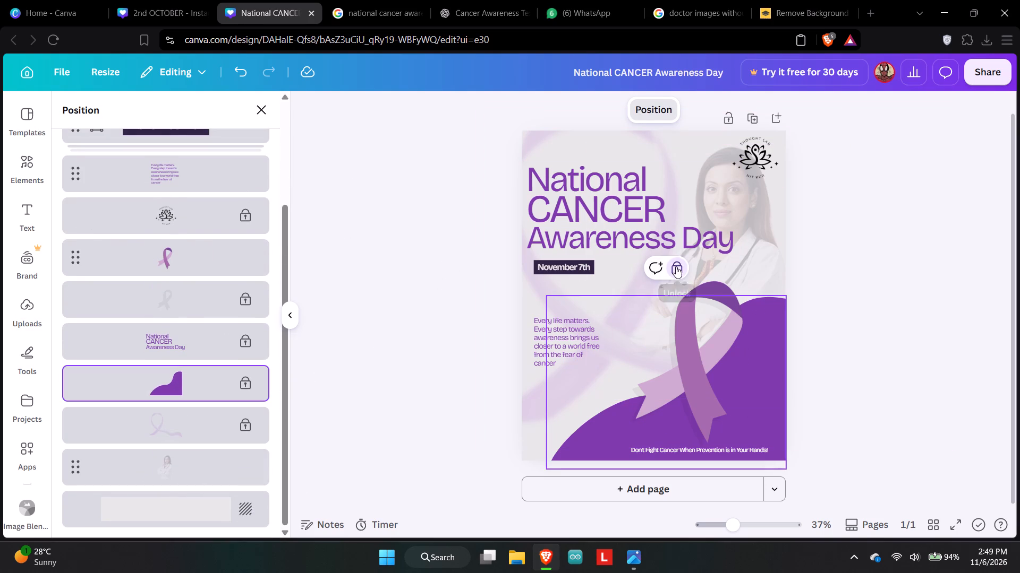
drag(767, 422, 768, 430)
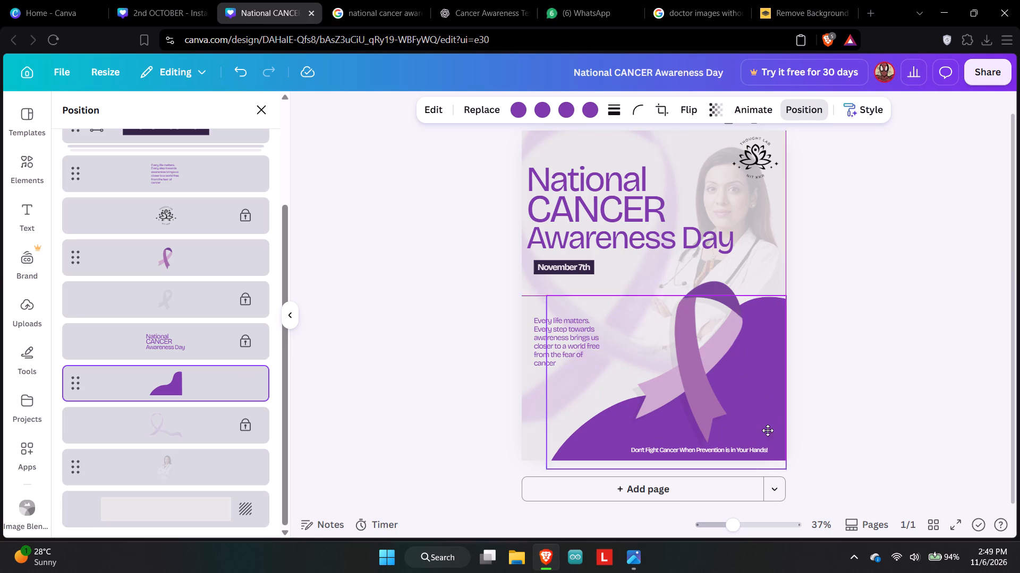
drag(768, 430, 768, 435)
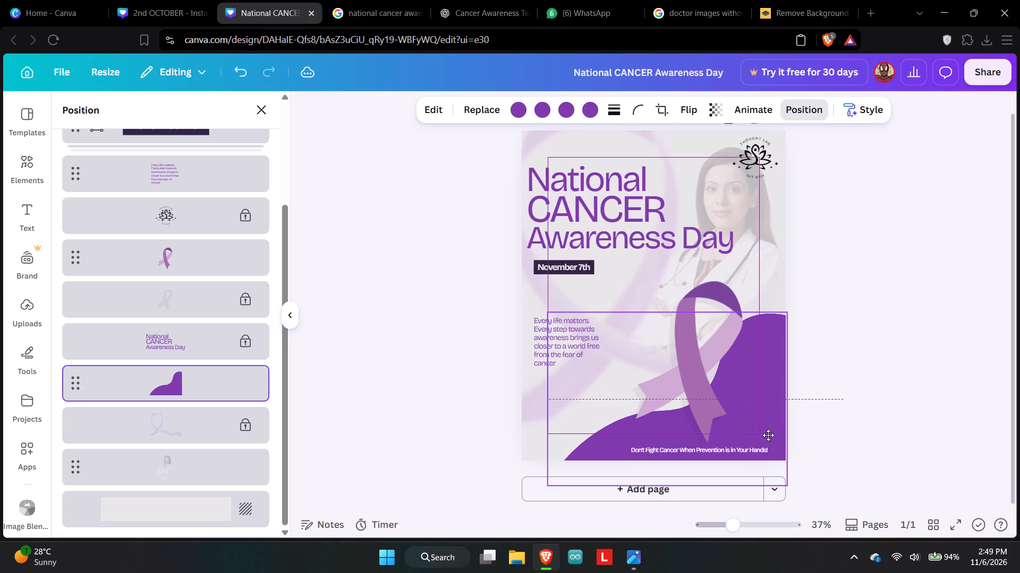
drag(768, 435, 767, 432)
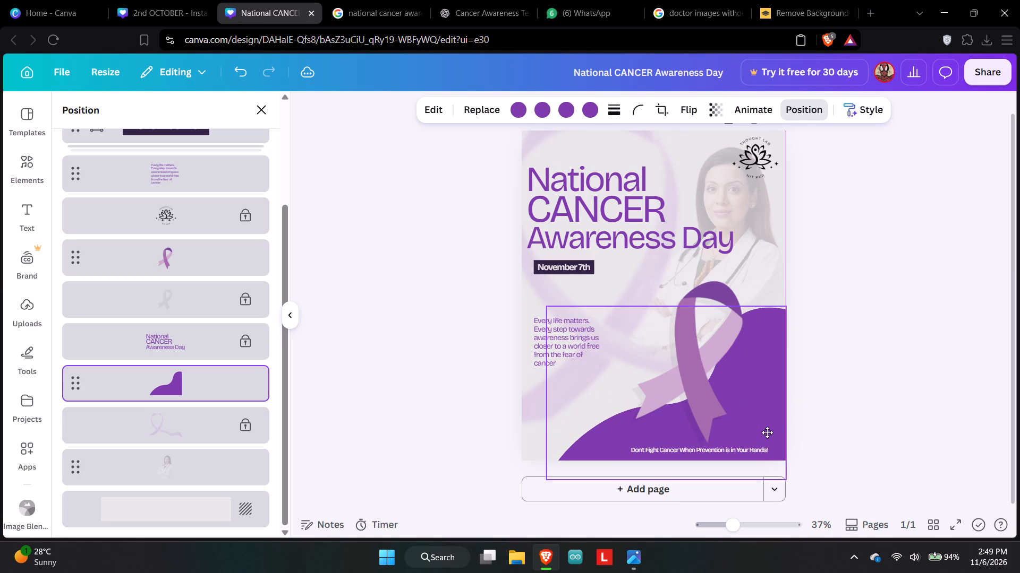
drag(767, 432, 767, 432)
Move the purple awareness ribbon slightly straight down to match the lowered wave shape.
click(700, 368)
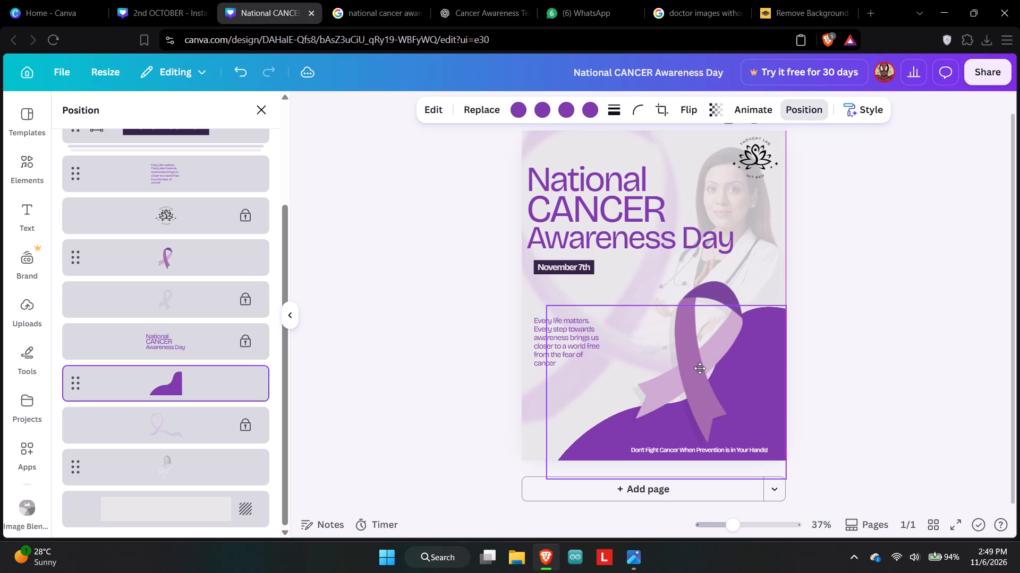
click(828, 394)
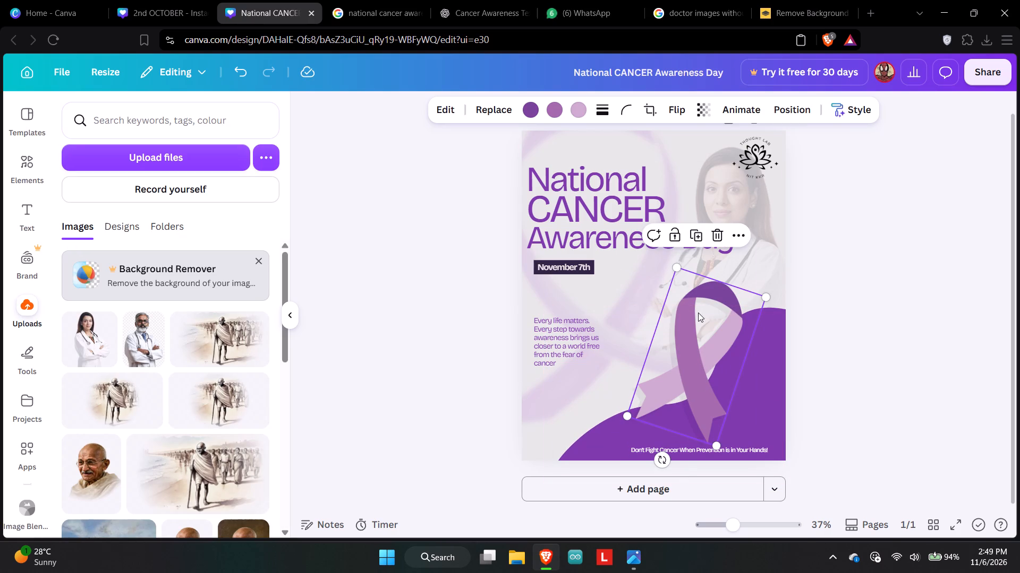
click(688, 312)
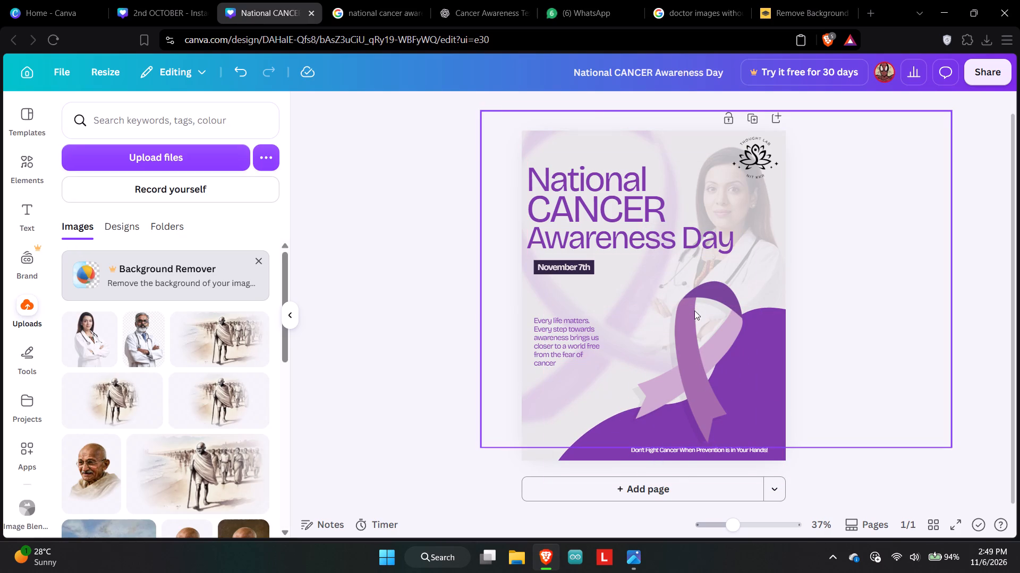
click(688, 315)
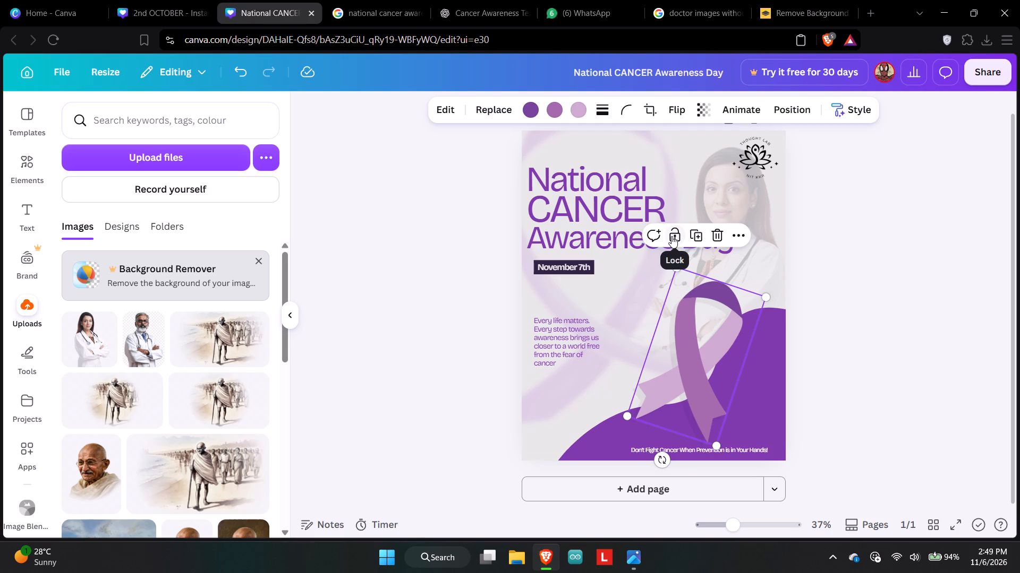
drag(686, 344, 690, 355)
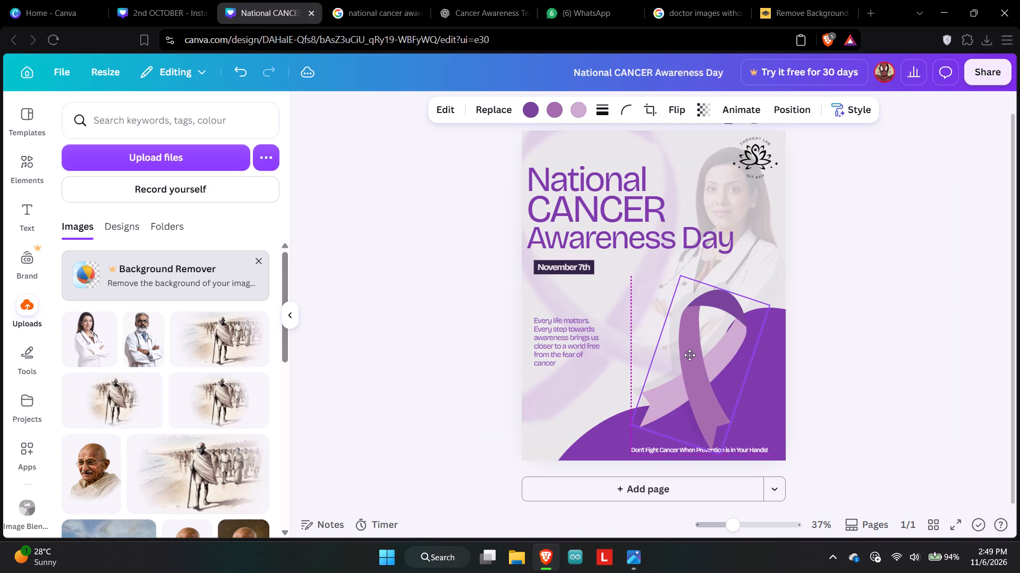
drag(690, 355, 684, 352)
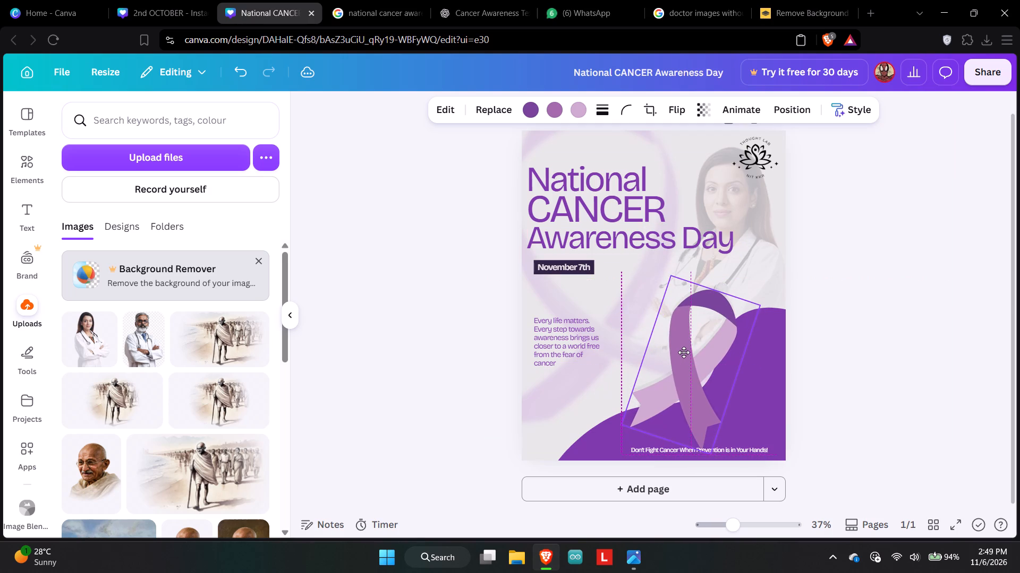
drag(684, 352, 685, 354)
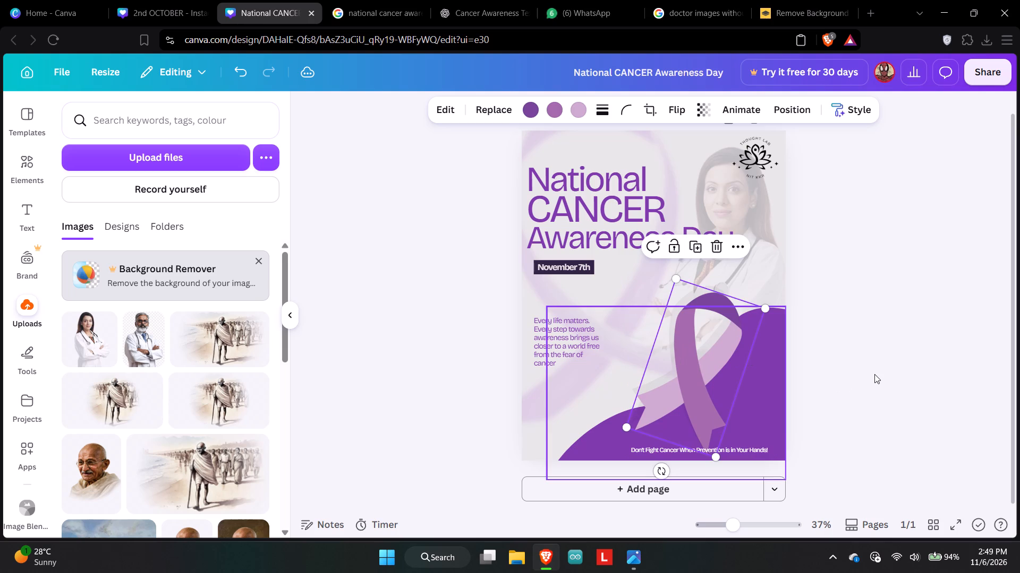
click(874, 374)
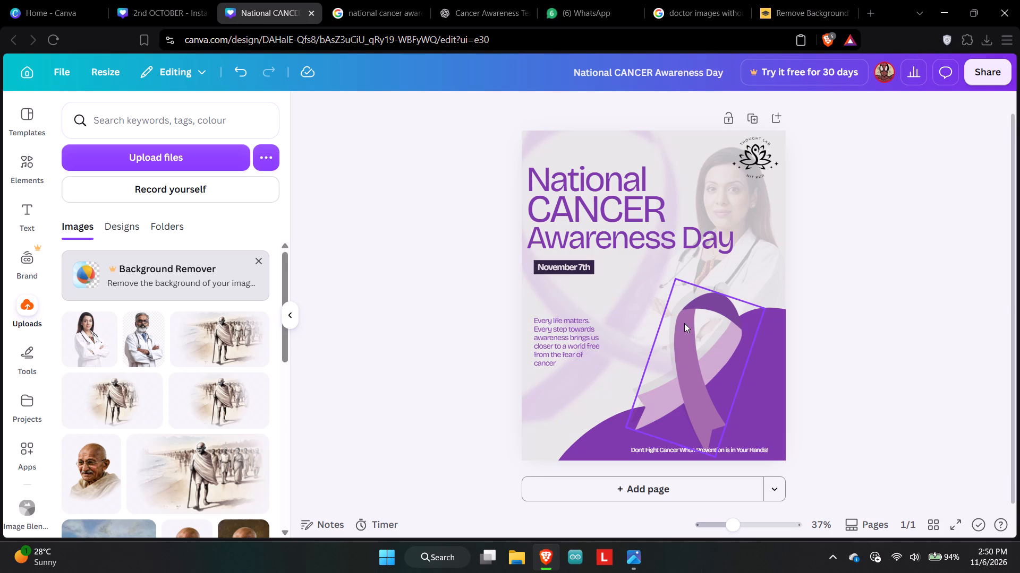
Unlock the ribbon's faint shadow copy, the layer just beneath the ribbon, and move it down so it sits slightly offset behind the ribbon.
key(alt+1)
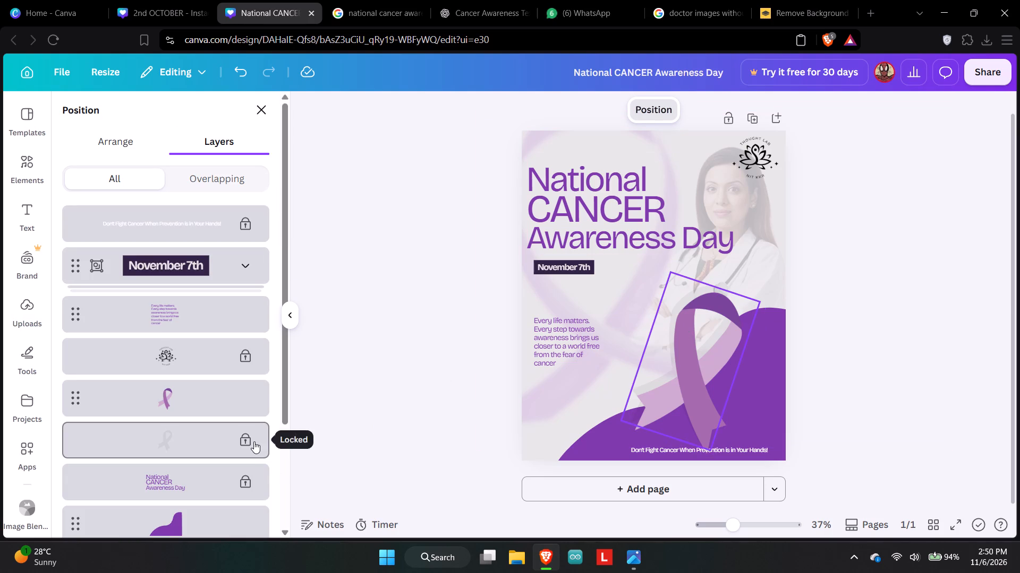
click(254, 441)
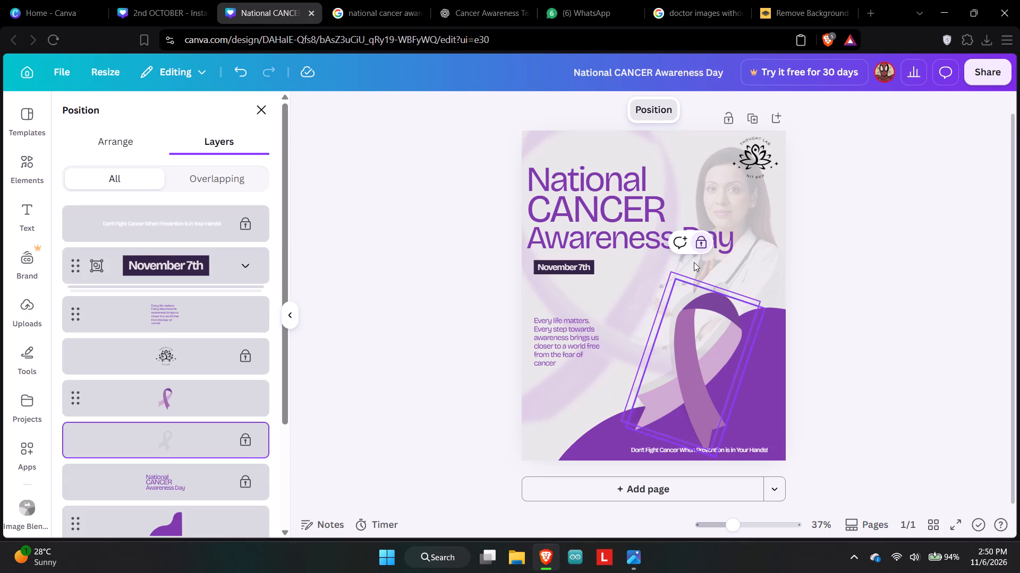
click(702, 241)
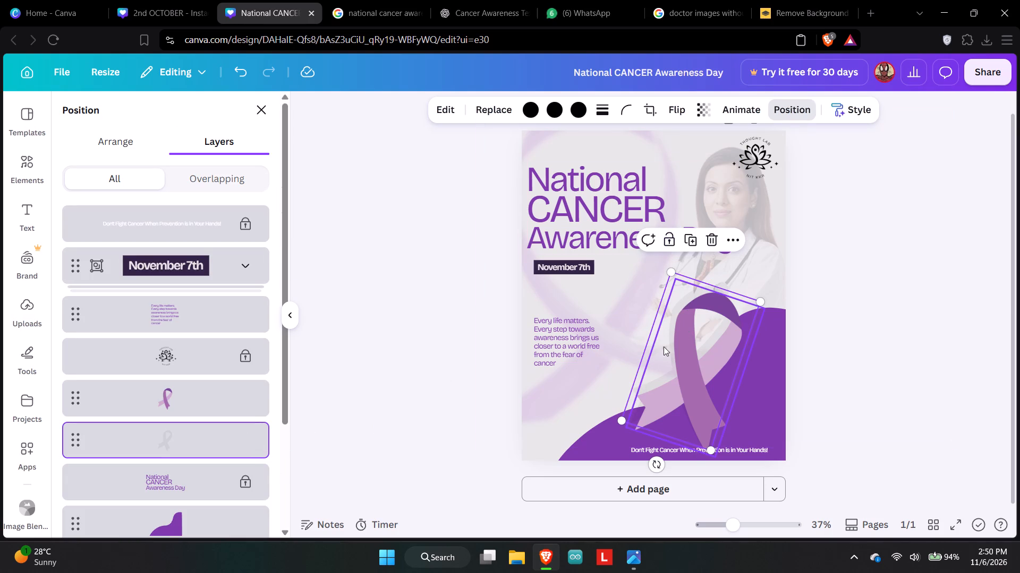
drag(653, 338, 653, 349)
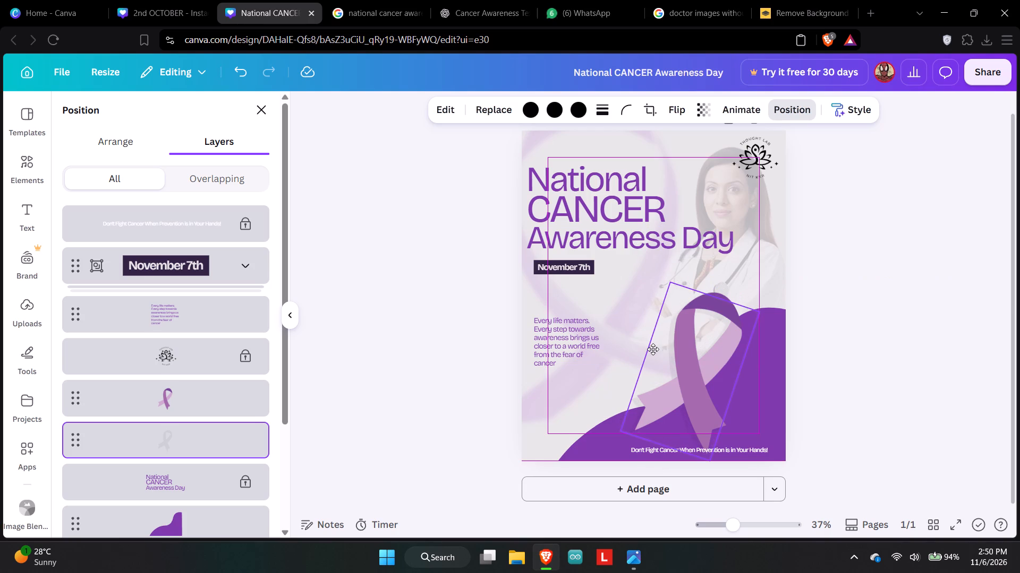
drag(653, 349, 656, 350)
click(885, 332)
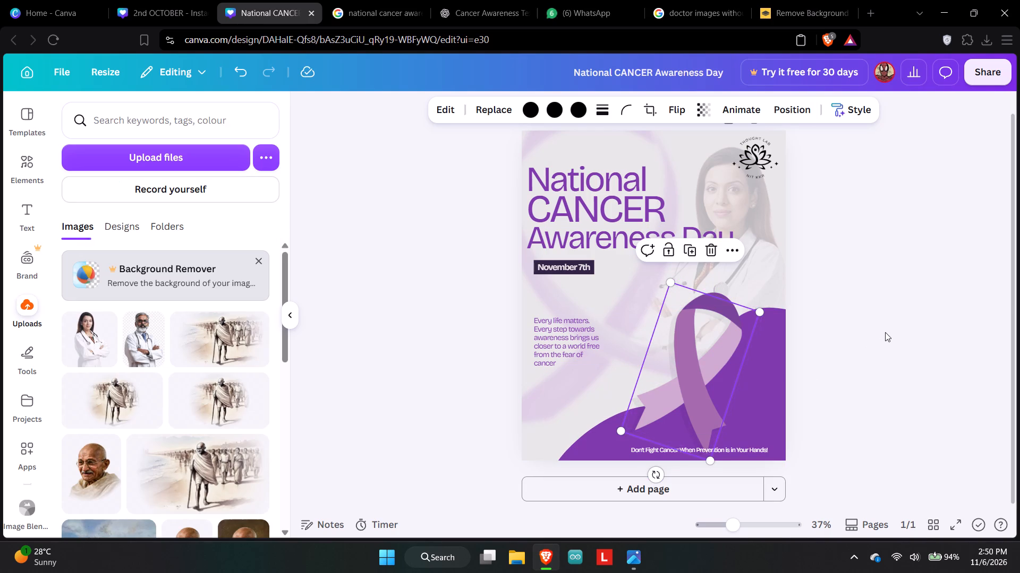
click(460, 393)
scroll(460, 393, up, 1)
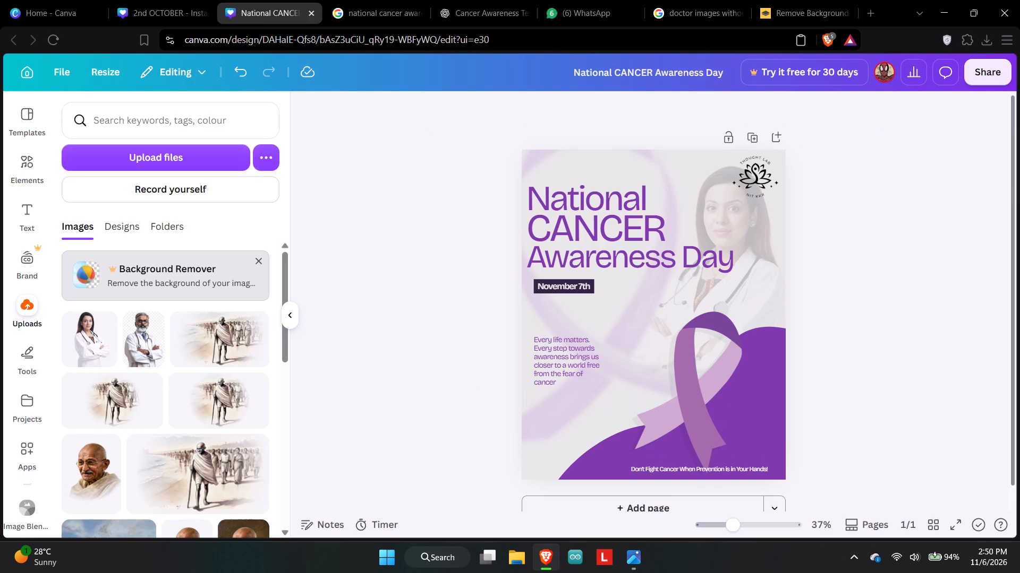
Download the revised National CANCER Awareness Day design as a high-quality PNG at 1,080 × 1,350 px.
click(997, 73)
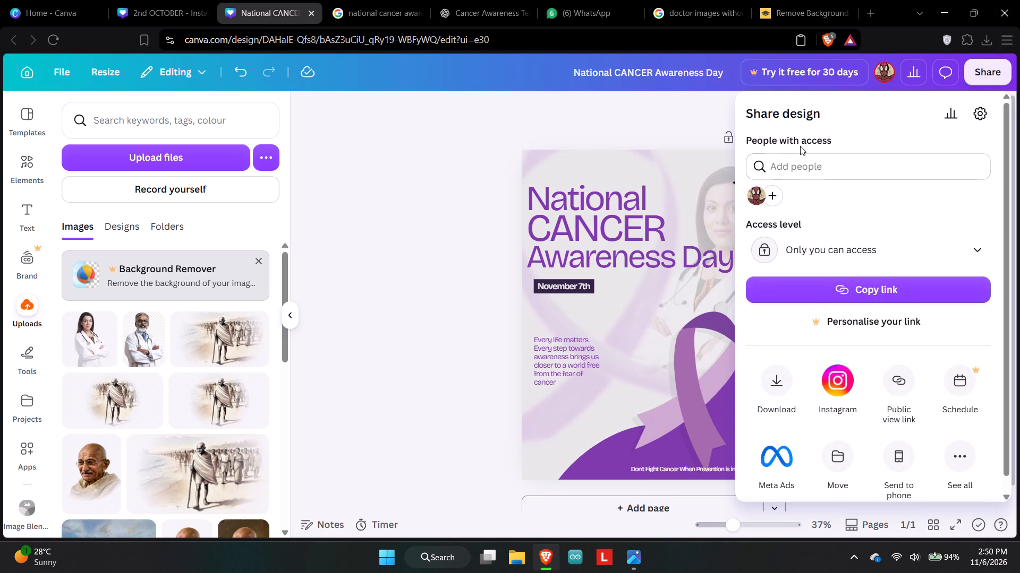
click(785, 383)
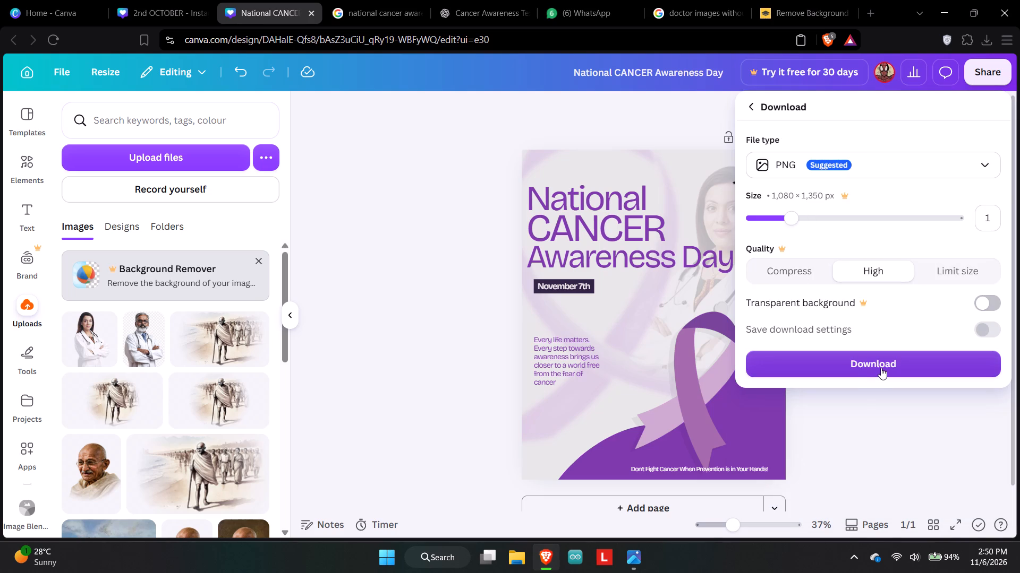
click(881, 368)
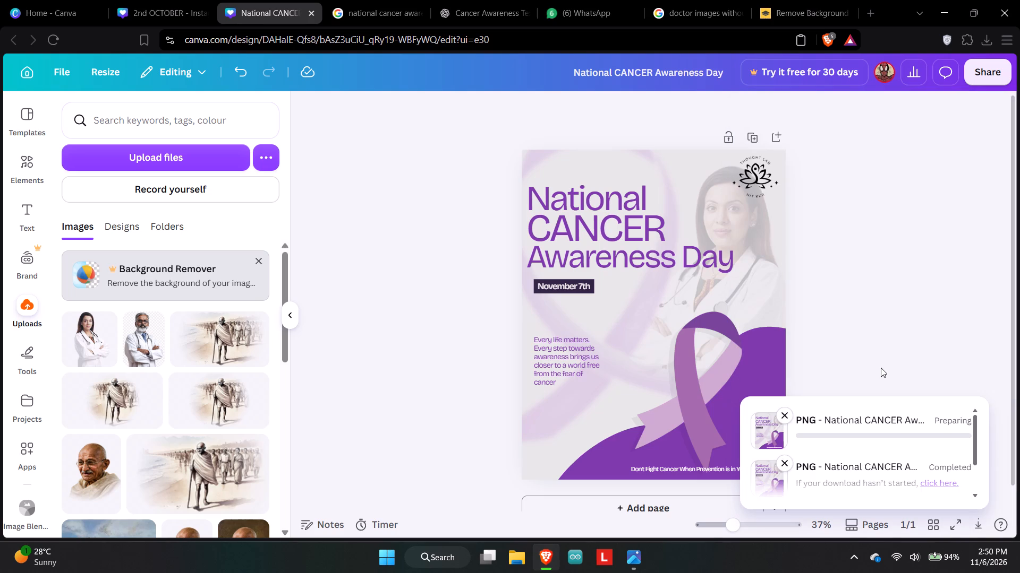
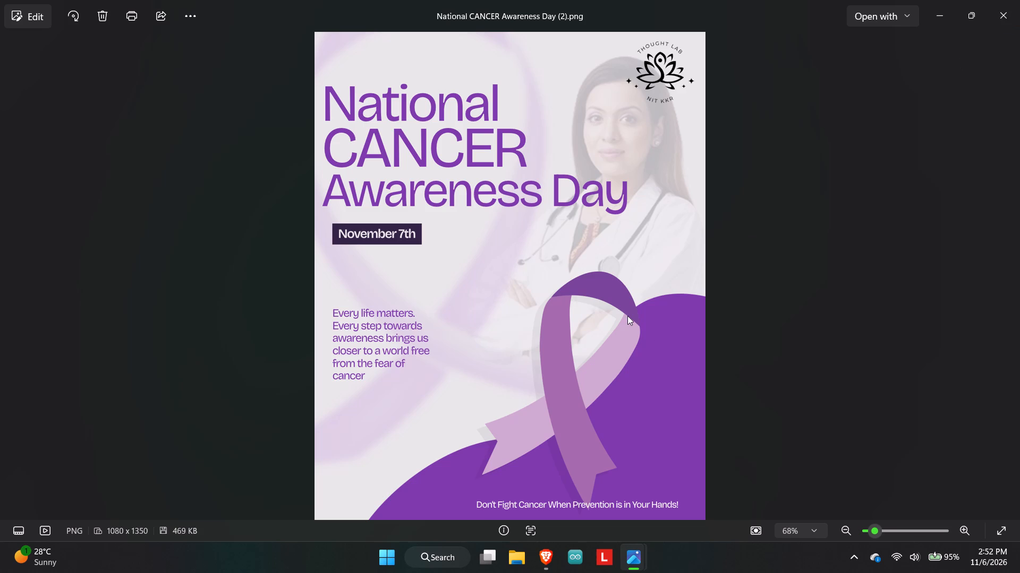
Close the preview of the poster with the doctor photo and view the earlier export, National CANCER Awareness Day (1).png.
click(1016, 27)
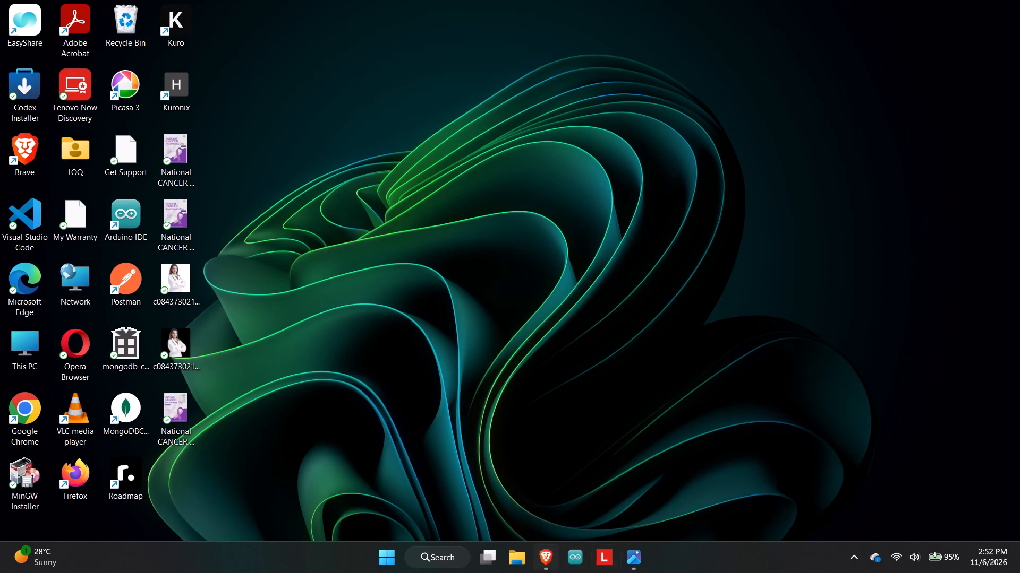
click(634, 552)
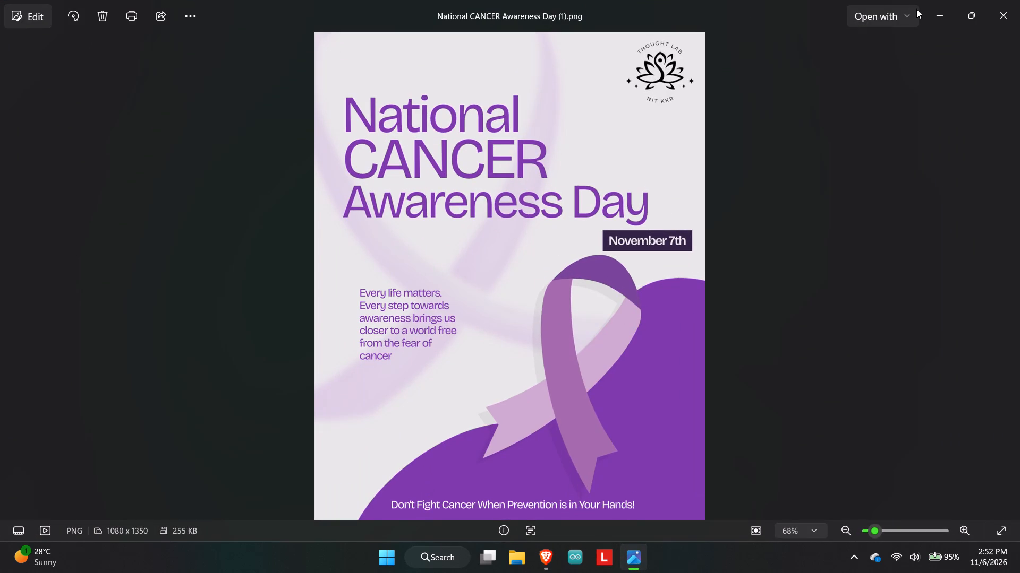
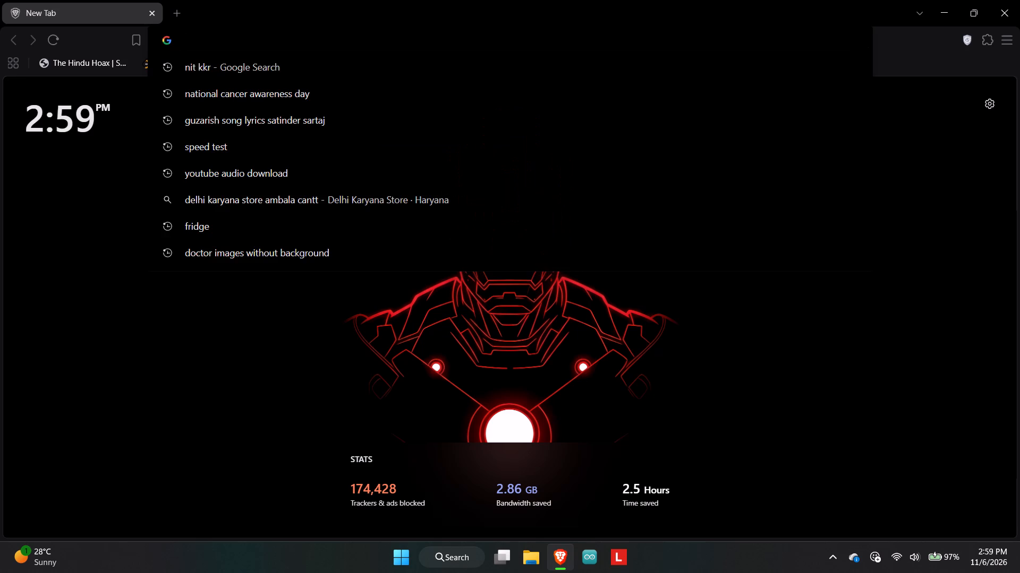
Search the web for "national cancer awareness day" from the new Brave browser tab.
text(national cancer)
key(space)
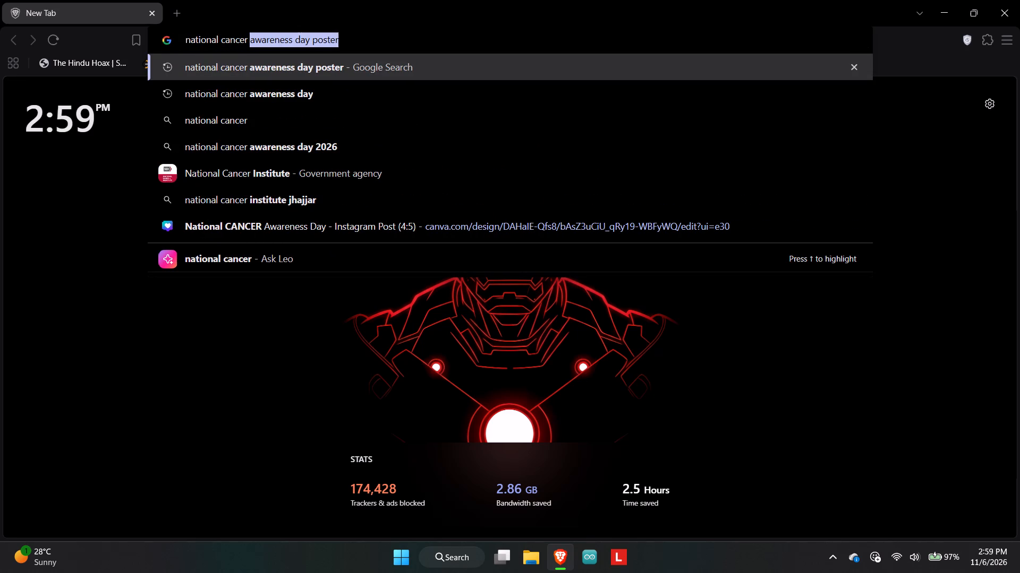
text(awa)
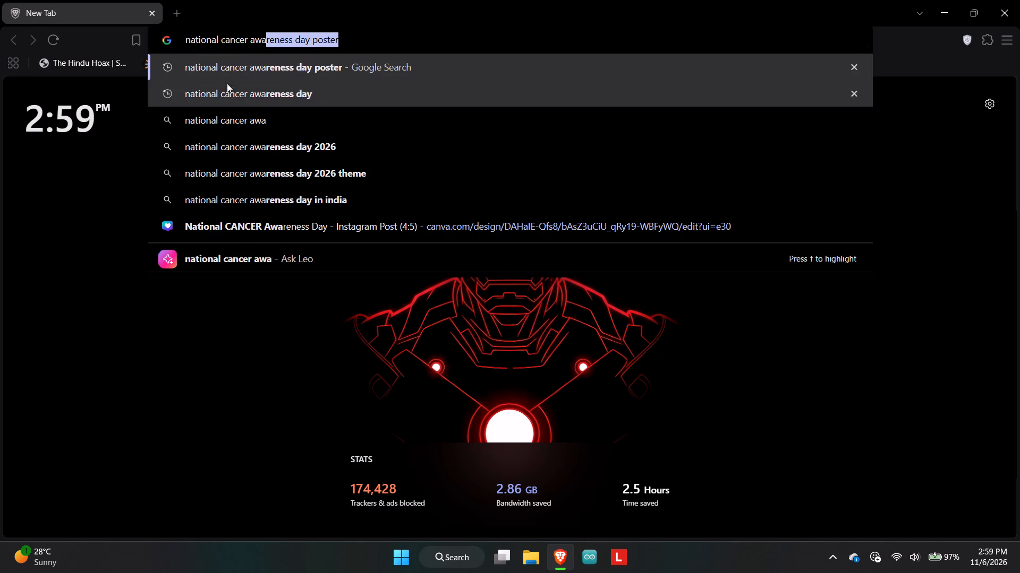
Search Google Images for "national cancer awareness day poster".
click(322, 68)
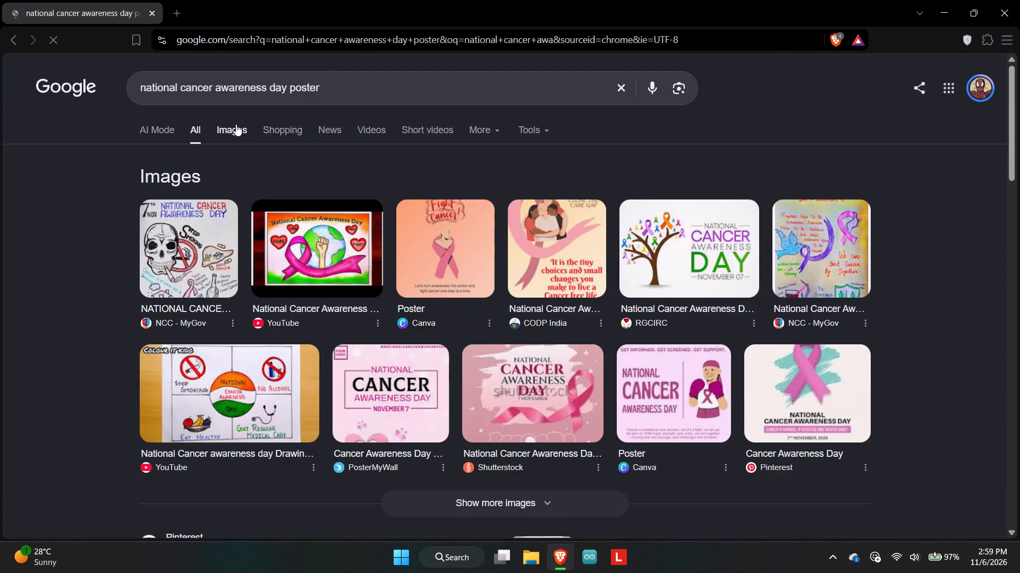
click(235, 125)
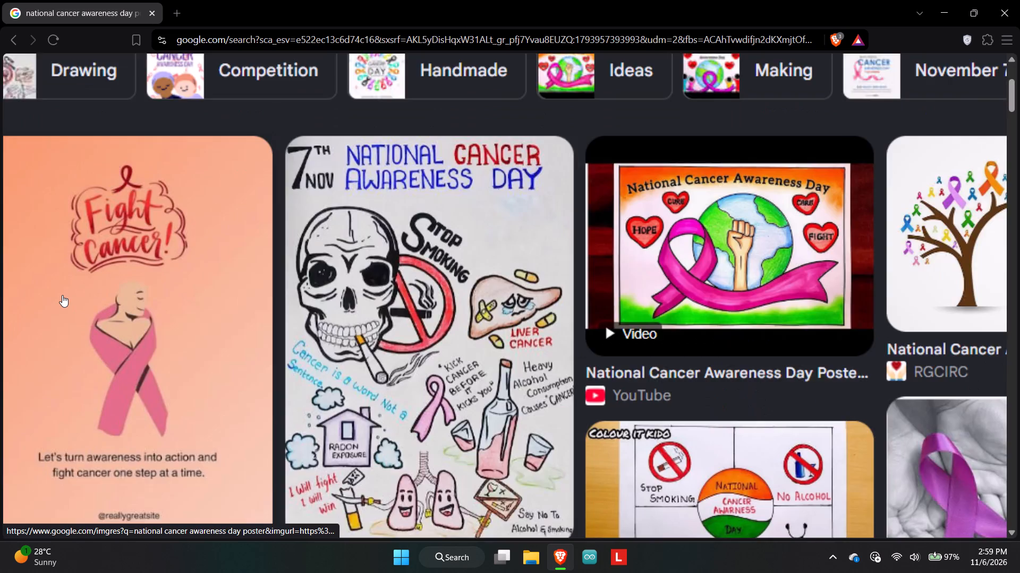
Browse the National Cancer Awareness Day poster images, examining their layouts, colours and ribbon artwork for design references.
scroll(62, 295, down, 3)
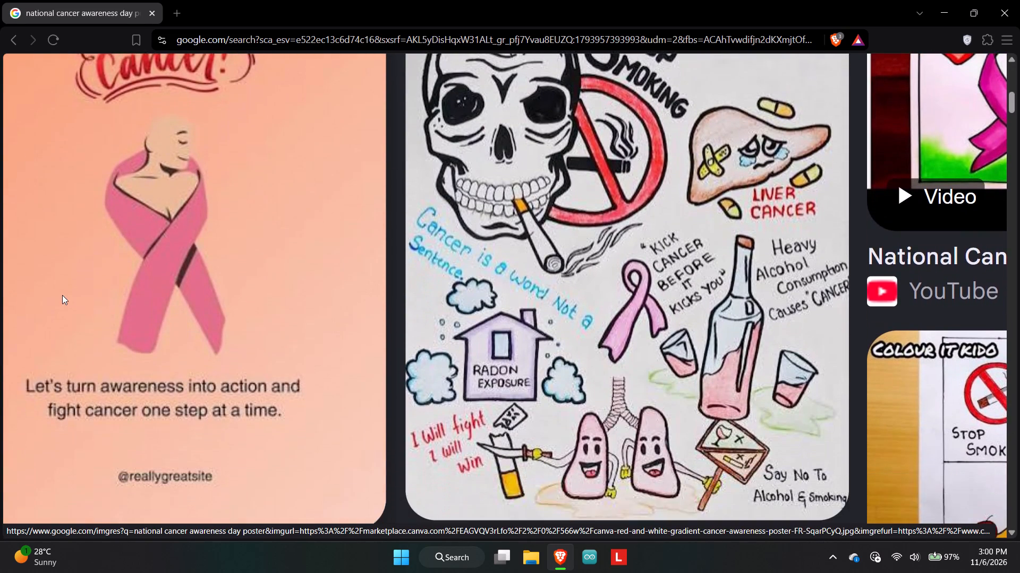
scroll(62, 295, down, 1)
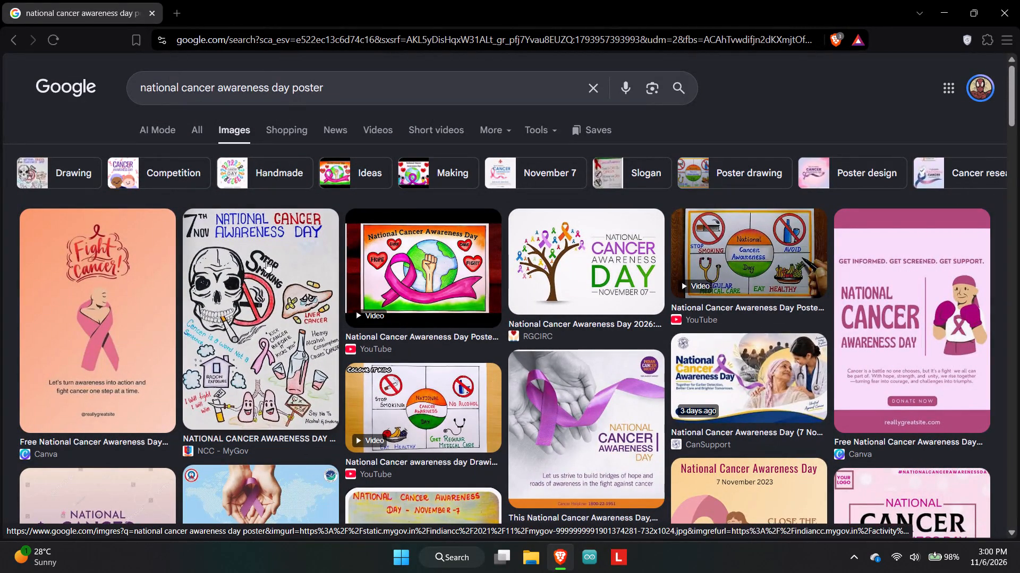
scroll(263, 255, down, 4)
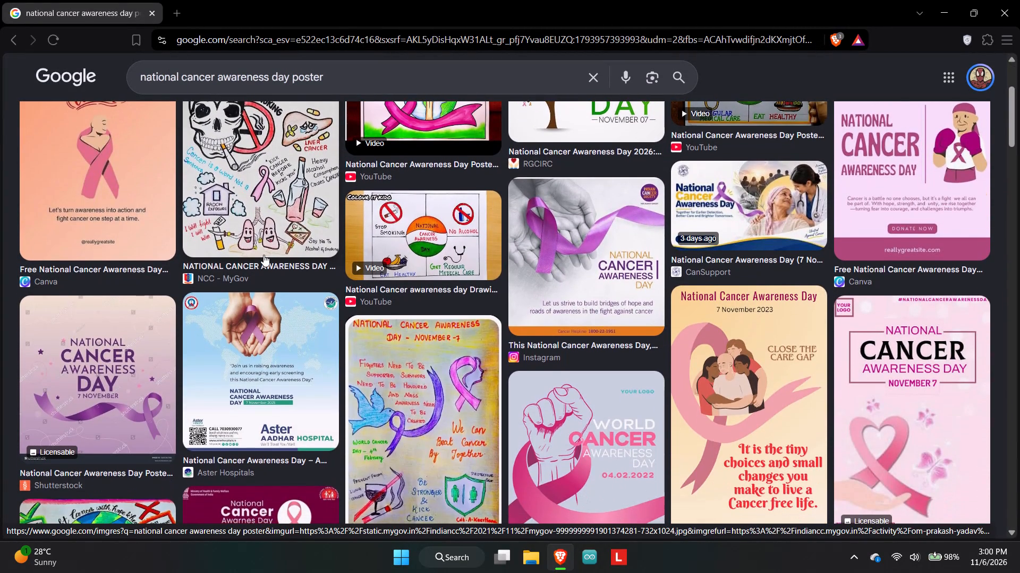
scroll(263, 255, down, 4)
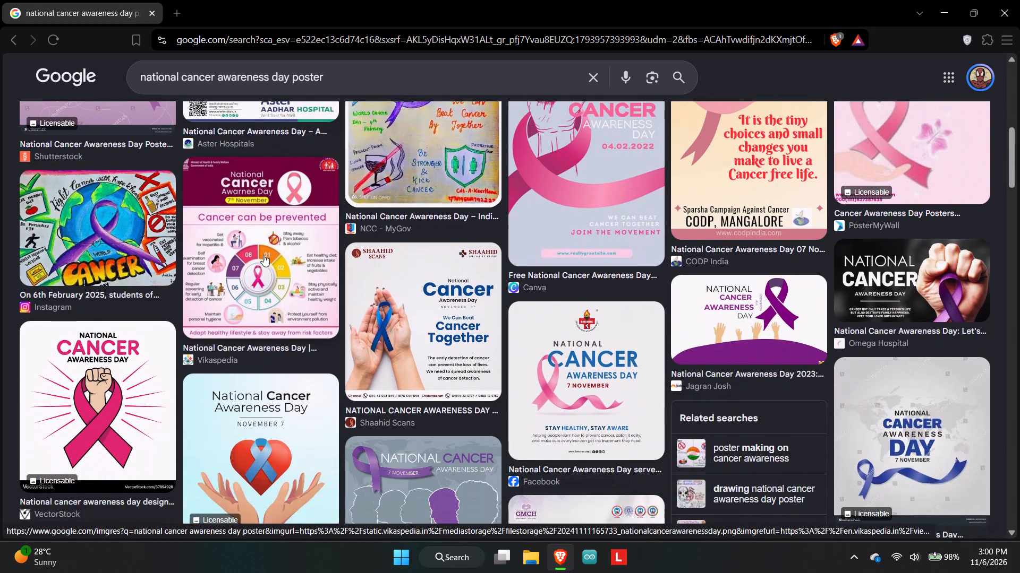
scroll(263, 255, down, 3)
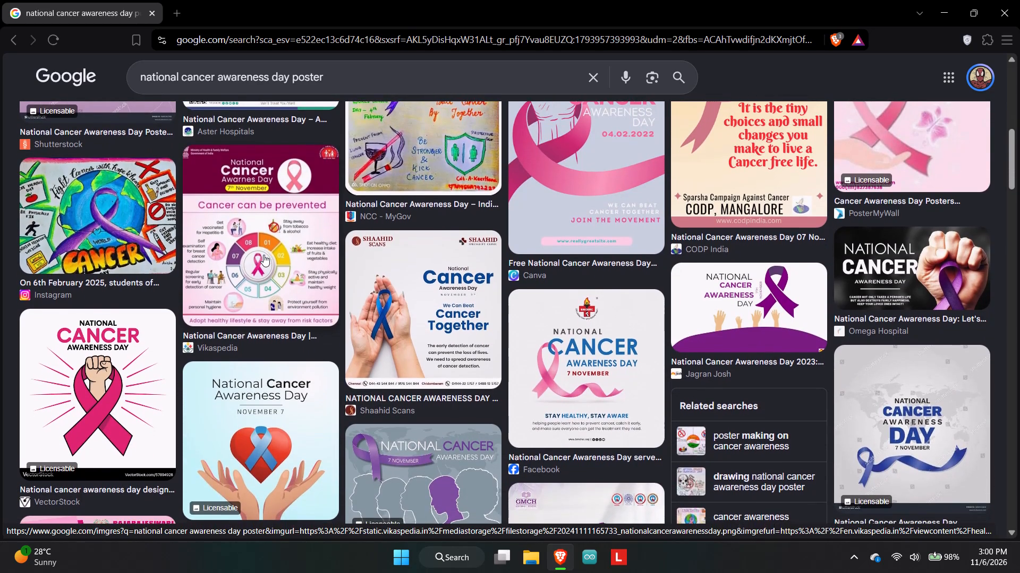
scroll(263, 255, down, 4)
scroll(263, 255, up, 2)
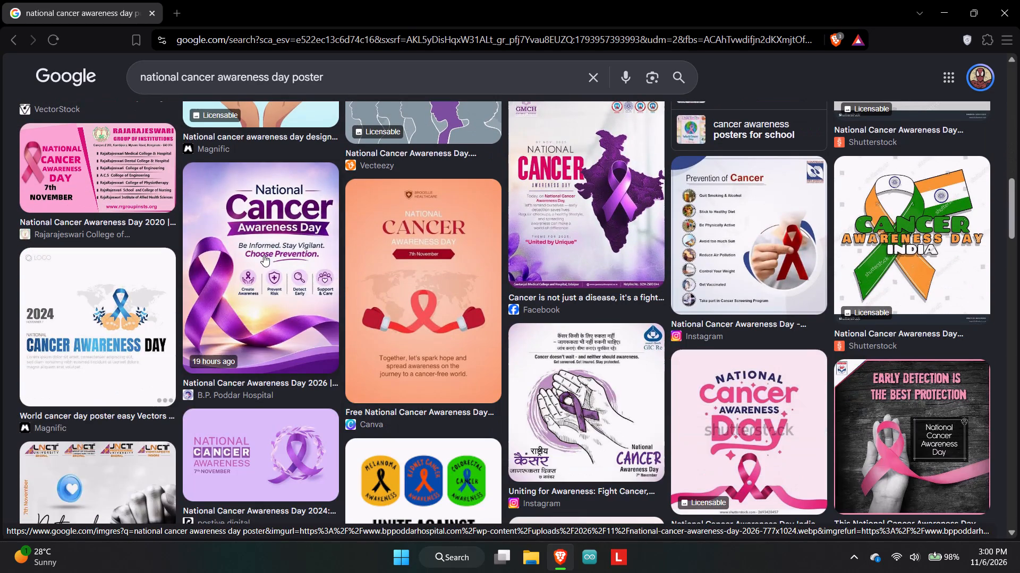
scroll(263, 255, up, 1)
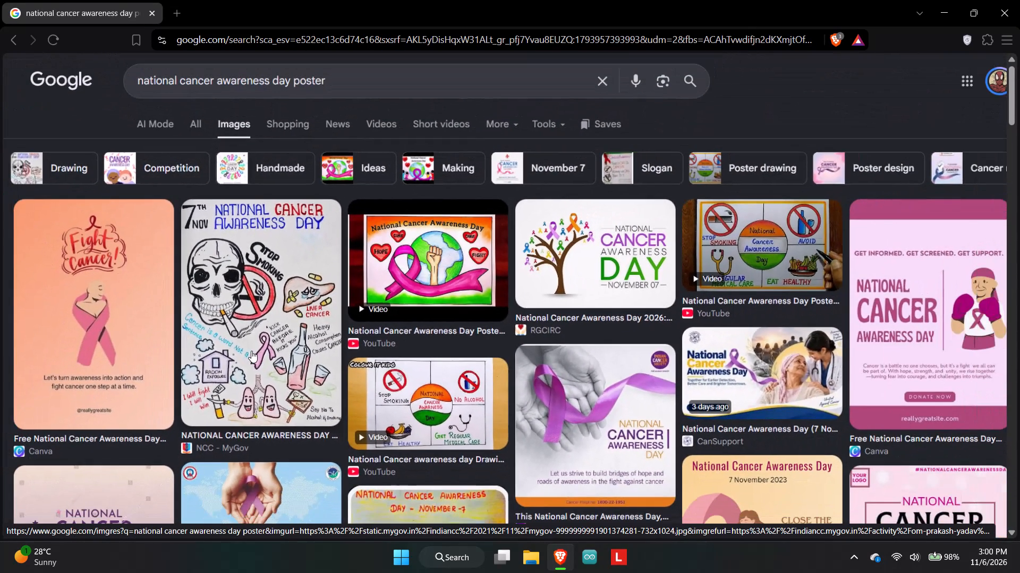
scroll(763, 488, down, 2)
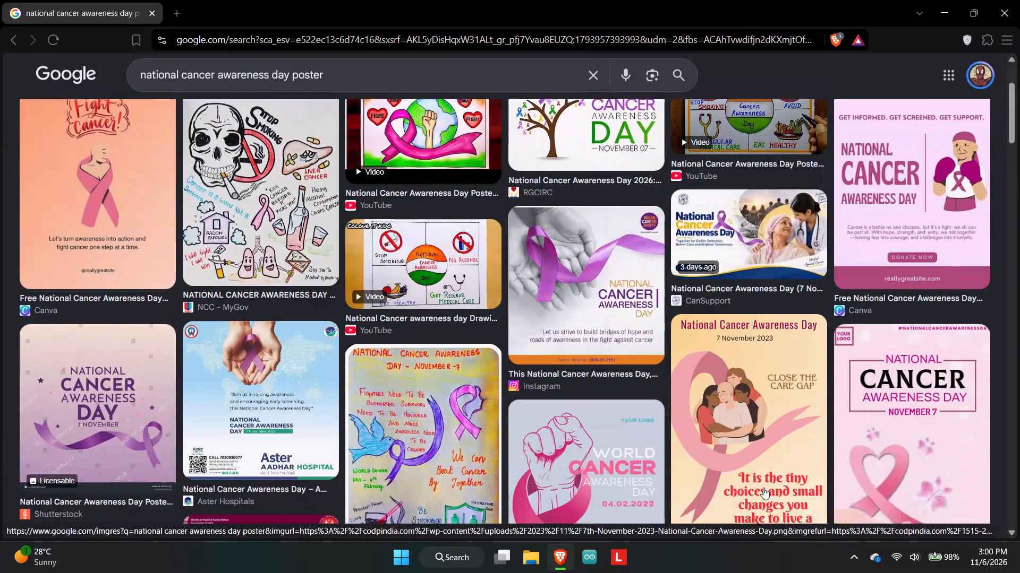
scroll(763, 488, down, 1)
scroll(699, 345, down, 5)
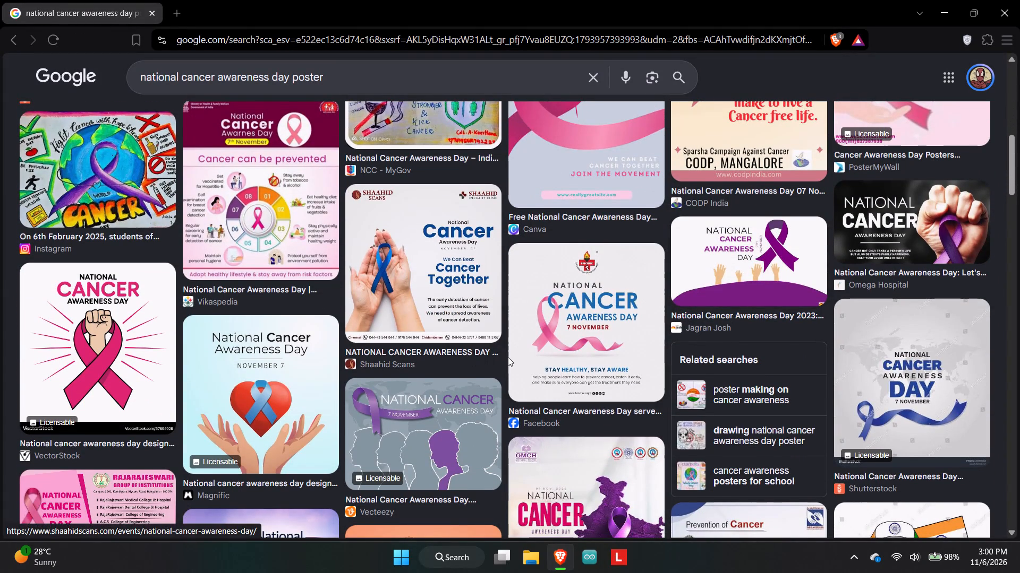
scroll(508, 357, down, 7)
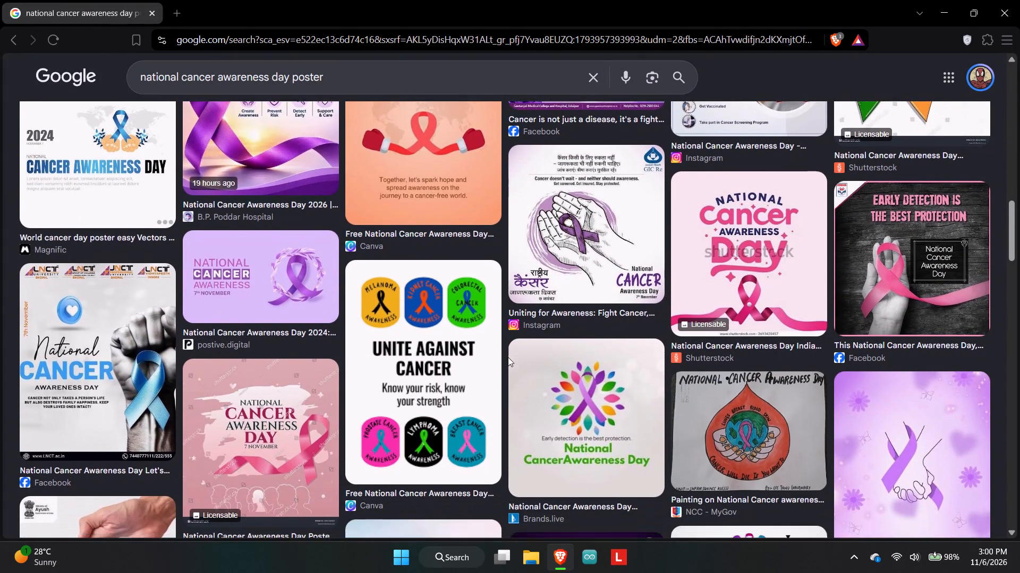
scroll(508, 357, down, 1)
scroll(577, 200, up, 1)
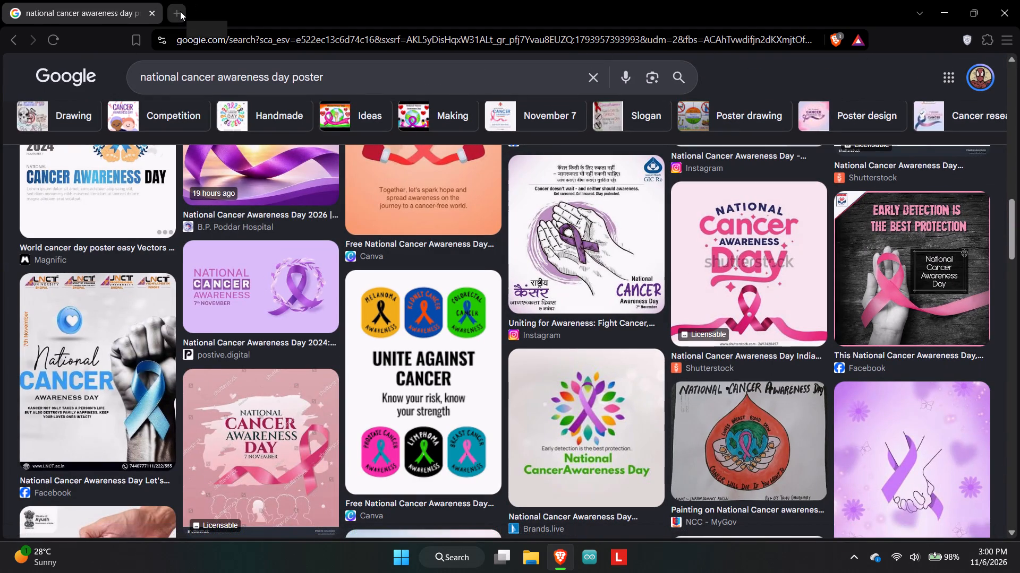
Open Canva in a new browser tab and show its Poster templates.
click(180, 11)
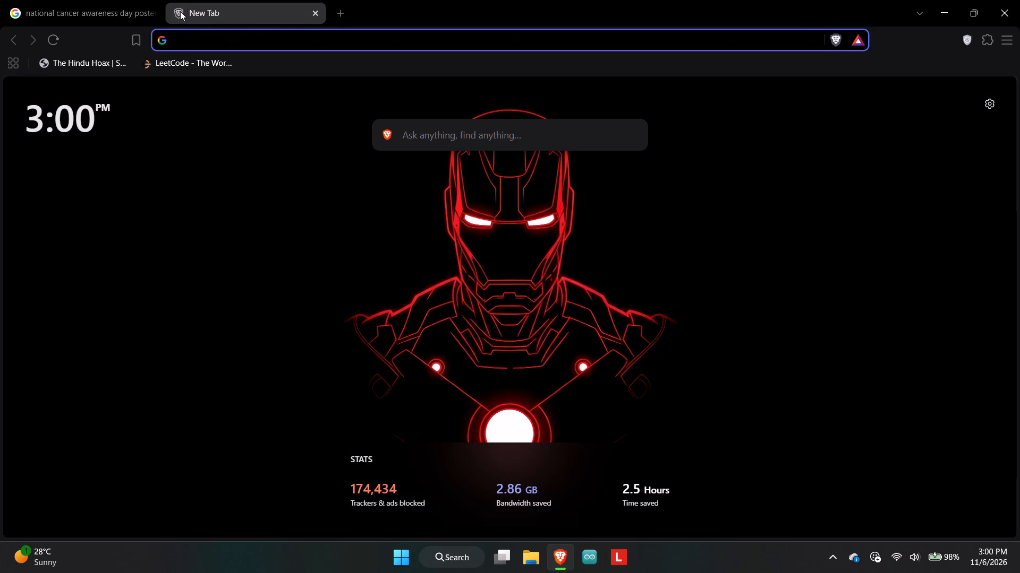
text(canva)
key(Return)
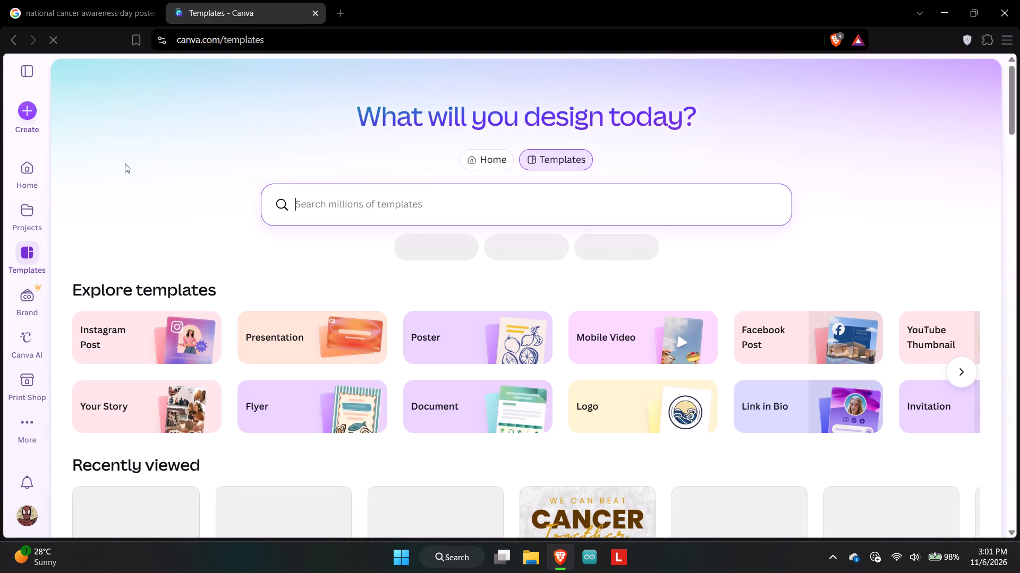
click(463, 336)
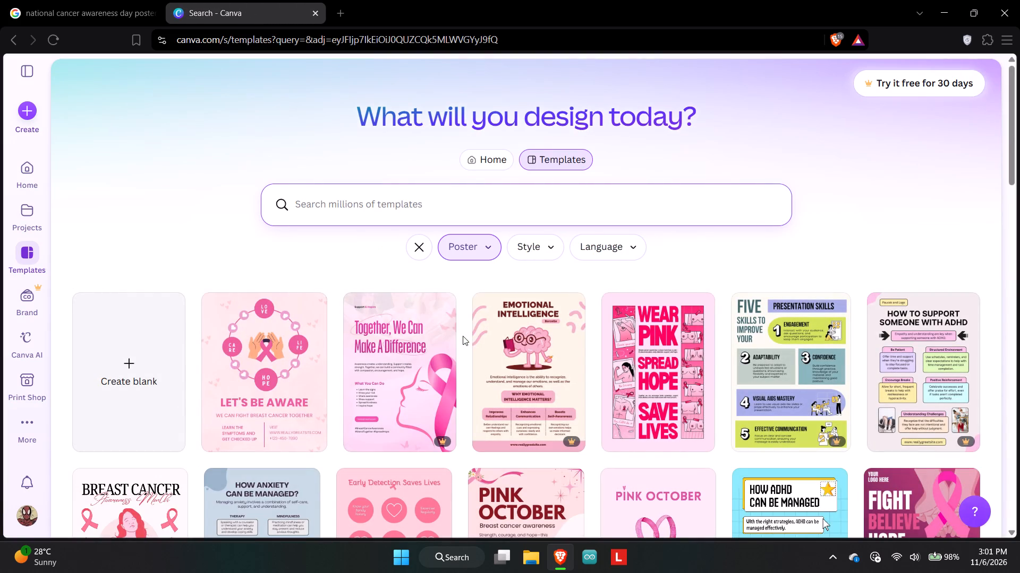
Browse the Poster templates, looking over the cancer awareness designs.
scroll(274, 276, down, 1)
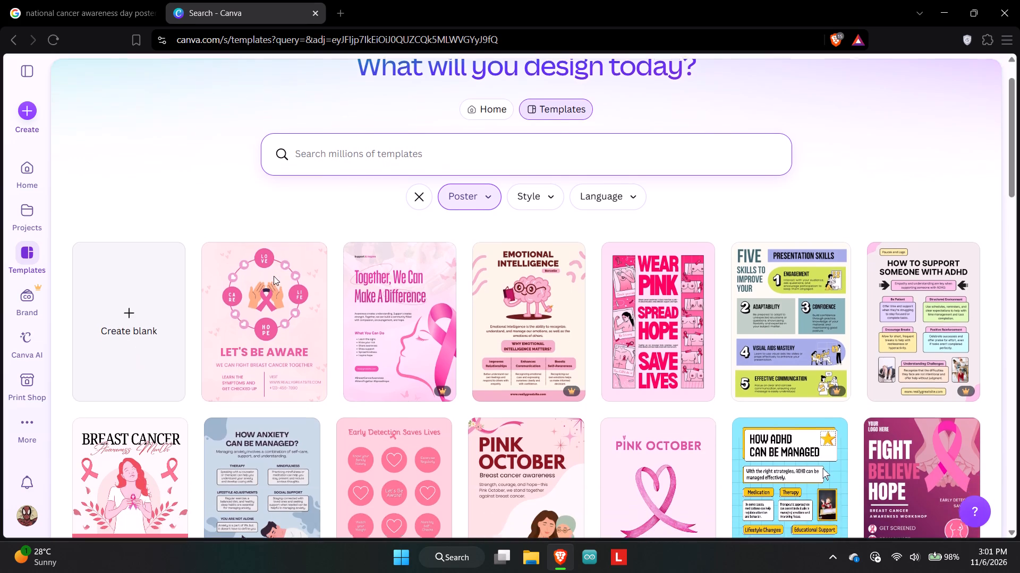
scroll(274, 276, down, 2)
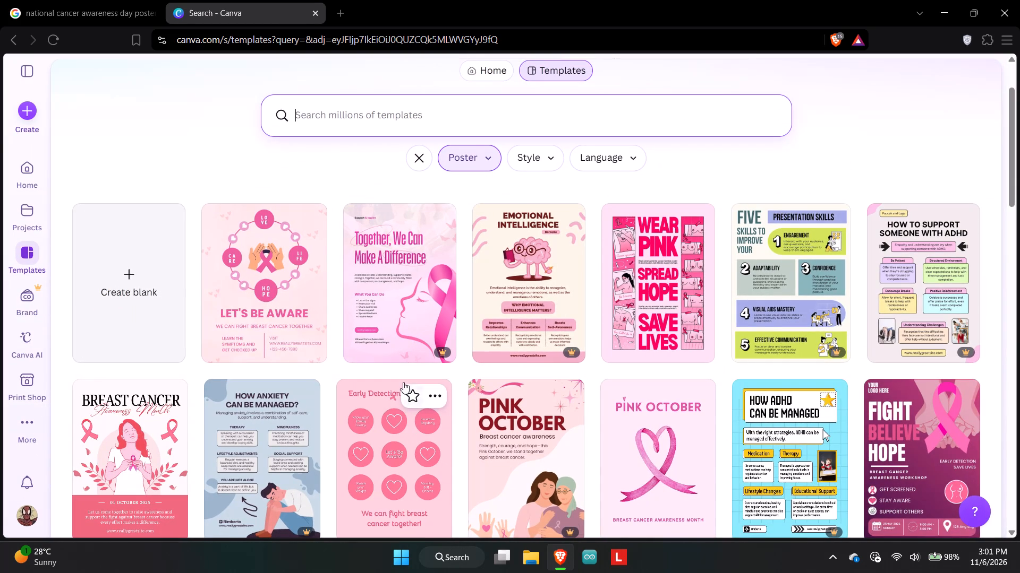
scroll(363, 413, down, 1)
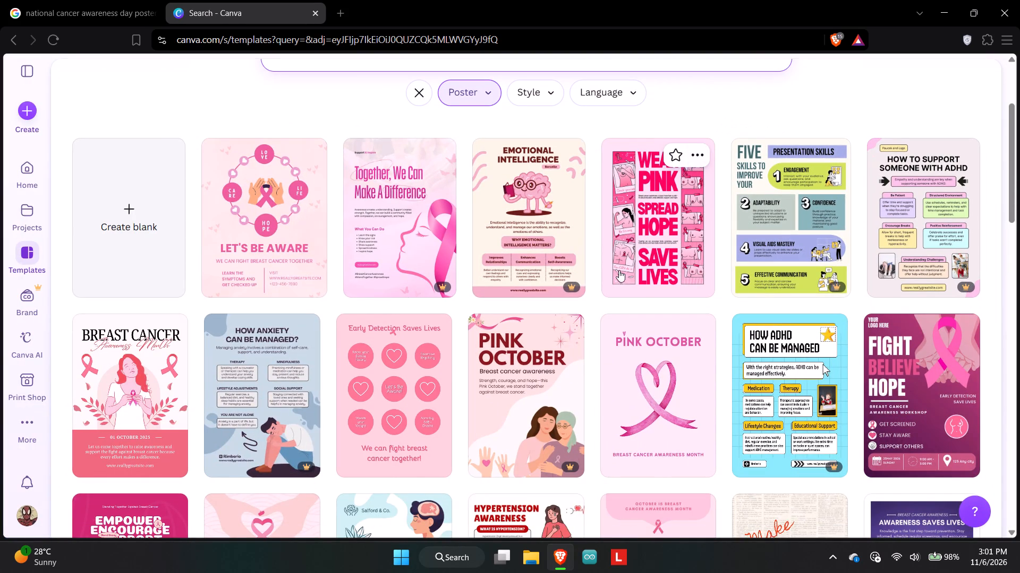
scroll(591, 297, down, 1)
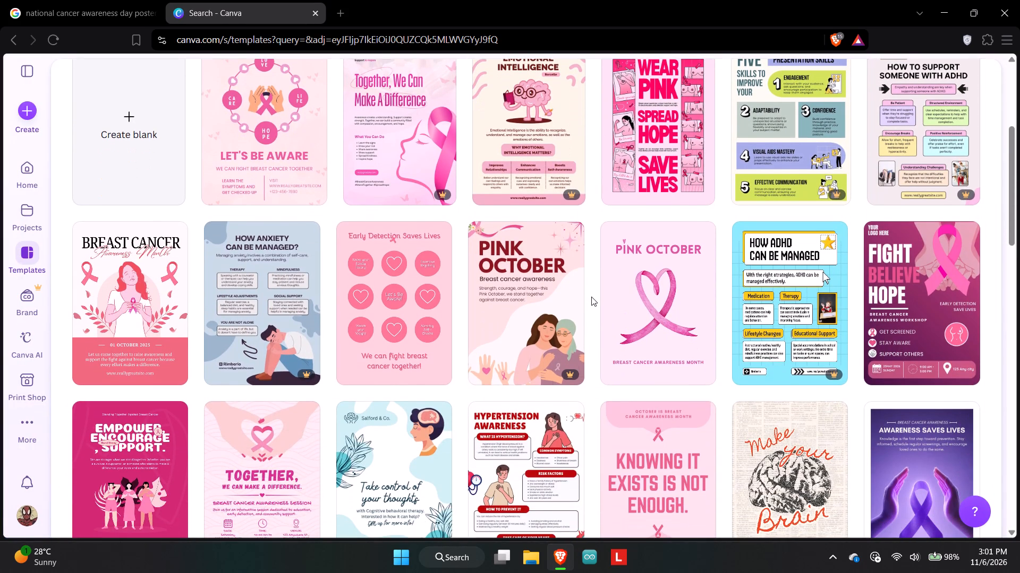
scroll(591, 297, down, 3)
Examine the "Fight Believe Hope" breast cancer awareness workshop template close up, from its logo area to its event details.
scroll(1002, 280, down, 2)
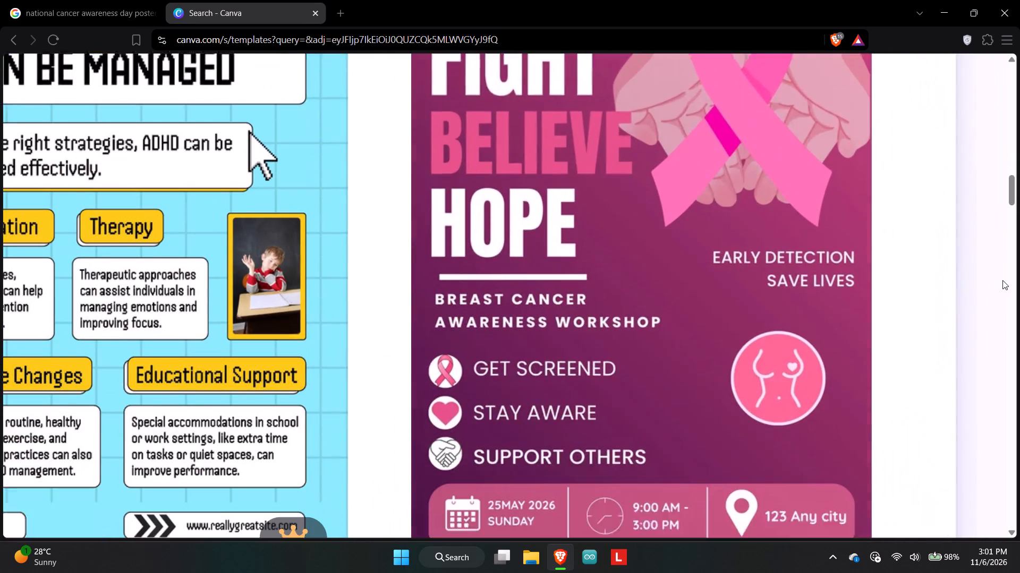
scroll(1002, 280, down, 1)
scroll(1002, 280, up, 1)
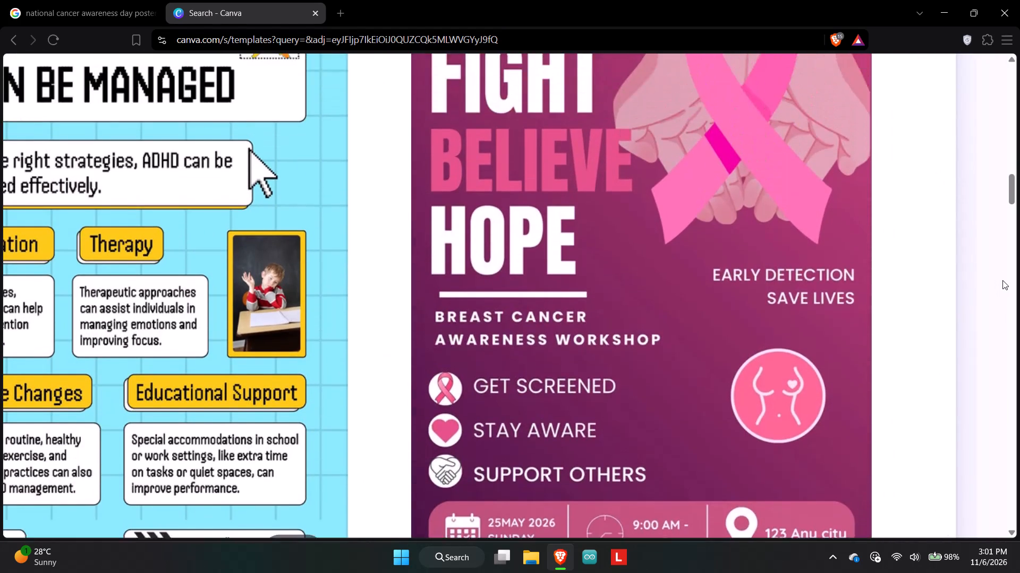
scroll(1002, 280, up, 3)
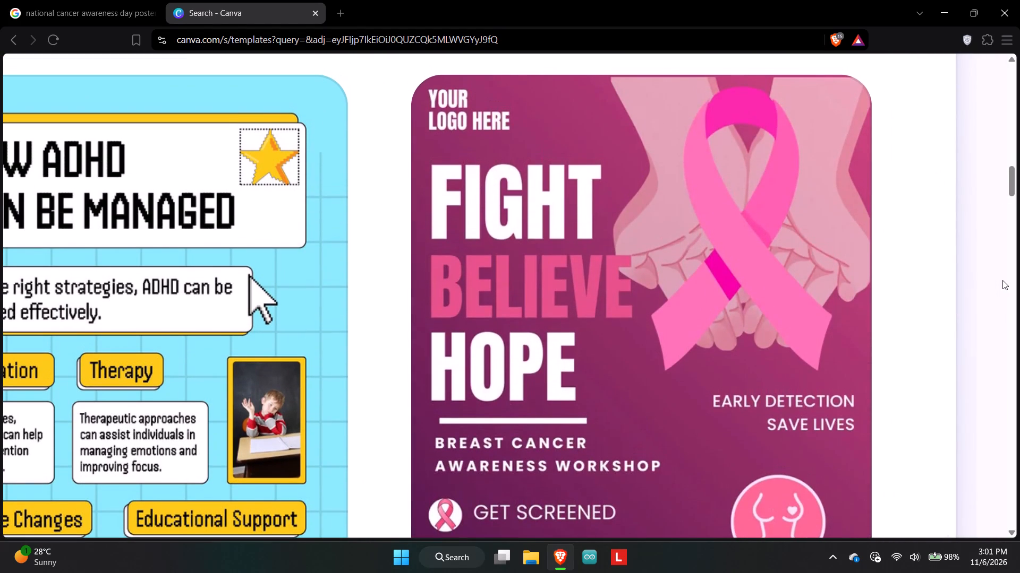
scroll(1002, 280, down, 1)
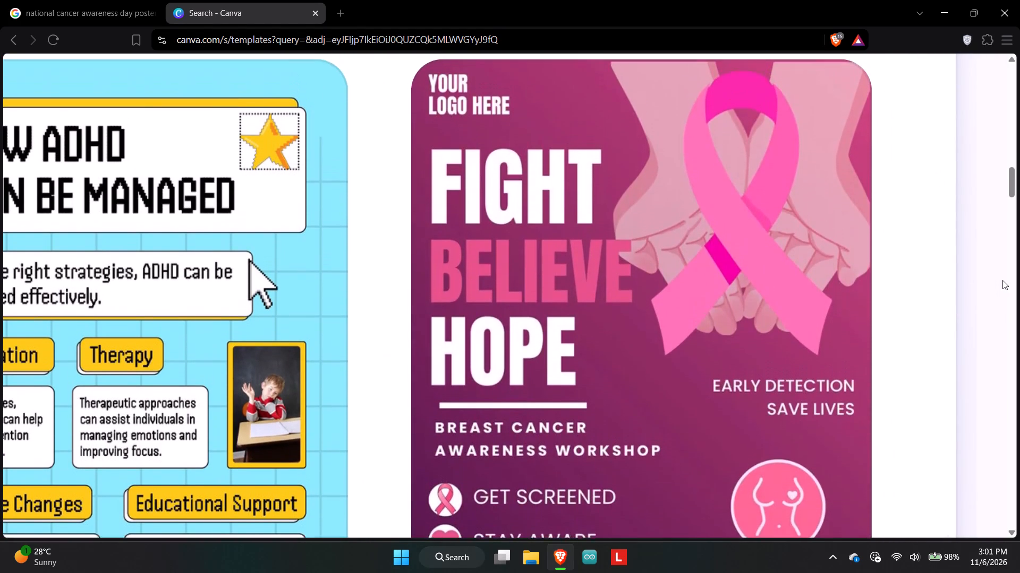
scroll(1002, 280, down, 2)
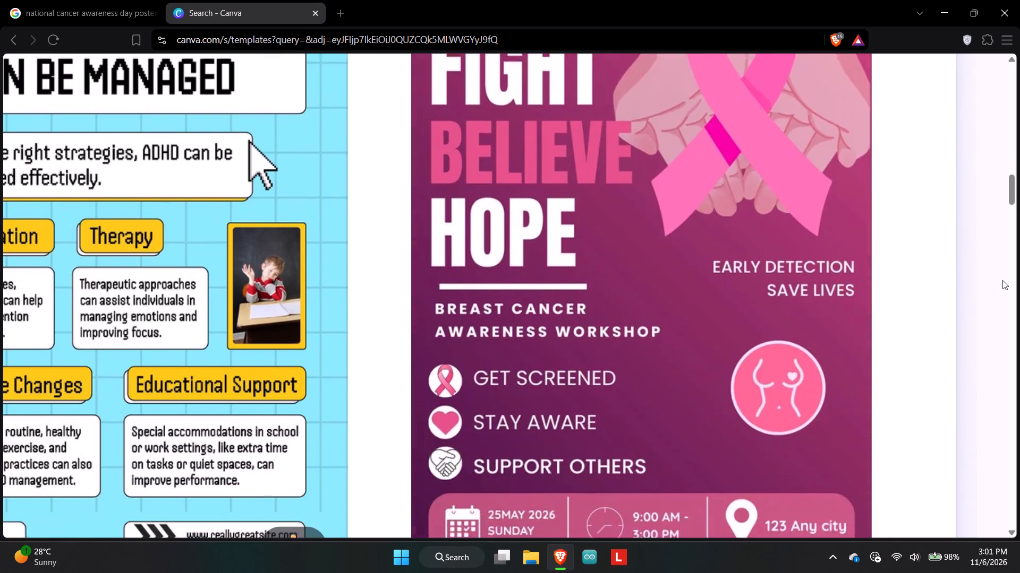
scroll(1002, 280, down, 1)
scroll(1002, 280, up, 3)
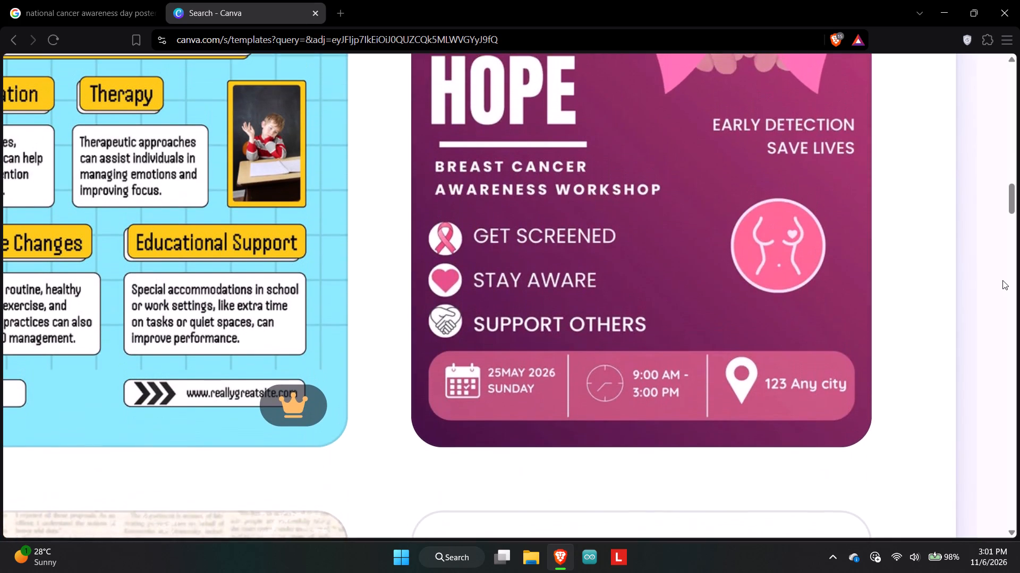
scroll(1002, 280, up, 3)
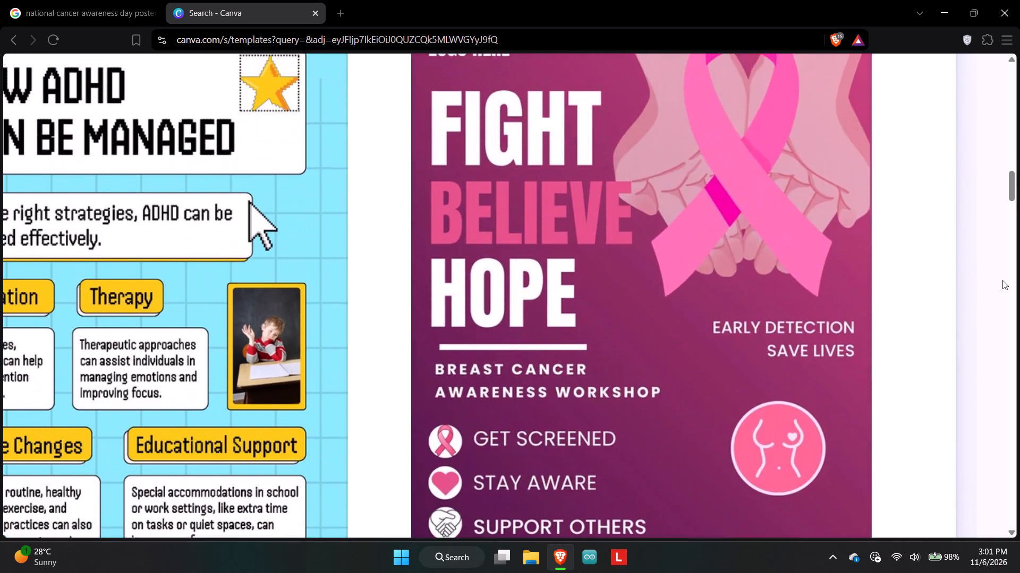
scroll(1002, 280, up, 2)
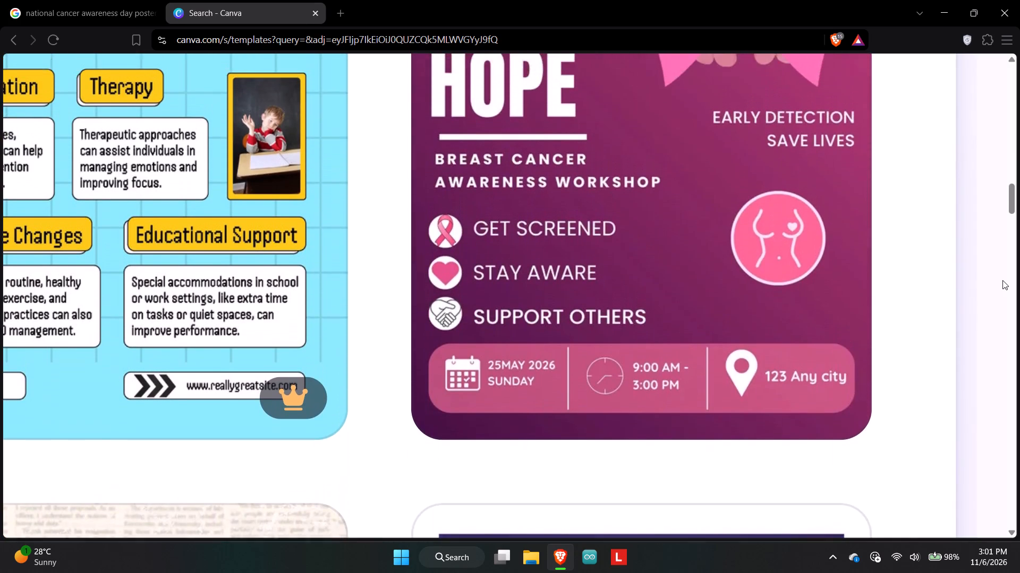
scroll(1002, 280, up, 1)
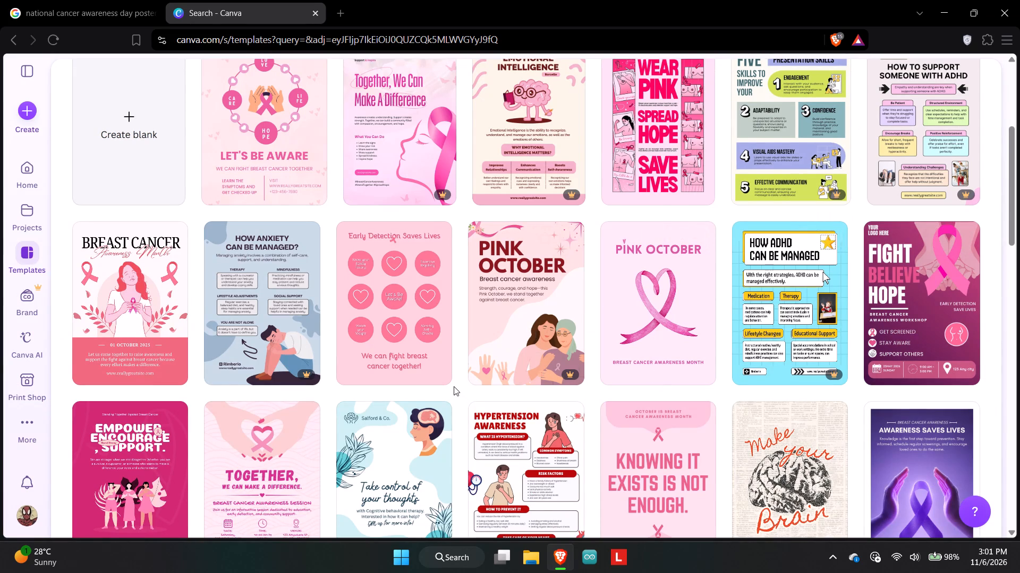
Open the Pink Illustrated Pink October Breast Cancer Awareness poster template and try to use it.
scroll(457, 318, down, 1)
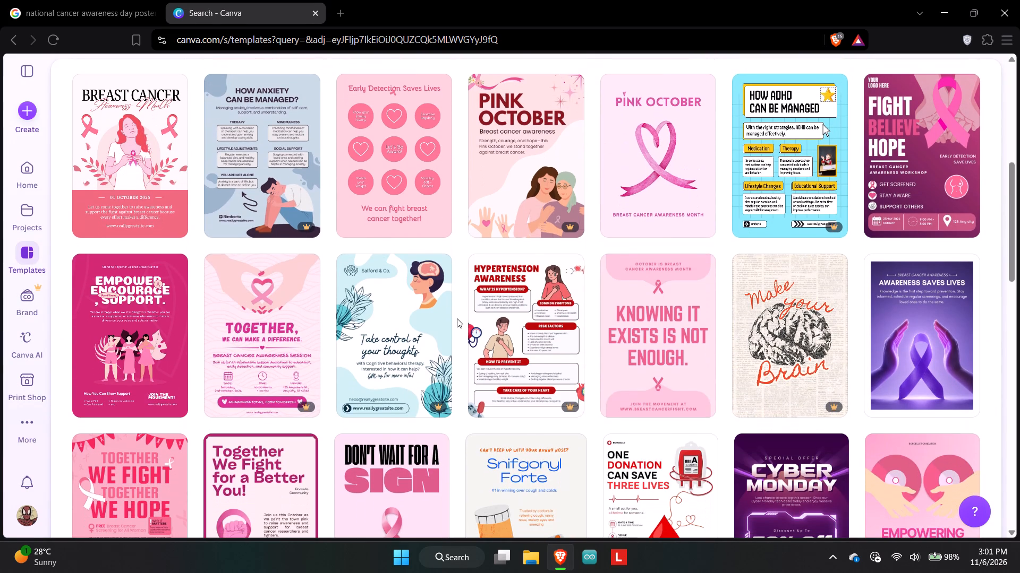
scroll(457, 318, down, 2)
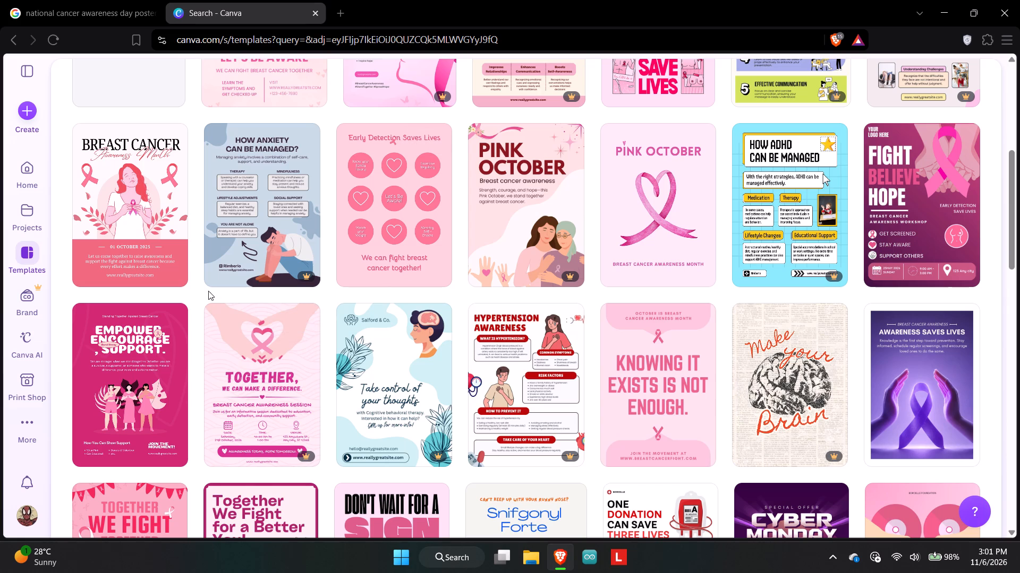
scroll(199, 280, down, 1)
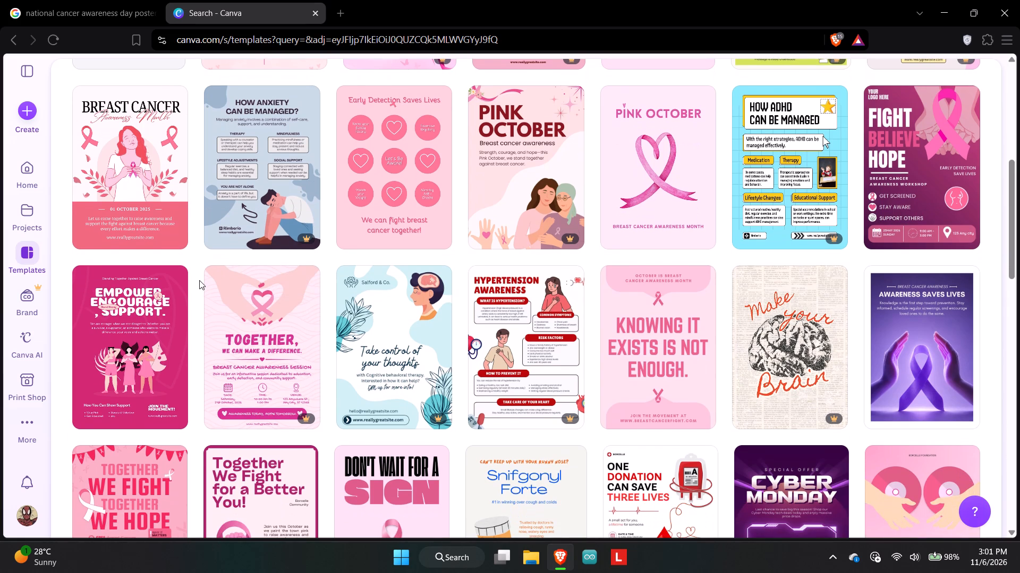
scroll(199, 280, down, 1)
click(534, 187)
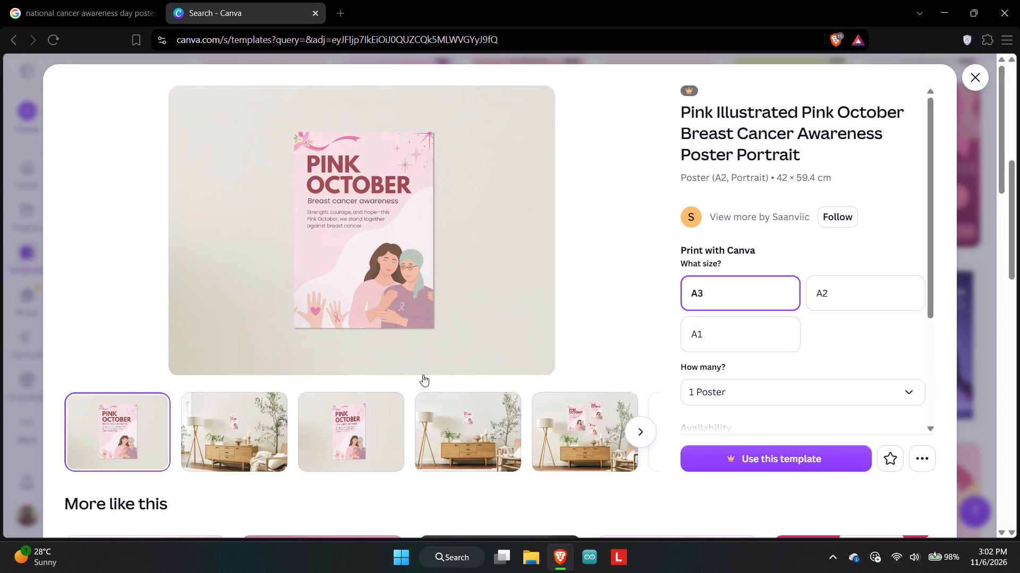
click(397, 298)
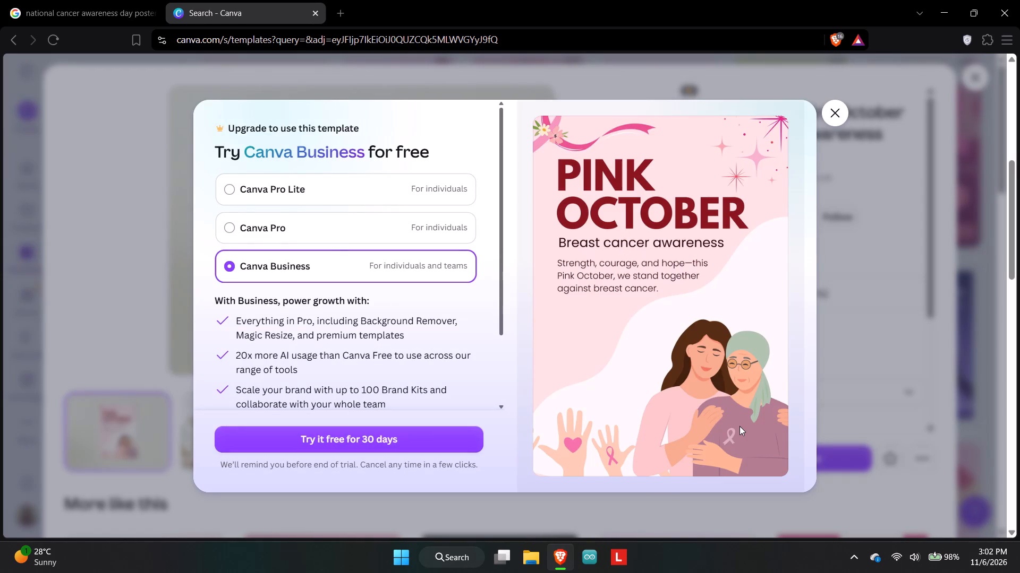
Dismiss the upgrade offer and close the Pink October template's preview to return to the Poster templates.
click(739, 426)
double_click(739, 426)
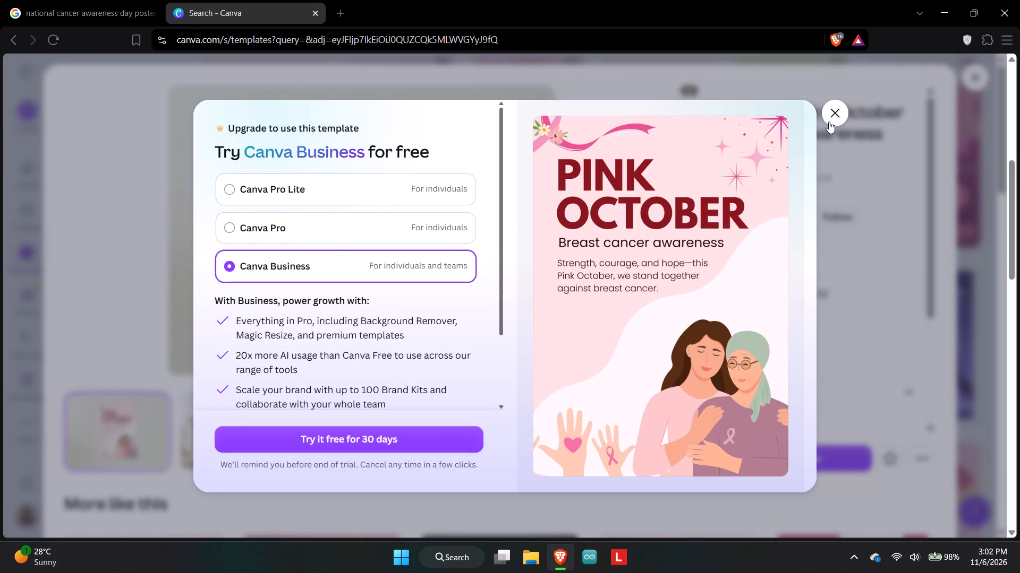
click(837, 116)
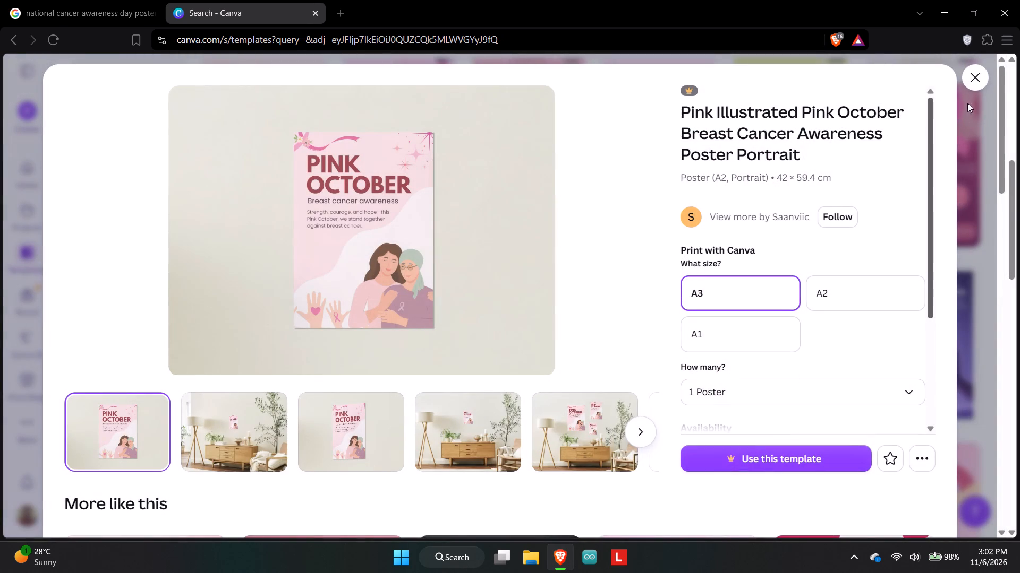
click(973, 77)
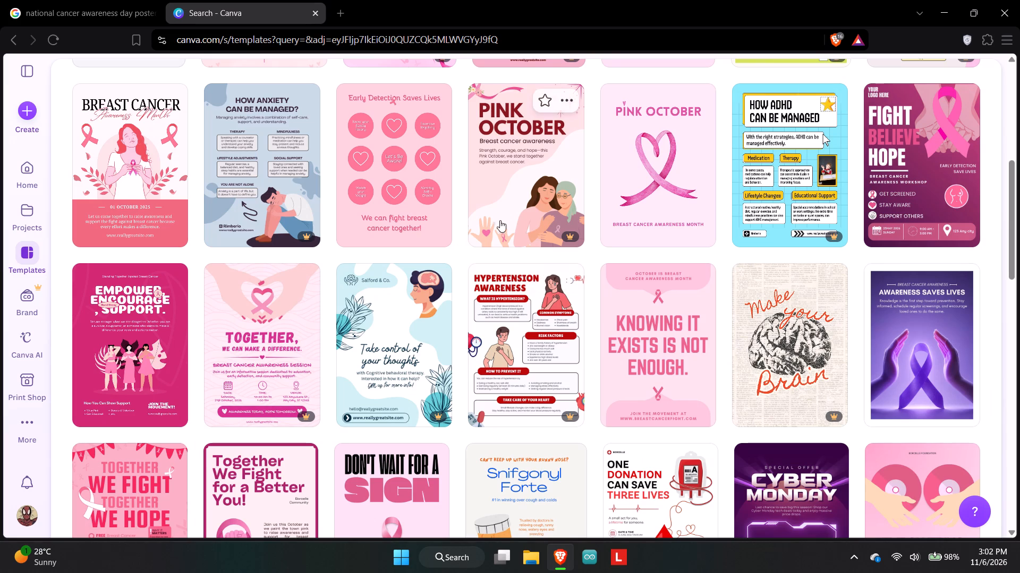
Browse the Poster templates from top to bottom, looking for another cancer awareness design to use.
scroll(422, 328, down, 5)
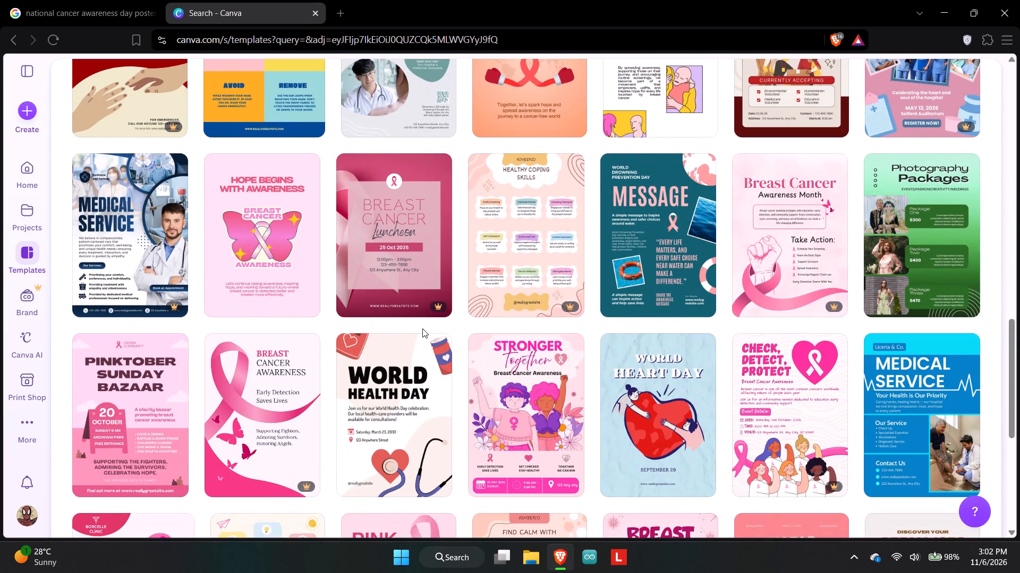
scroll(422, 328, down, 5)
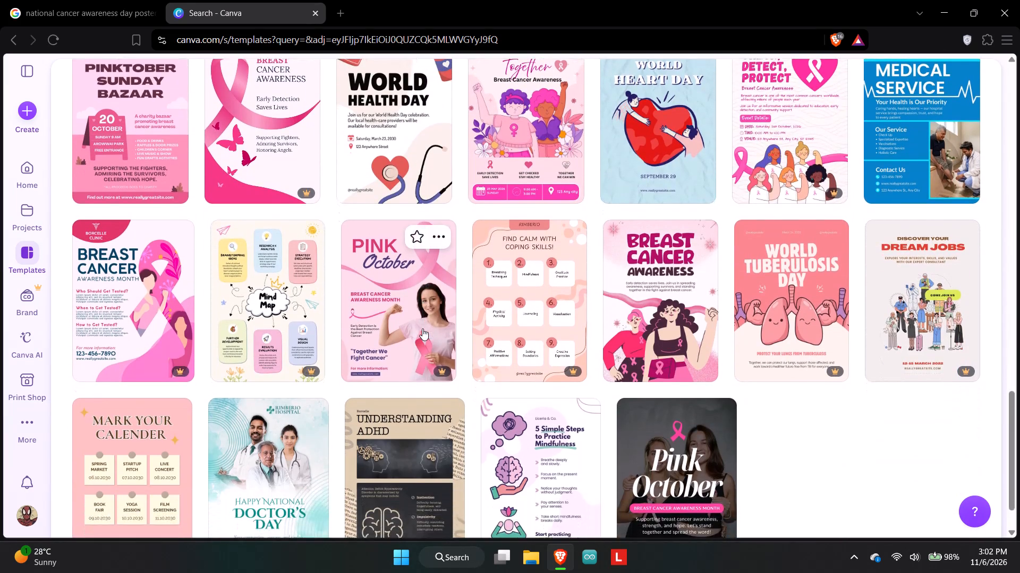
scroll(422, 328, up, 14)
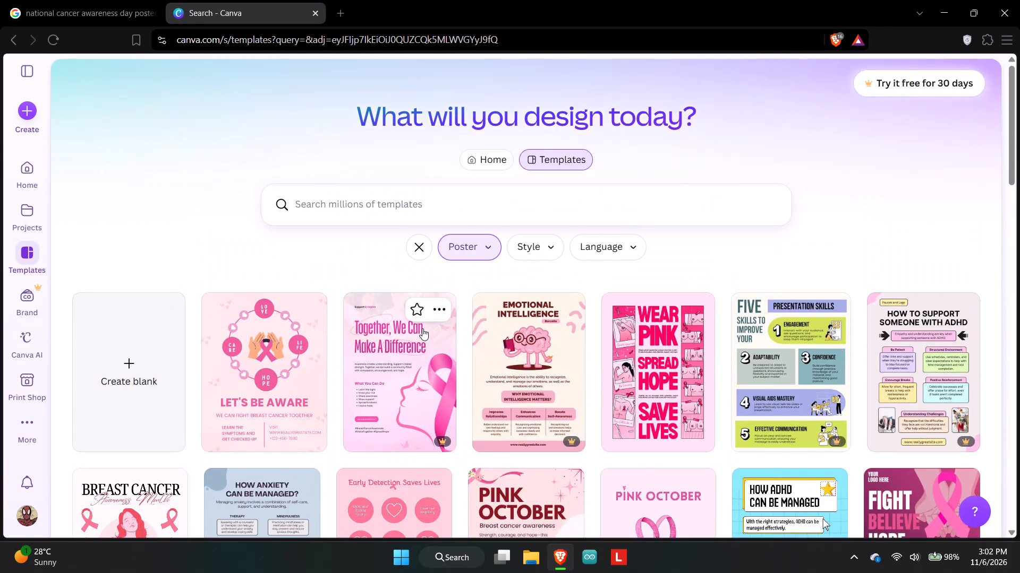
scroll(422, 328, down, 6)
scroll(258, 481, down, 2)
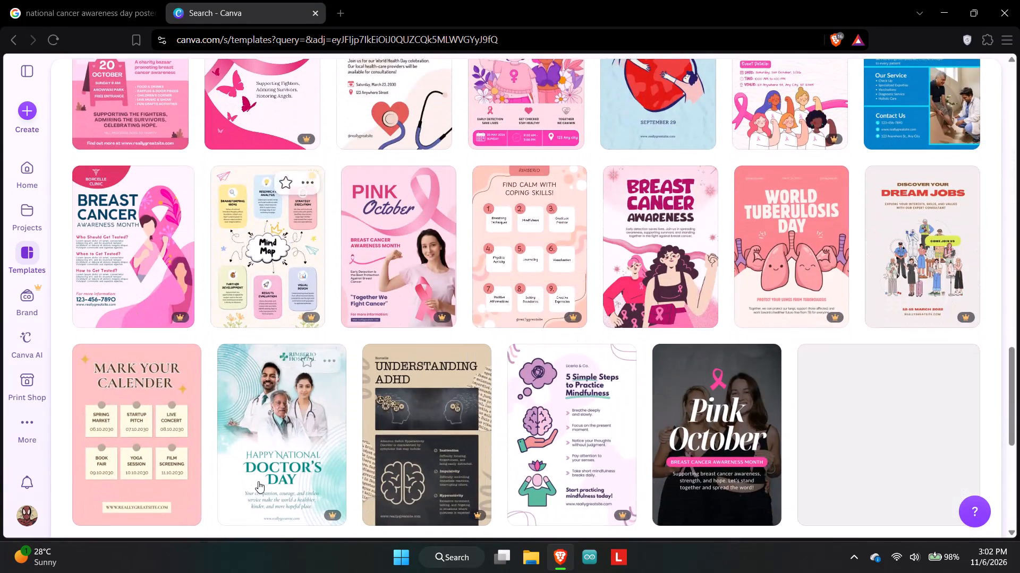
scroll(245, 186, up, 14)
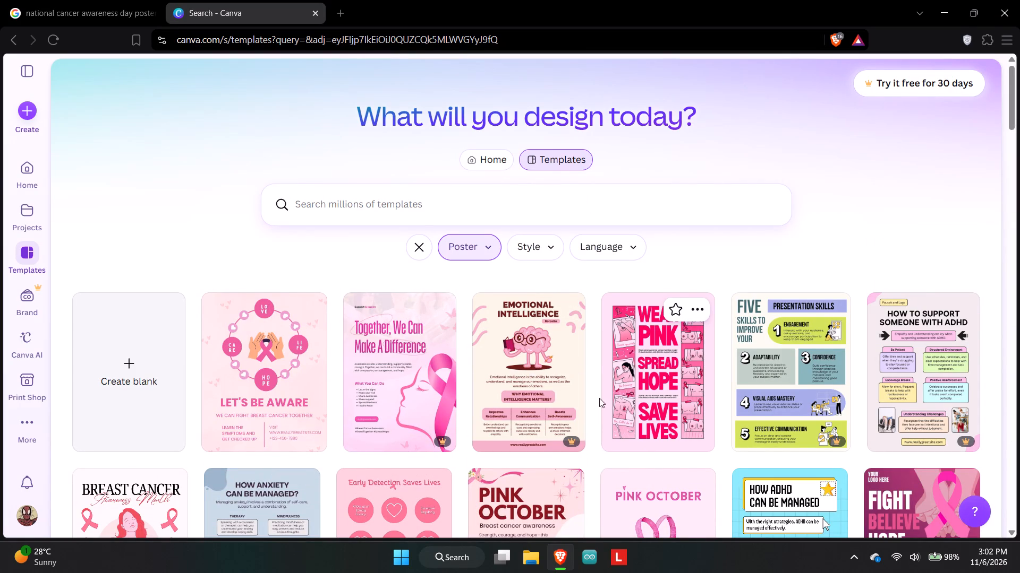
Open the pink "Let's Be Aware" breast cancer awareness poster template.
click(280, 358)
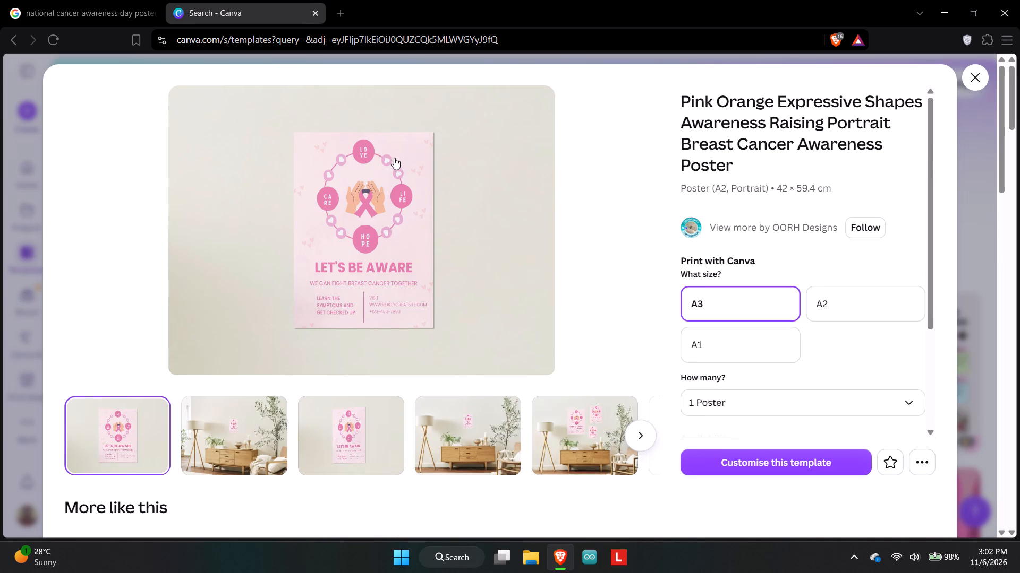
Open the "Let's Be Aware" breast cancer awareness poster template as an editable design.
click(765, 461)
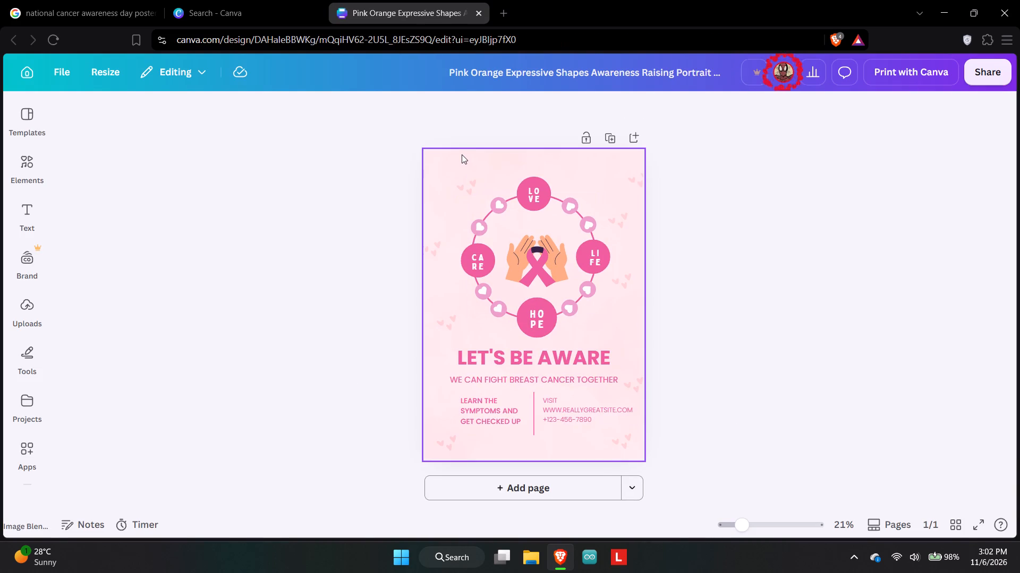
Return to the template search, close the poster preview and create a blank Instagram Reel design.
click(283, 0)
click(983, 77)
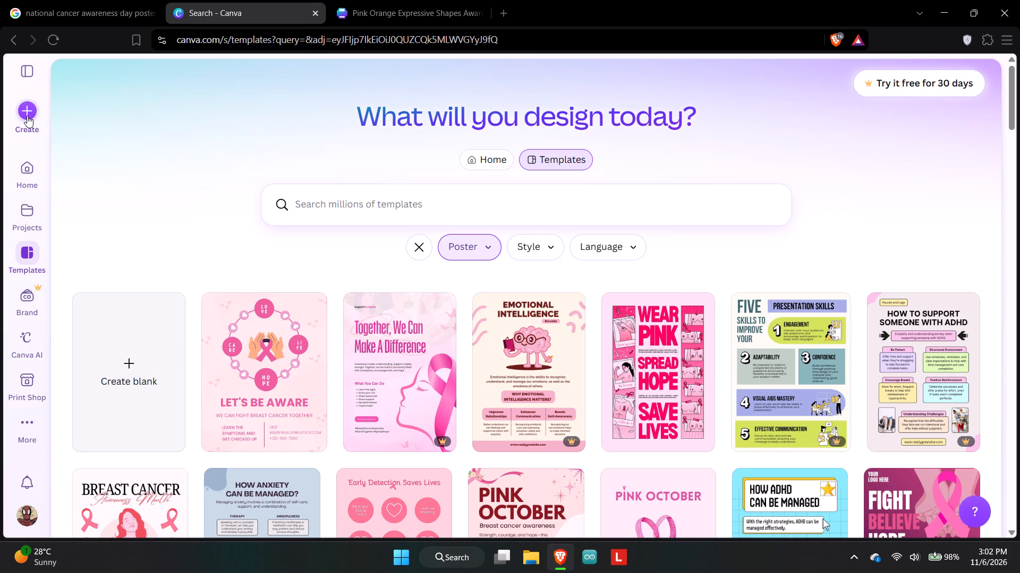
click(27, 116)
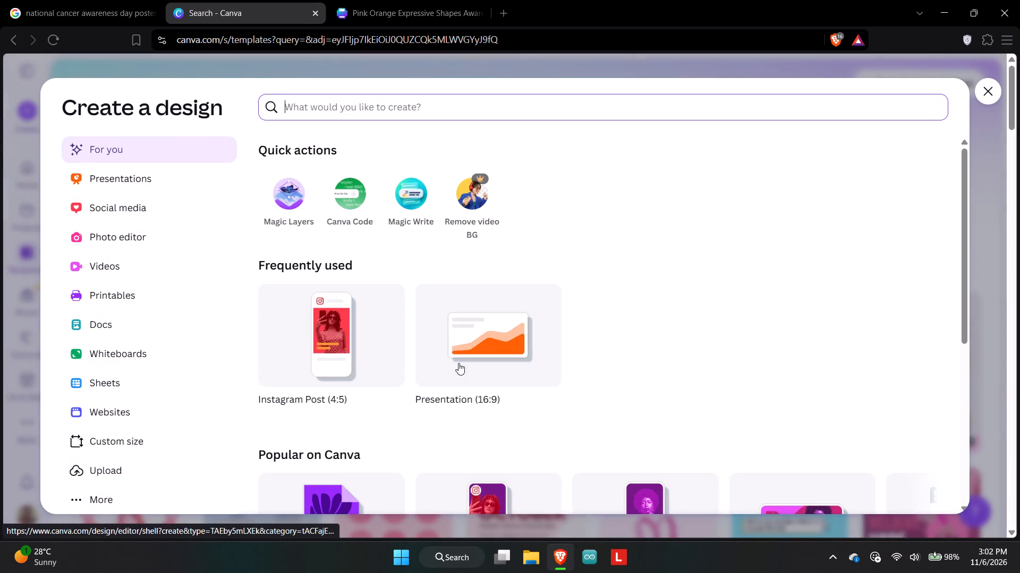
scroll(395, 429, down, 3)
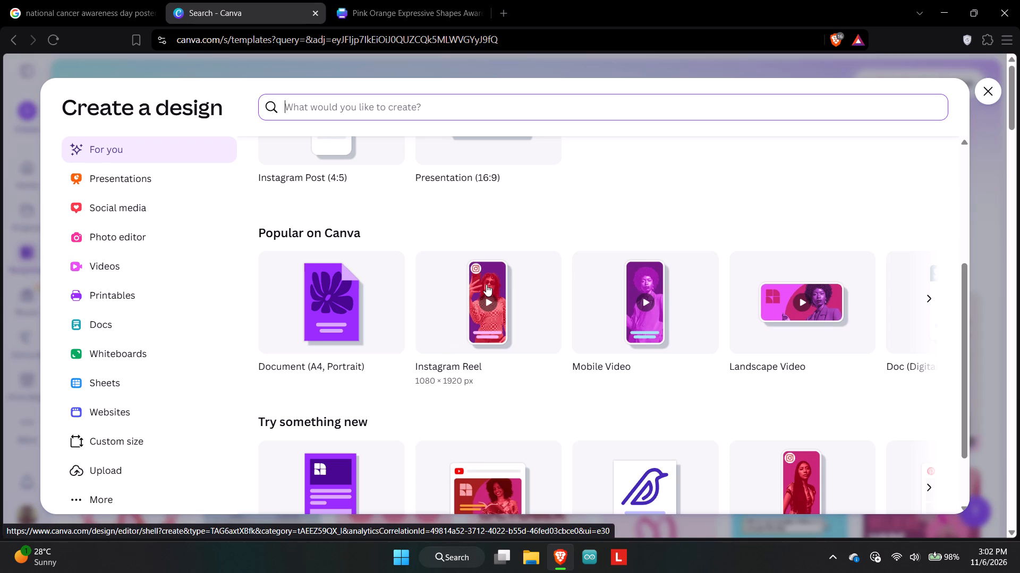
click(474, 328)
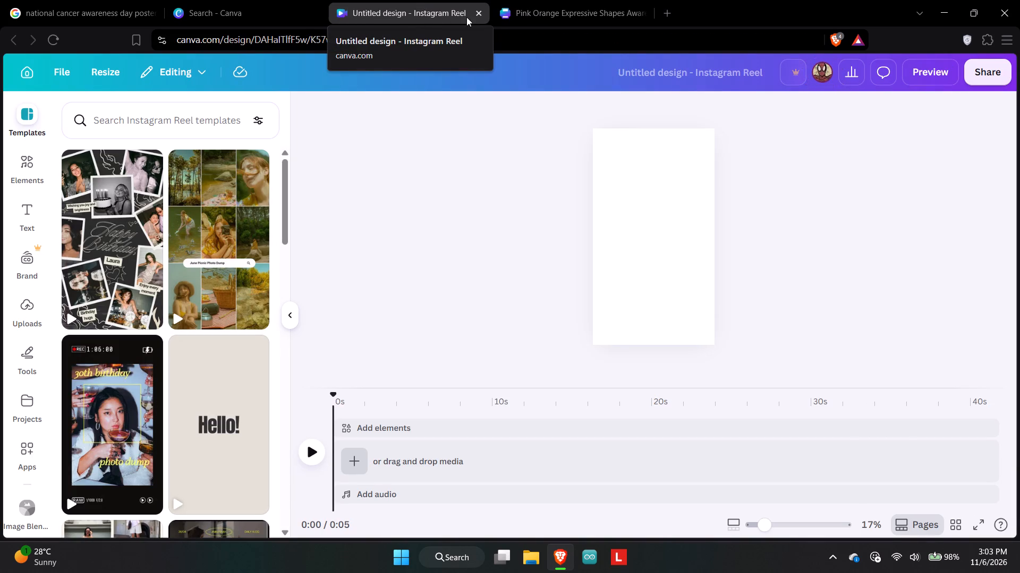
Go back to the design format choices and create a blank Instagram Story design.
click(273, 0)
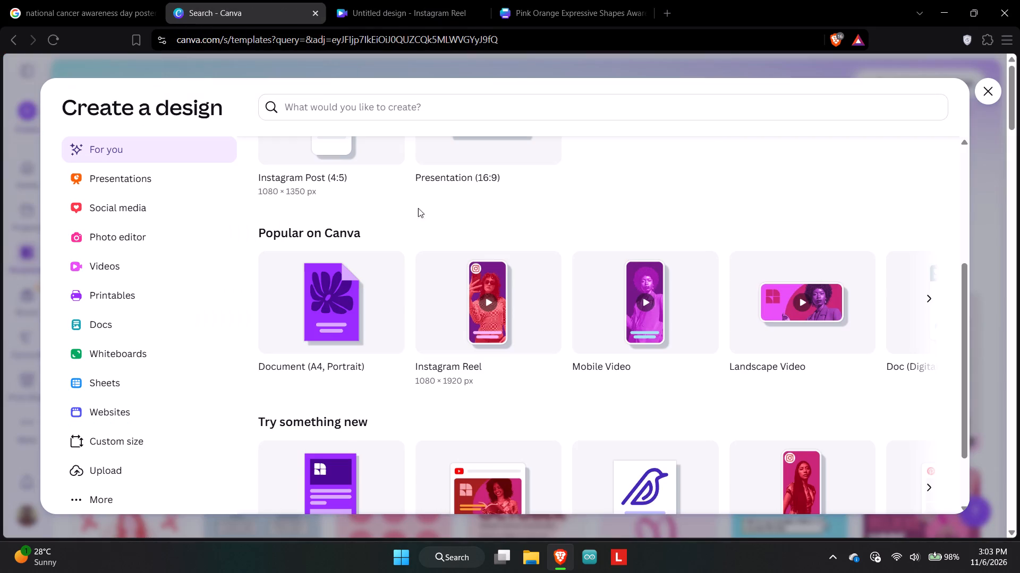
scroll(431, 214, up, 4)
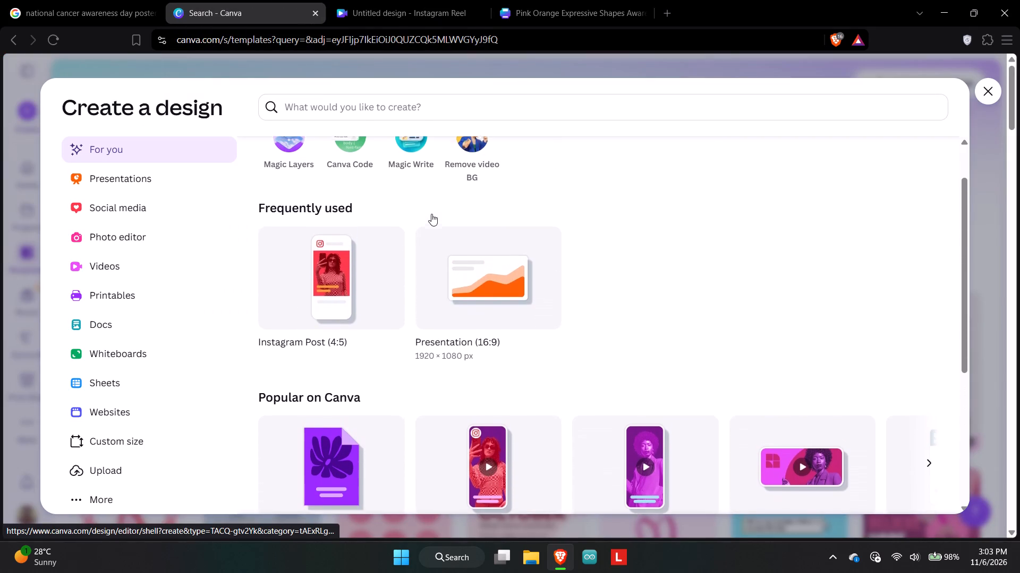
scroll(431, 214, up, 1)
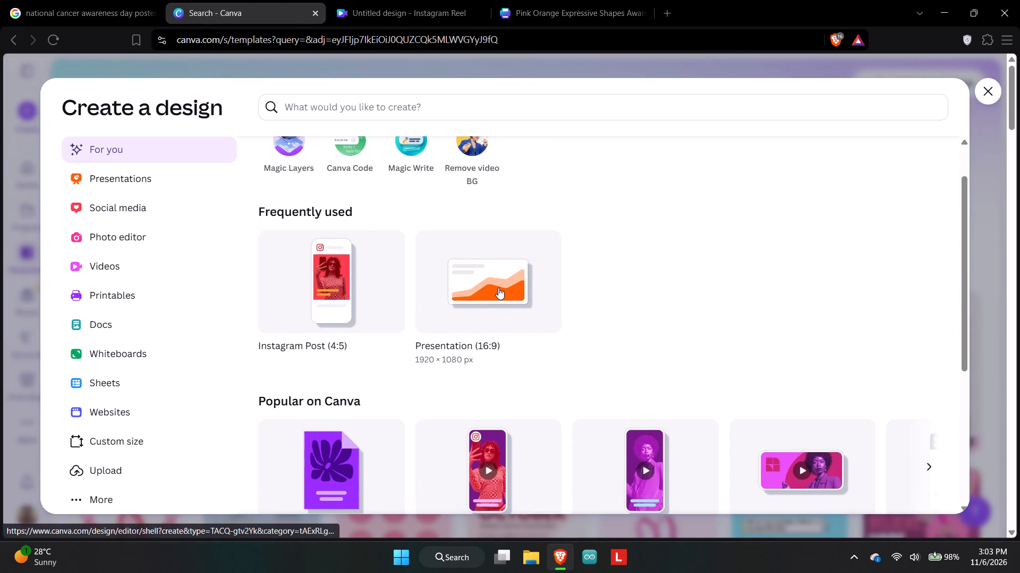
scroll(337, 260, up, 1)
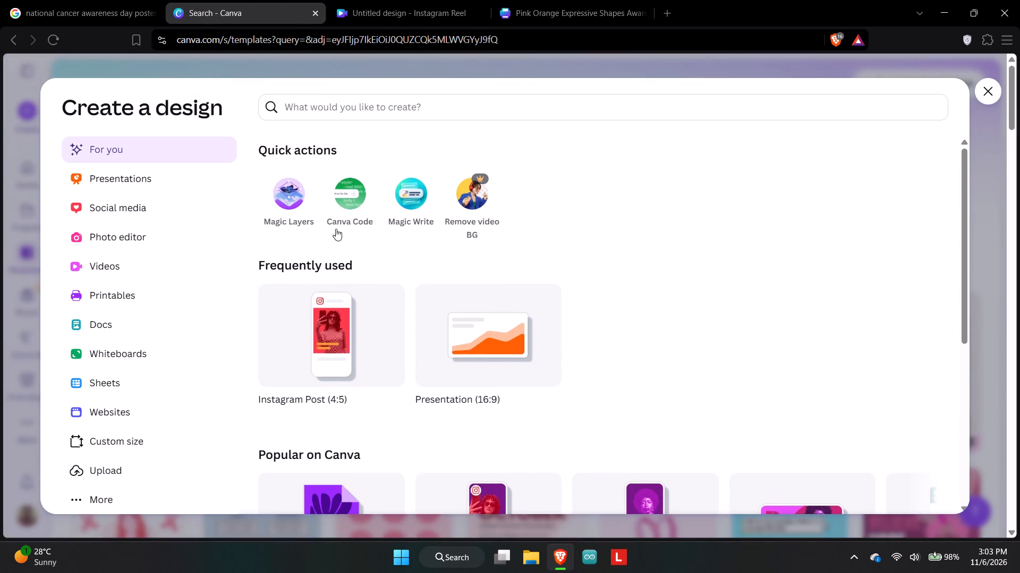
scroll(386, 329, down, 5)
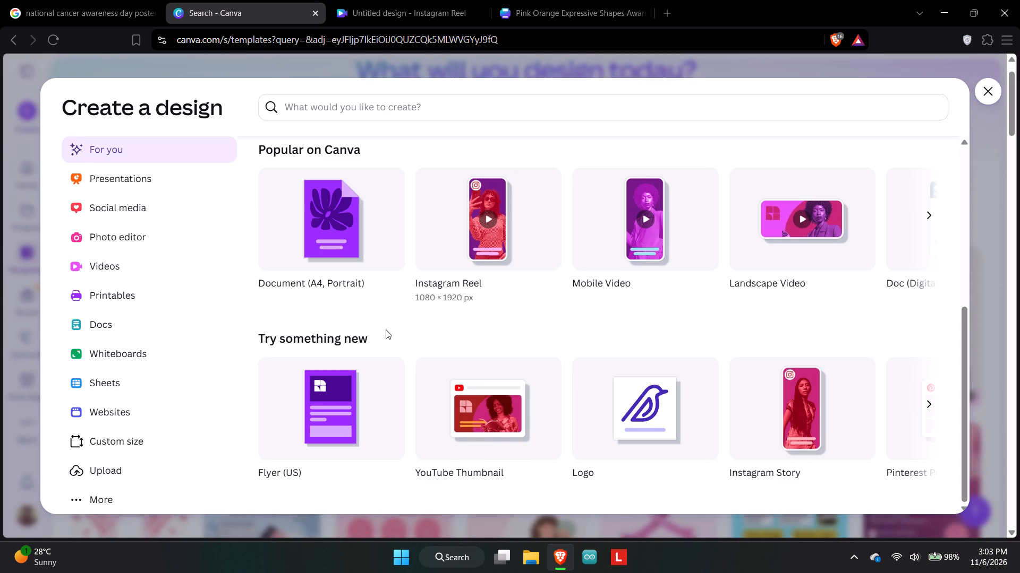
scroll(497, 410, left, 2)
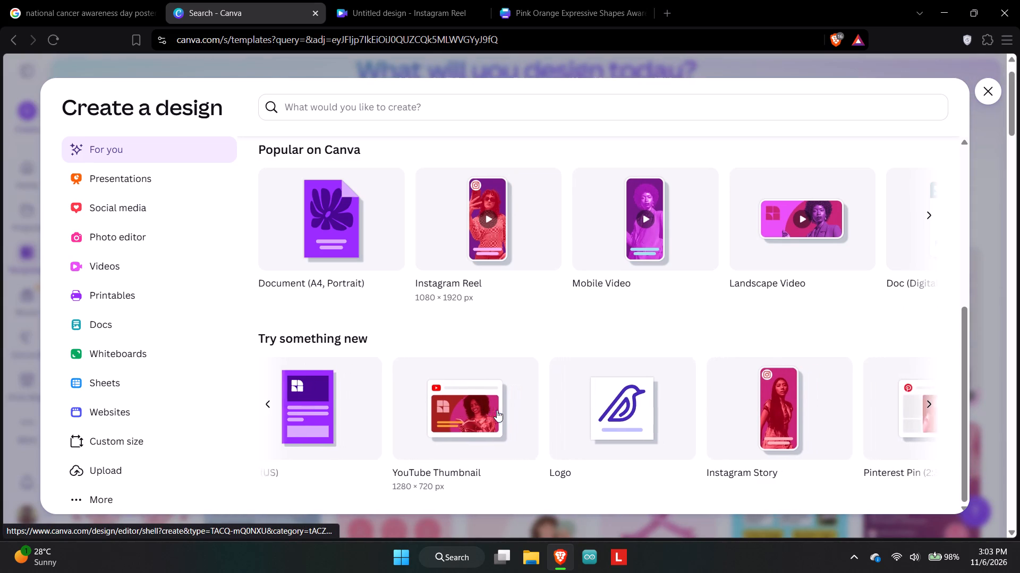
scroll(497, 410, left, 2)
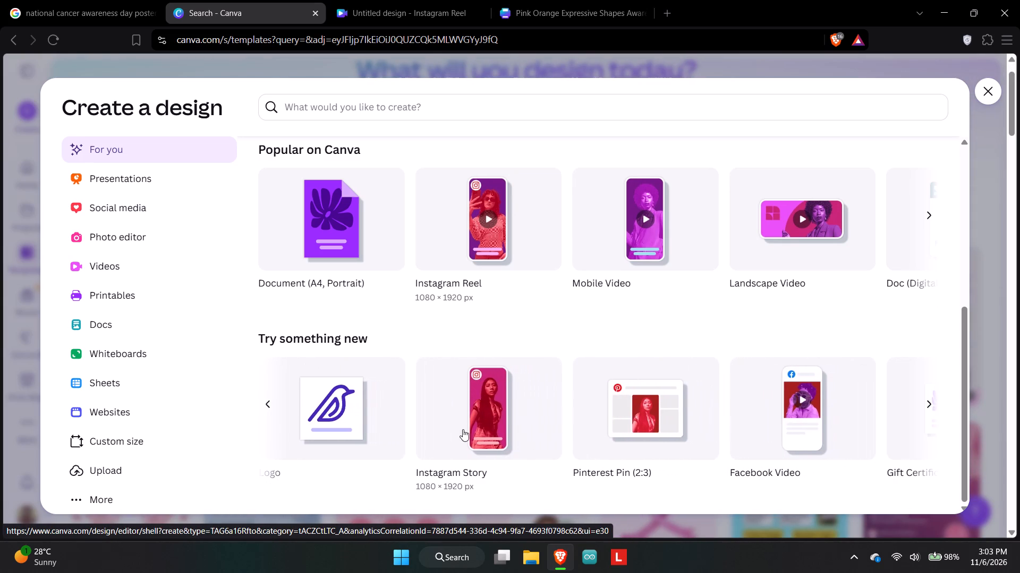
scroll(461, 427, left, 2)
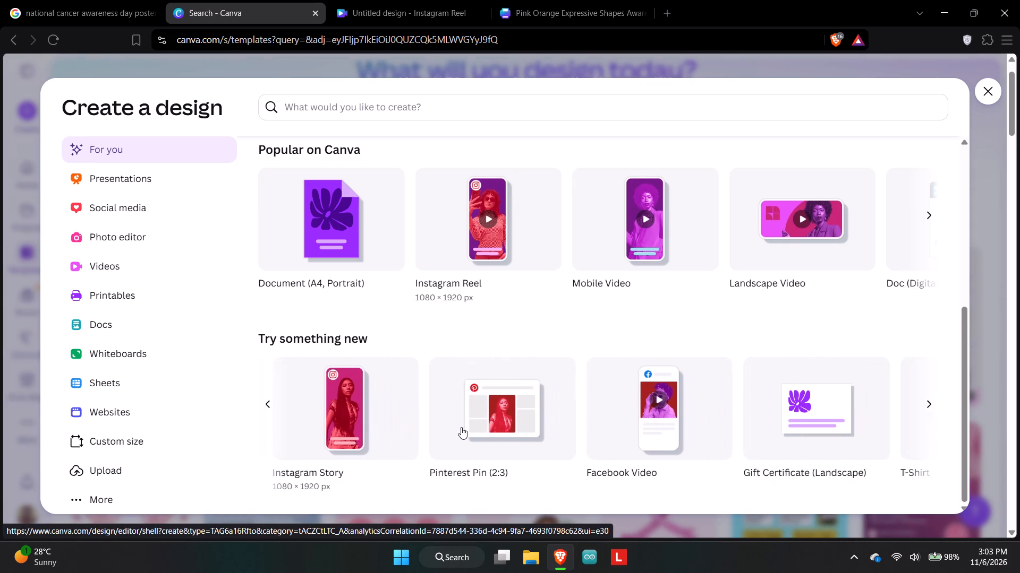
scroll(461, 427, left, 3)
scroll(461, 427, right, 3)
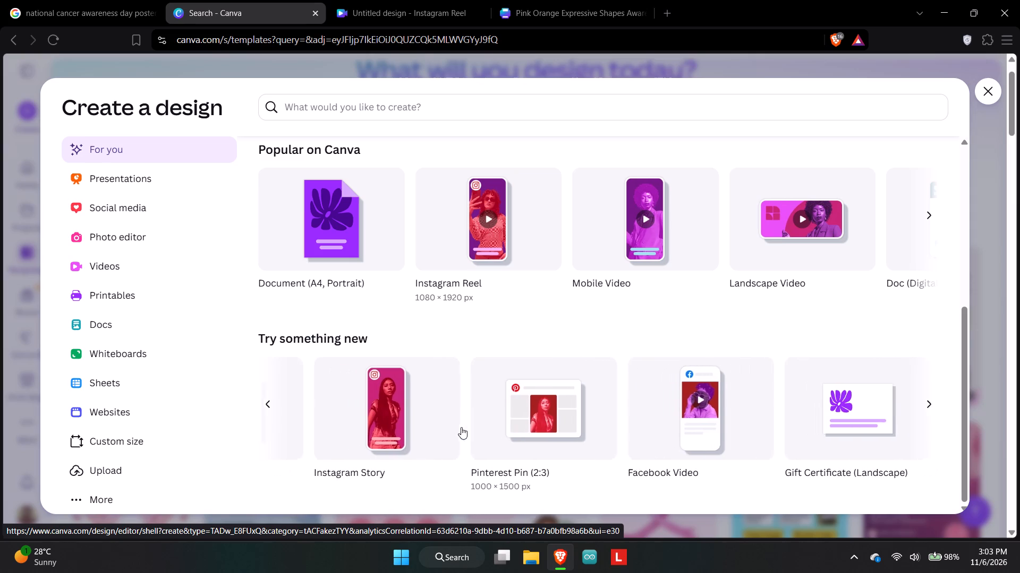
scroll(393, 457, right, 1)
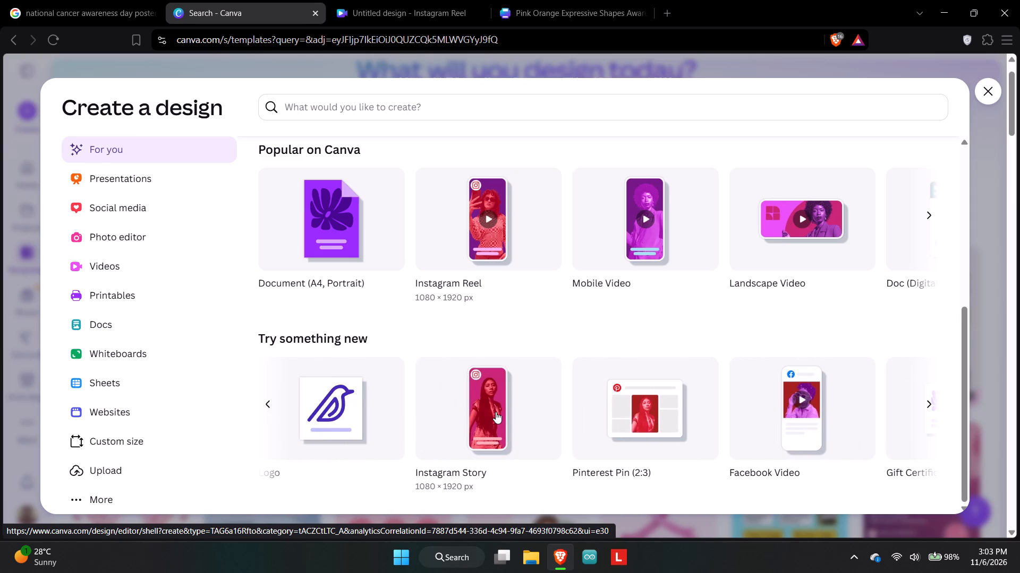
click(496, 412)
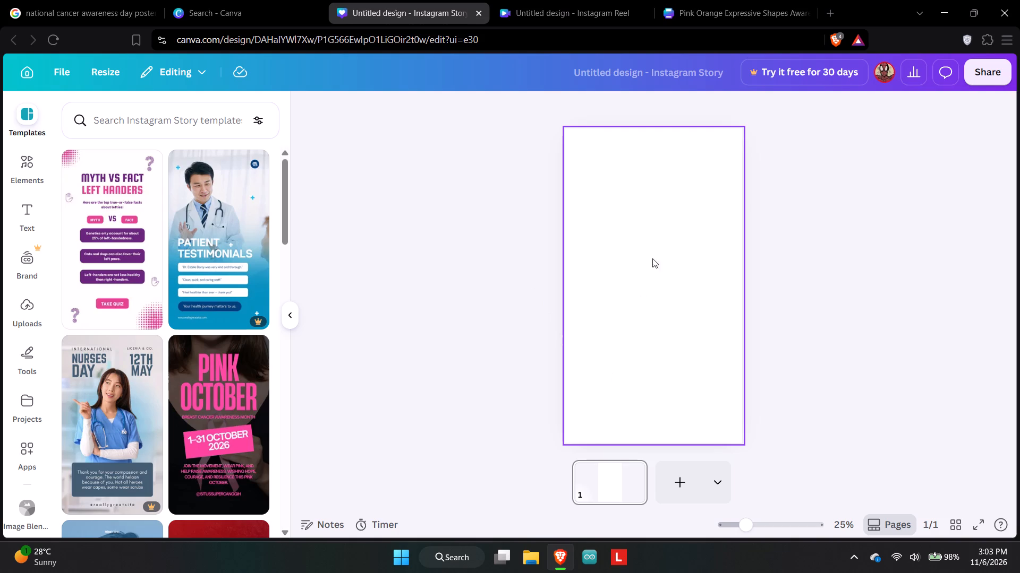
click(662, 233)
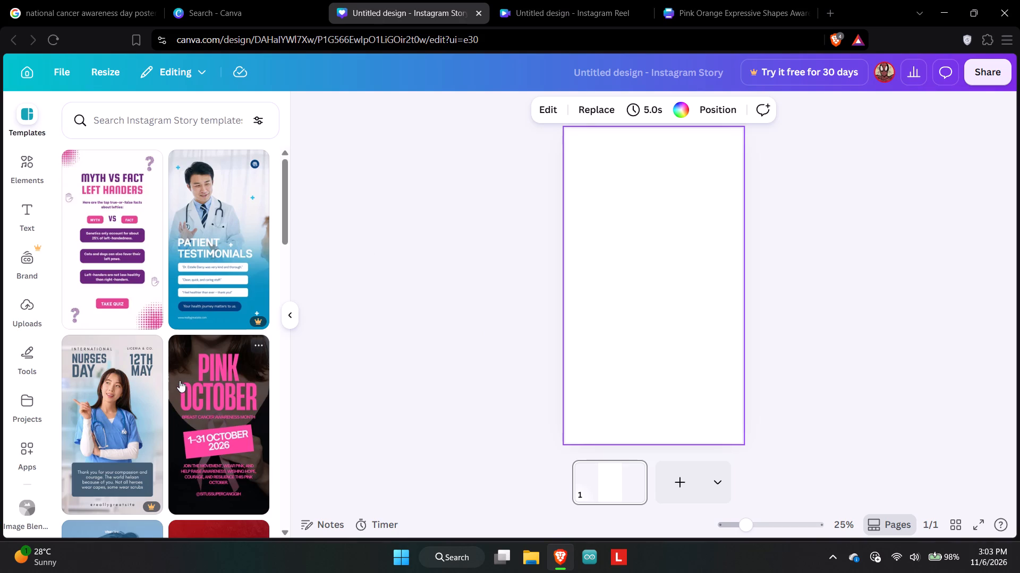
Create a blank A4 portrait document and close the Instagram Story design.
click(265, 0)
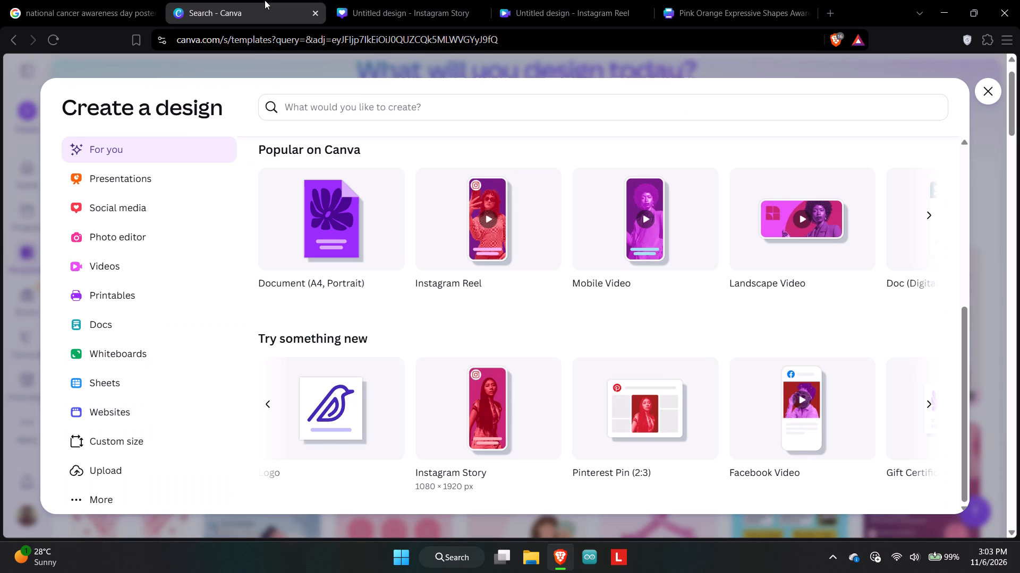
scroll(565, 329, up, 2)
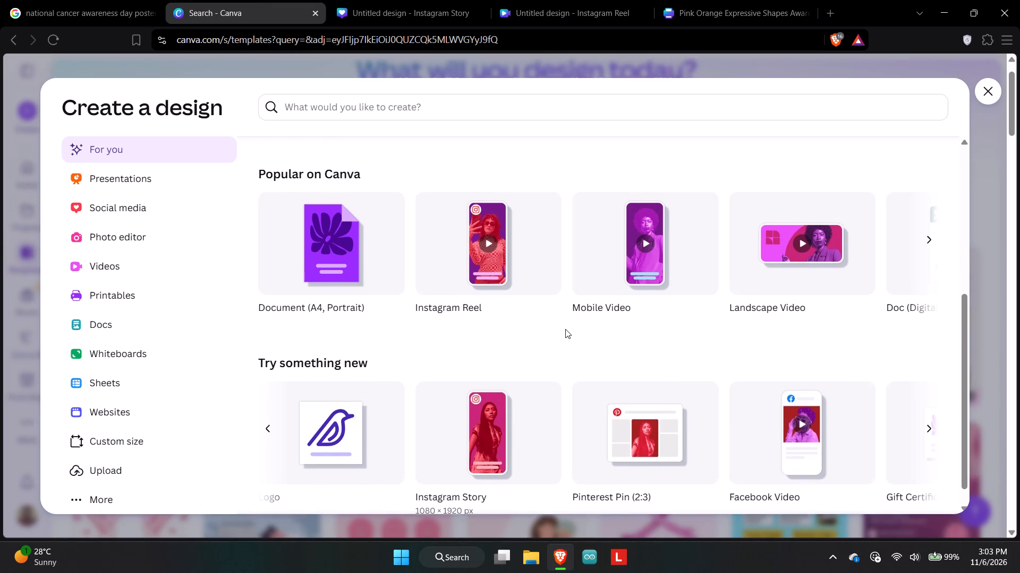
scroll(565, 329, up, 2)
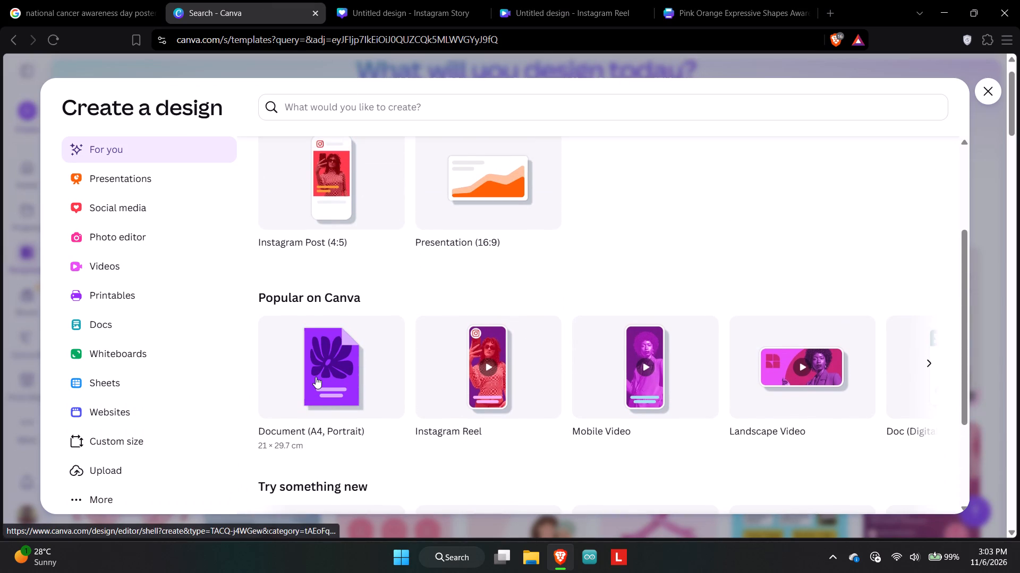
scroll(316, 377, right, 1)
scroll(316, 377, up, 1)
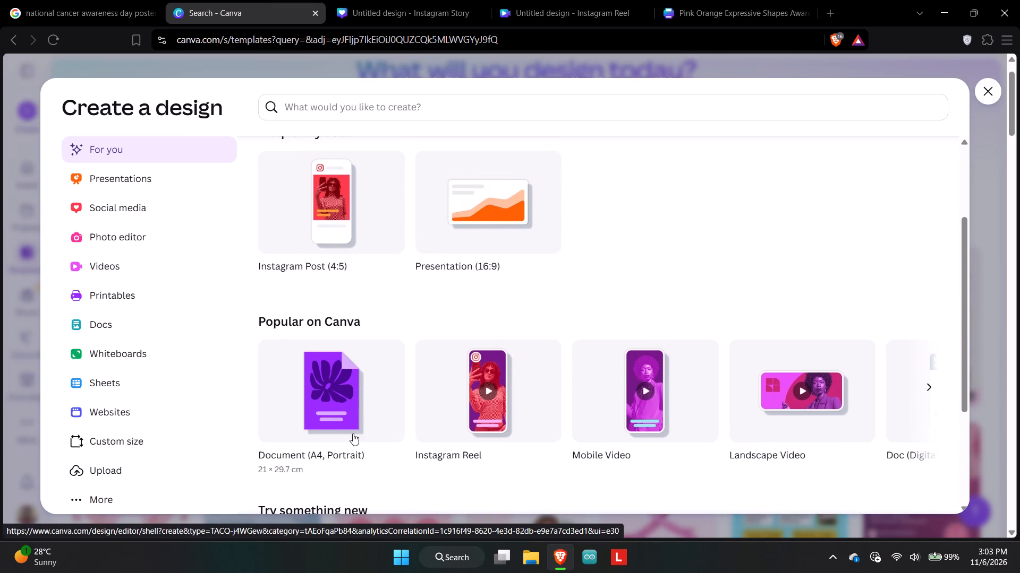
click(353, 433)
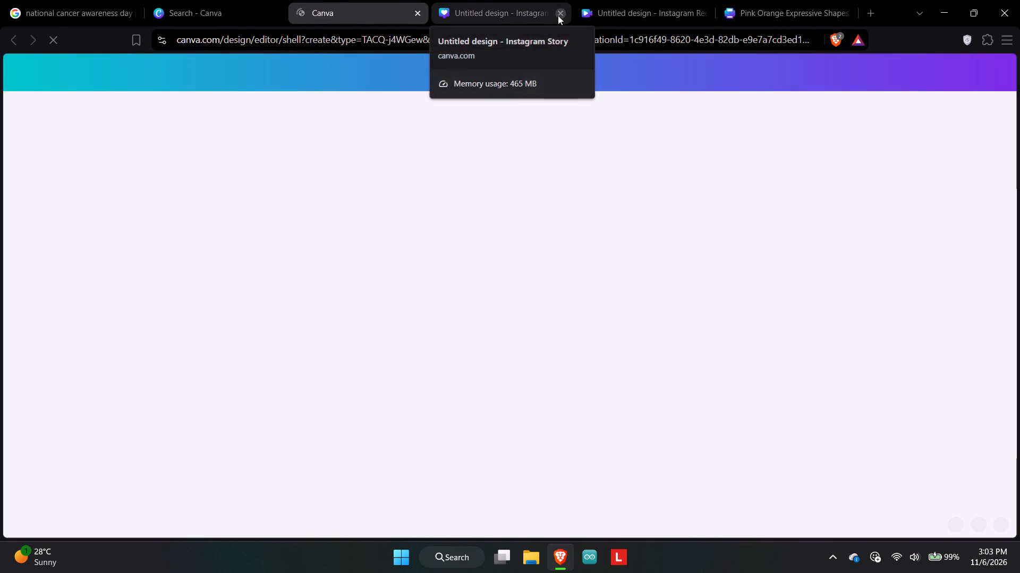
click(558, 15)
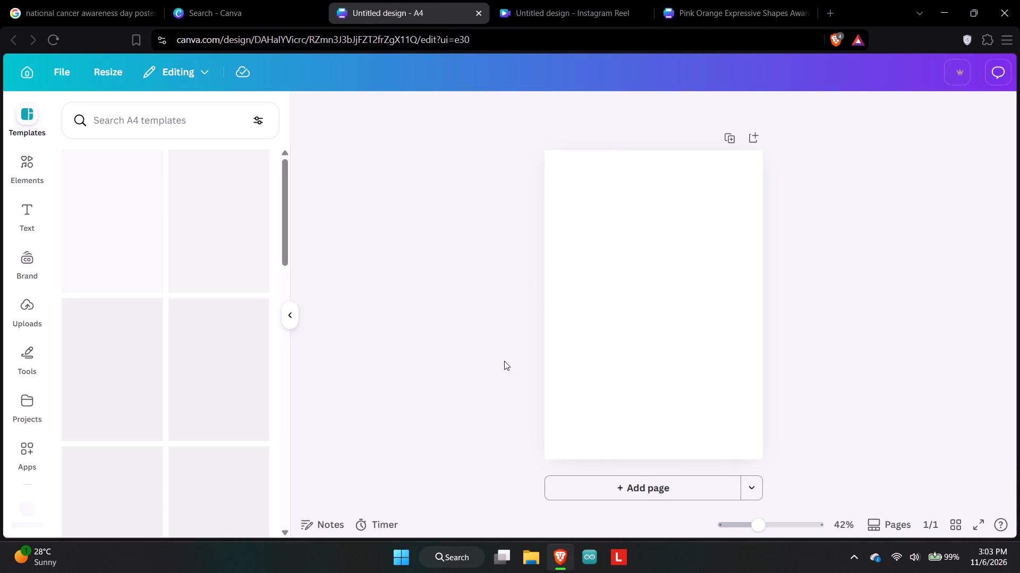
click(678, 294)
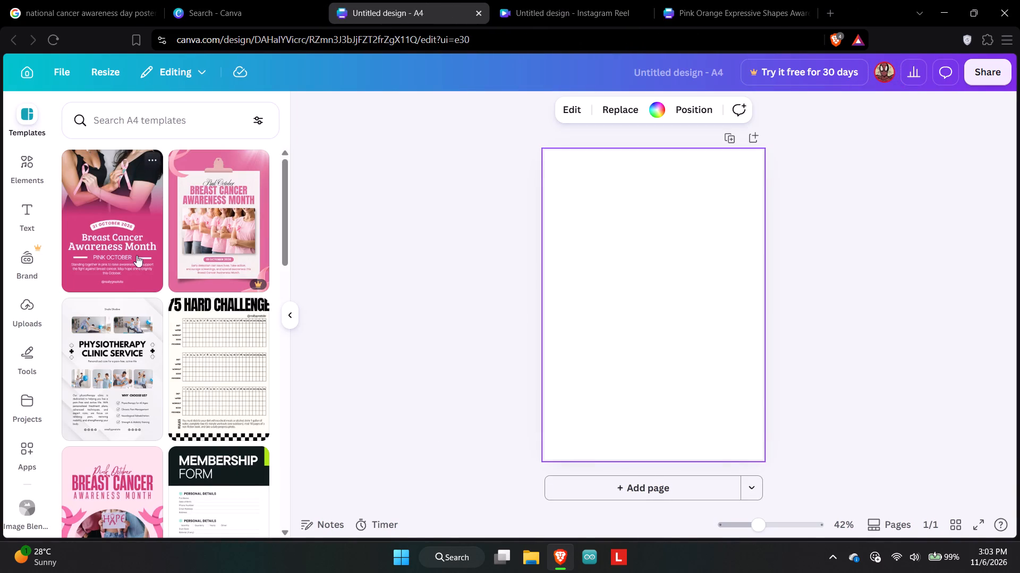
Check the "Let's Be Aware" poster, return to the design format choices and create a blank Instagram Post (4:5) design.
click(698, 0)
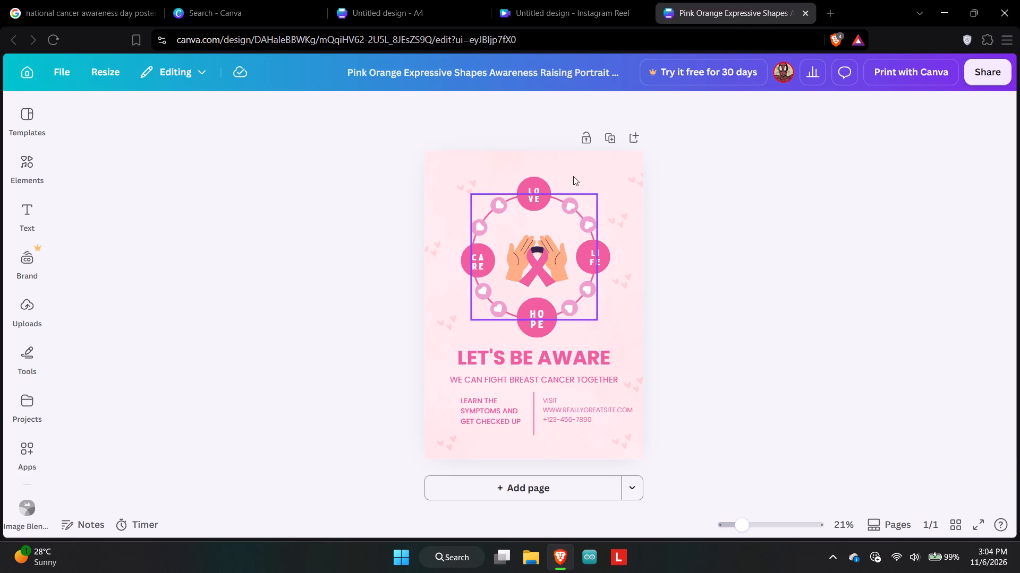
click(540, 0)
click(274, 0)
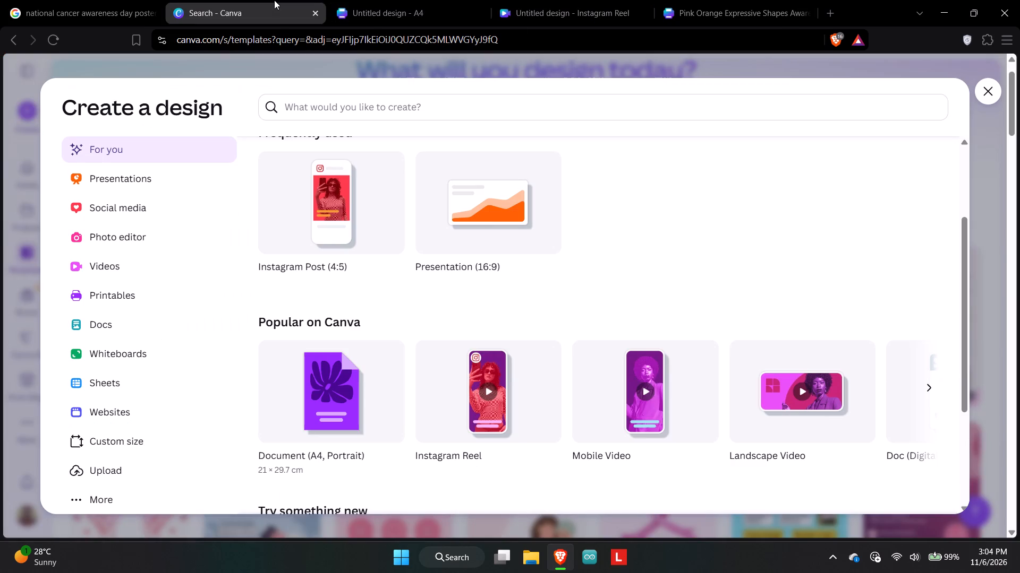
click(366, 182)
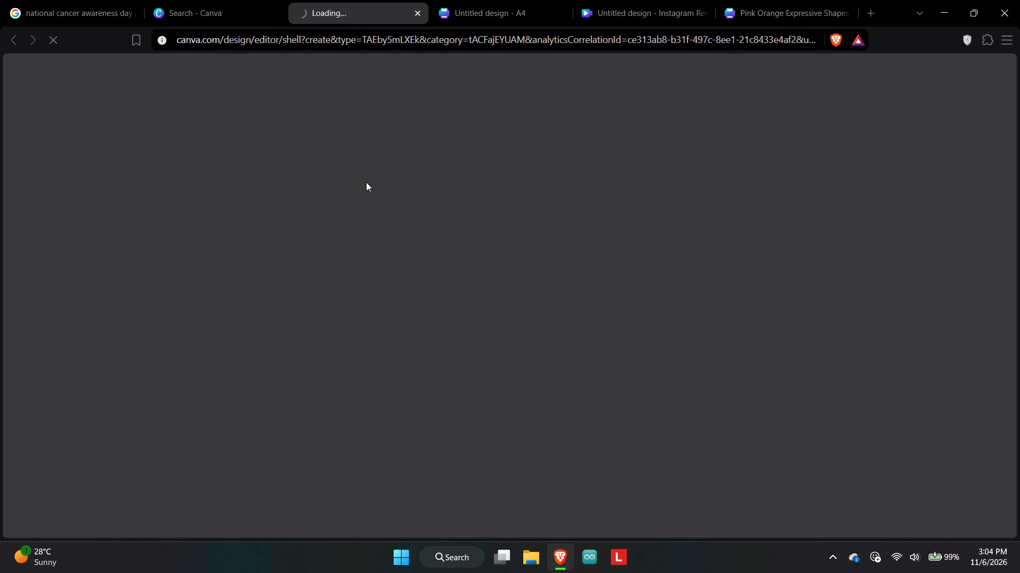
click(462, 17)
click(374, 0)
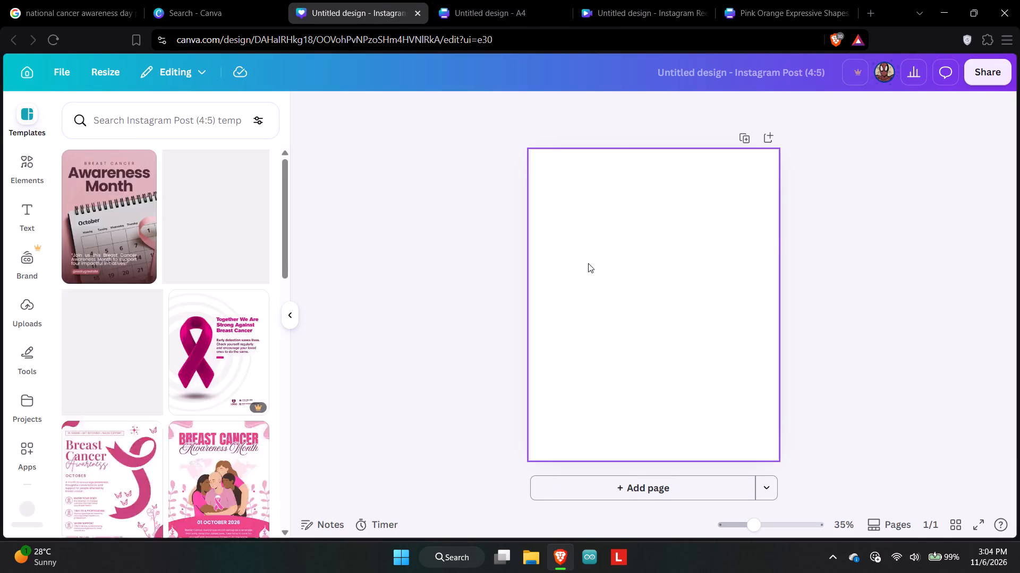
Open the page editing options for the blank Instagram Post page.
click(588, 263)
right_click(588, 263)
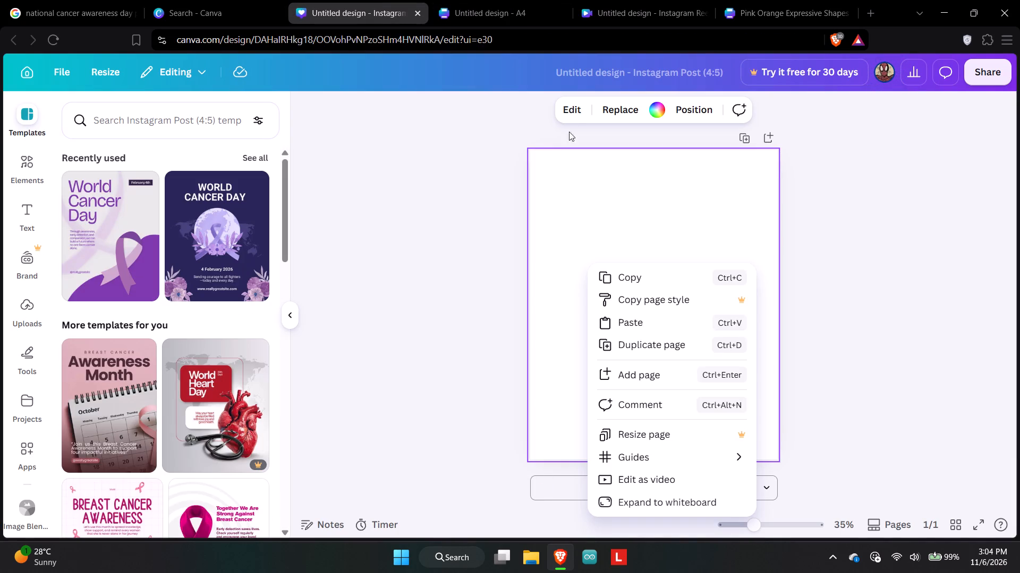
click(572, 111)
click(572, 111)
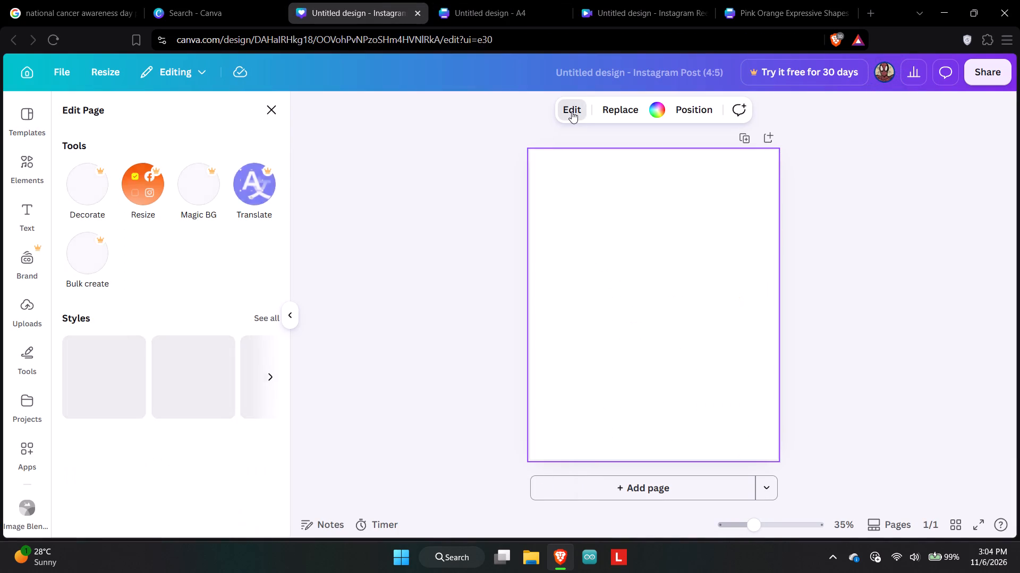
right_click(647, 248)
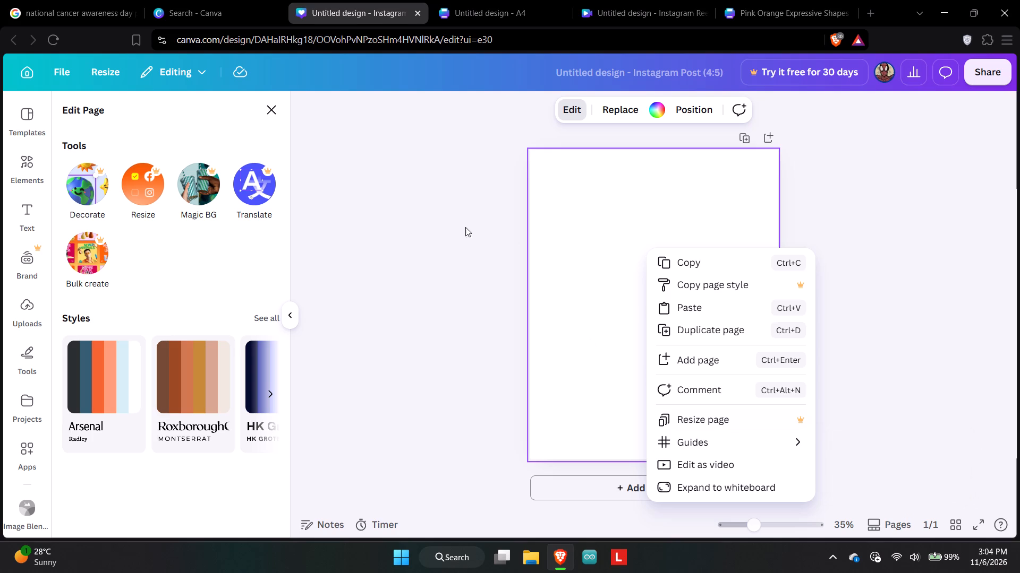
Compare the open Instagram Post and A4 designs and look through the A4 templates for a suitable layout.
click(460, 0)
click(342, 0)
click(474, 0)
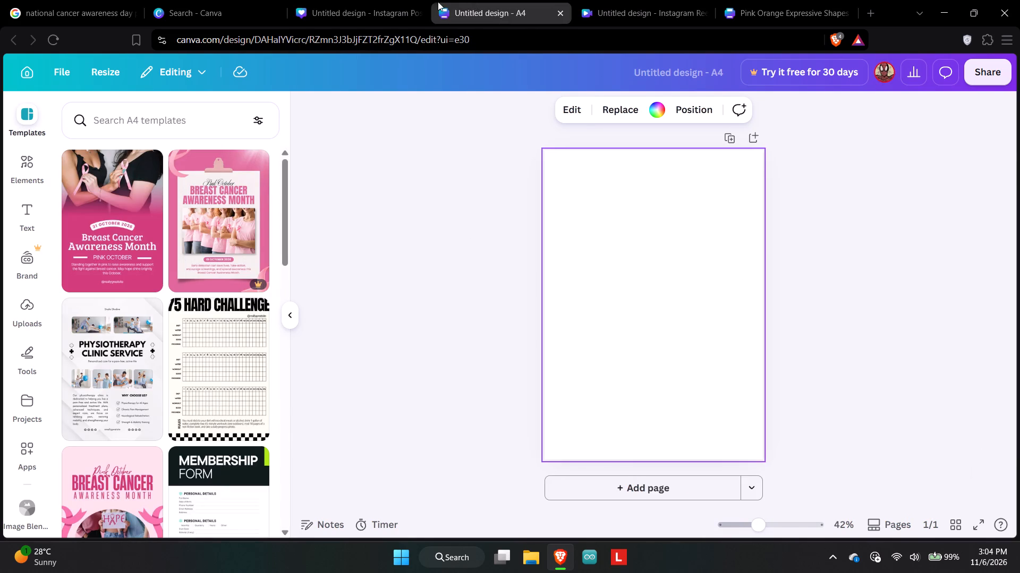
click(367, 0)
click(484, 9)
scroll(174, 245, down, 5)
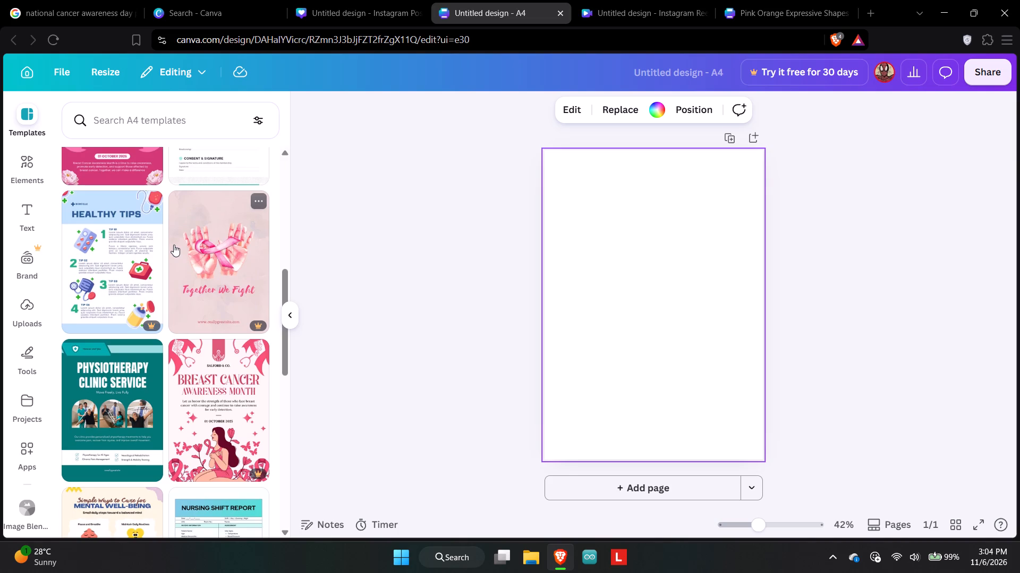
click(207, 0)
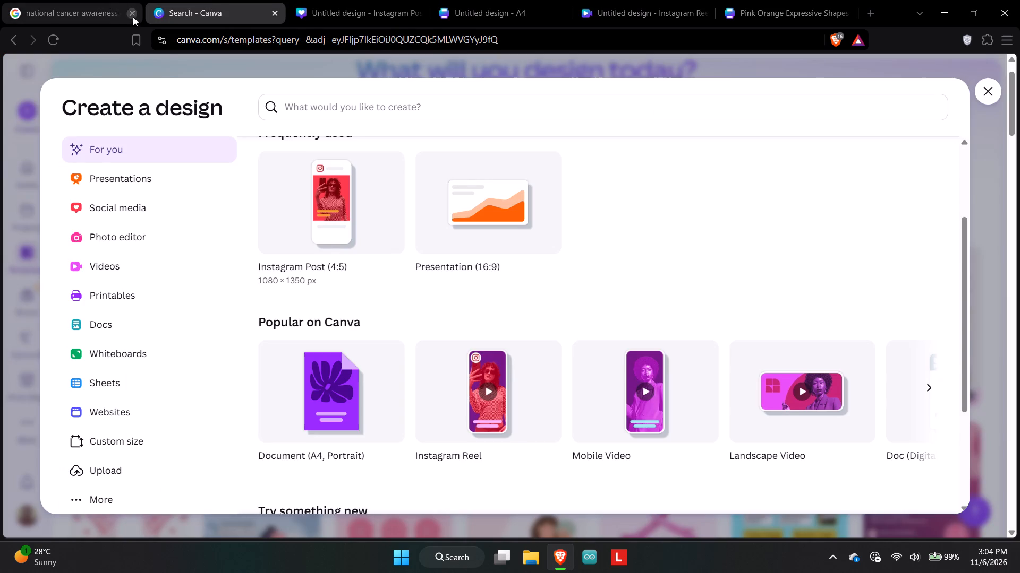
Close the web search, template search and blank design tabs, keeping only the "Let's Be Aware" poster open.
triple_click(134, 19)
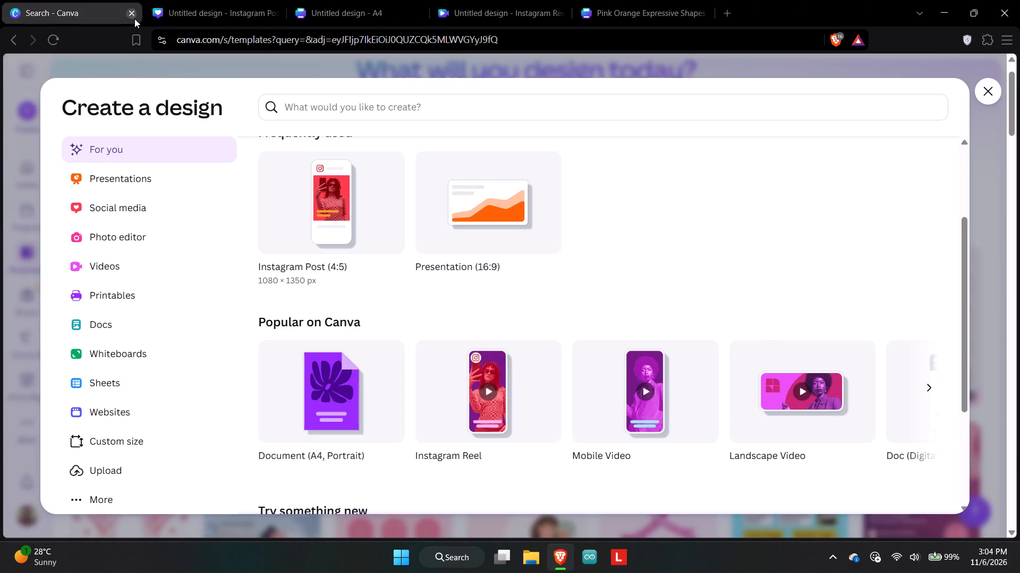
triple_click(134, 19)
triple_click(134, 19)
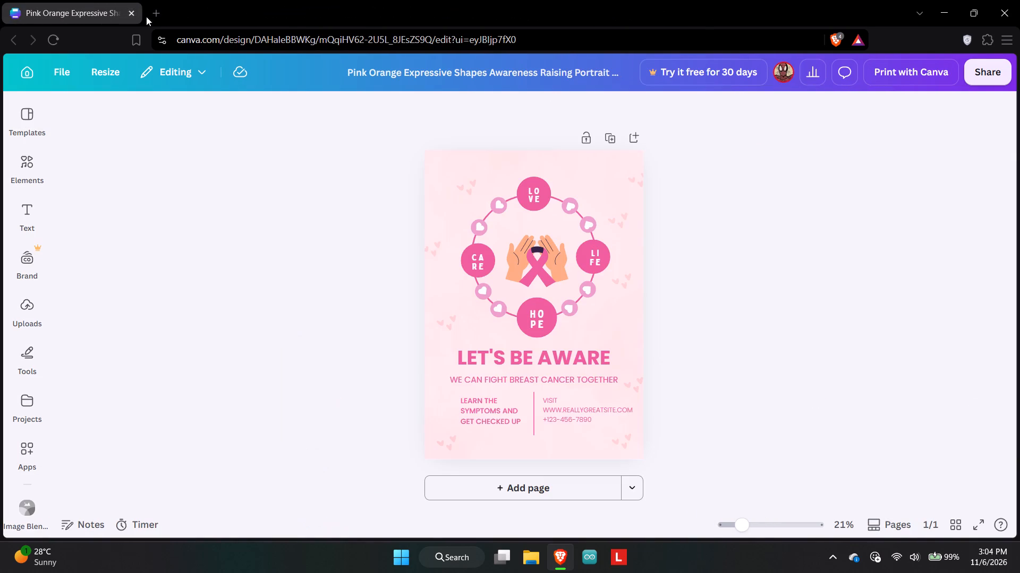
Open a new browser tab beside the "Let's Be Aware" poster.
click(158, 15)
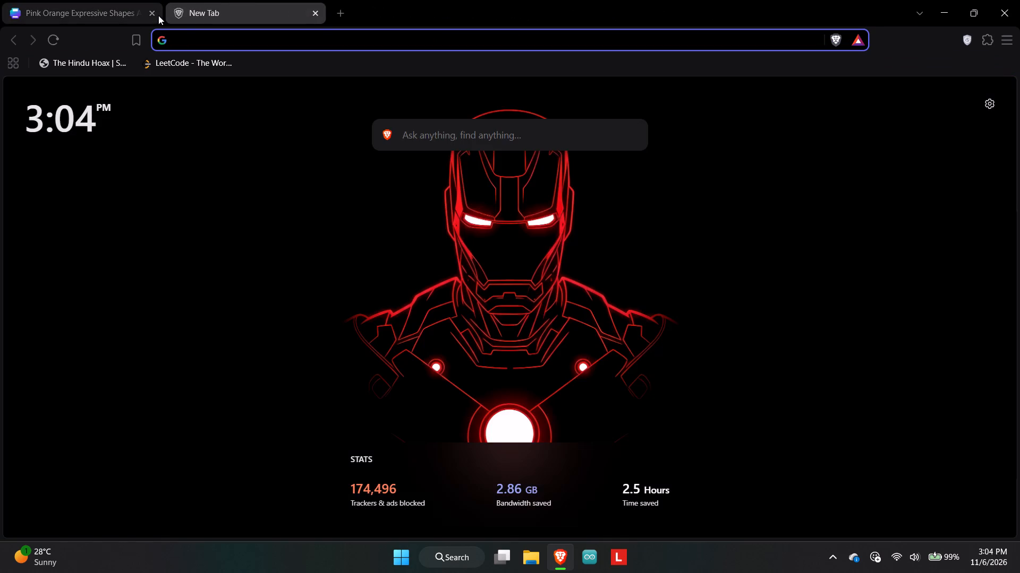